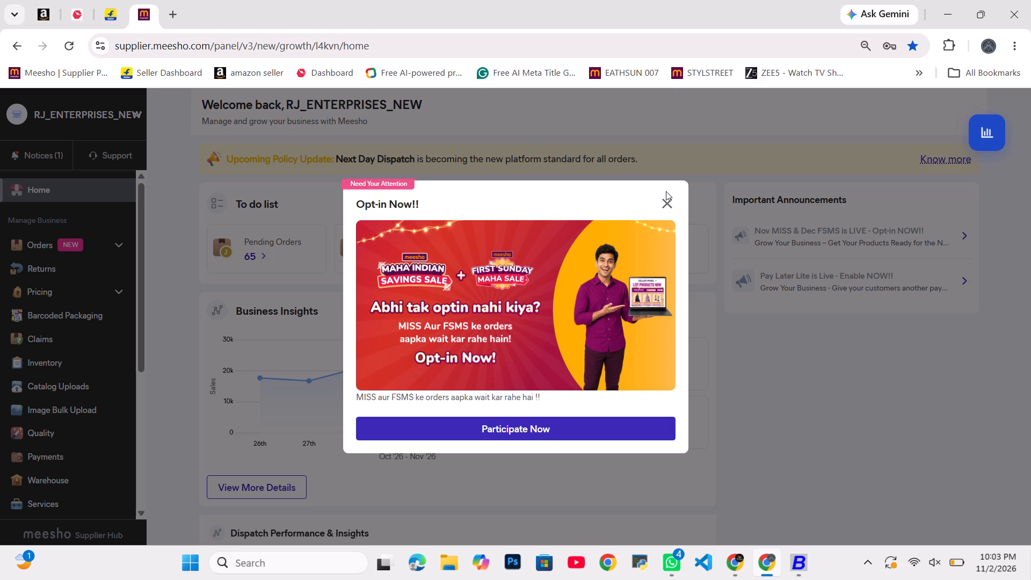
pyautogui.click(664, 205)
pyautogui.scroll(-2, 465, 317)
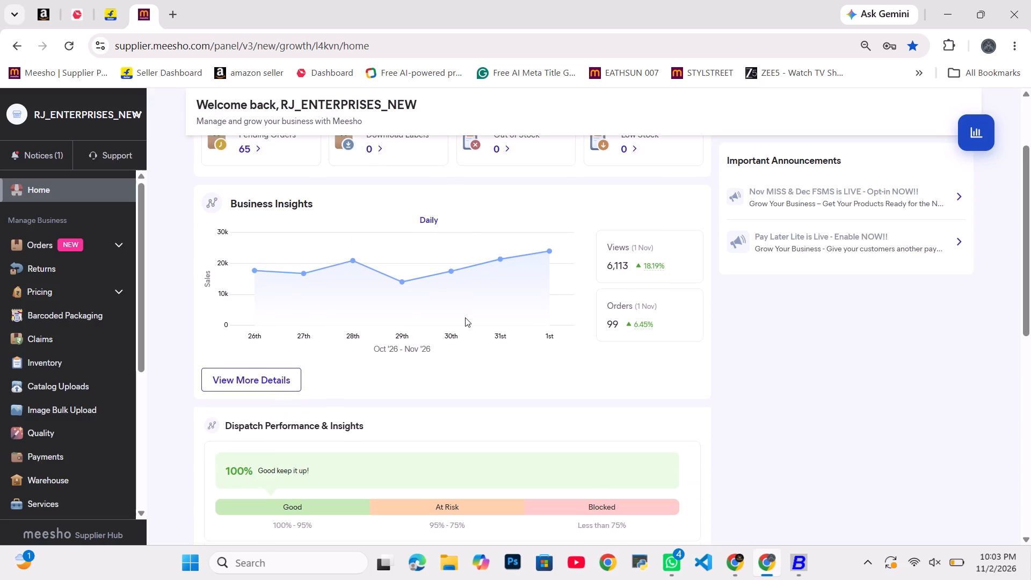
pyautogui.scroll(-4, 465, 317)
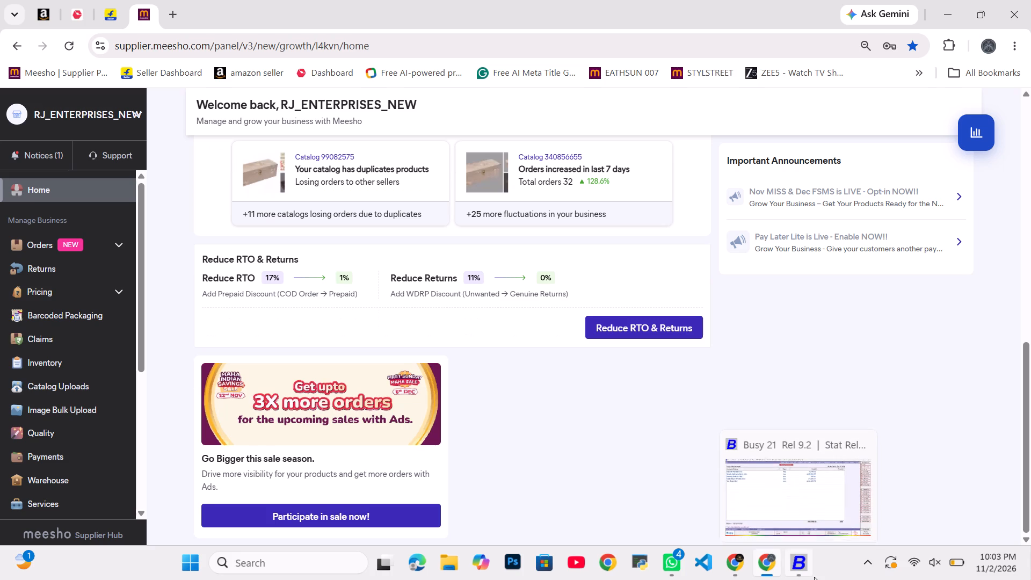
# Switch back to the Busy accounting software with the Bank Accounts group balances.
pyautogui.click(779, 457)
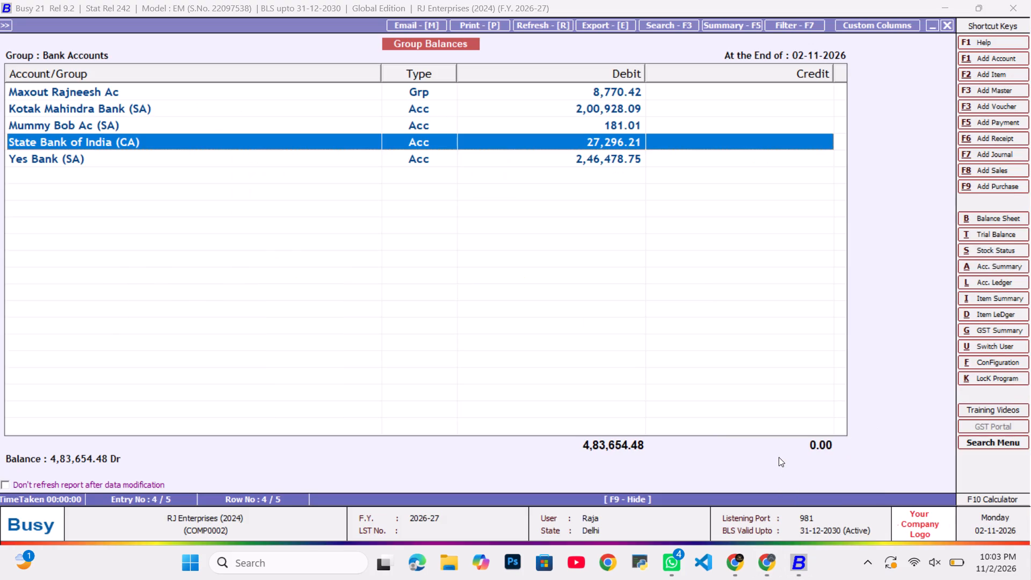
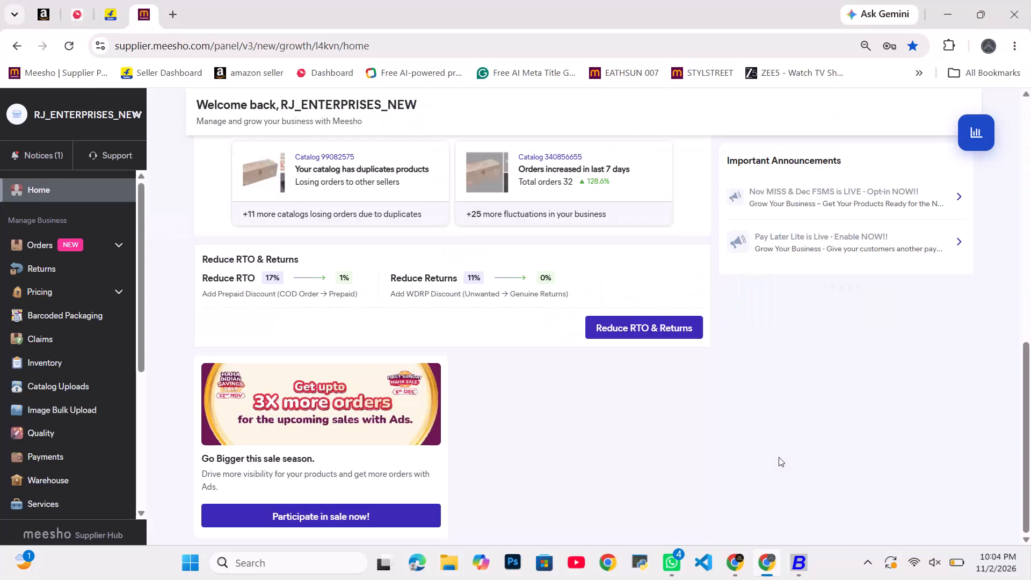
# Switch from the Meesho supplier page to the Bank Accounts group balances in Busy.
pyautogui.hotkey('alt', 'Tab')
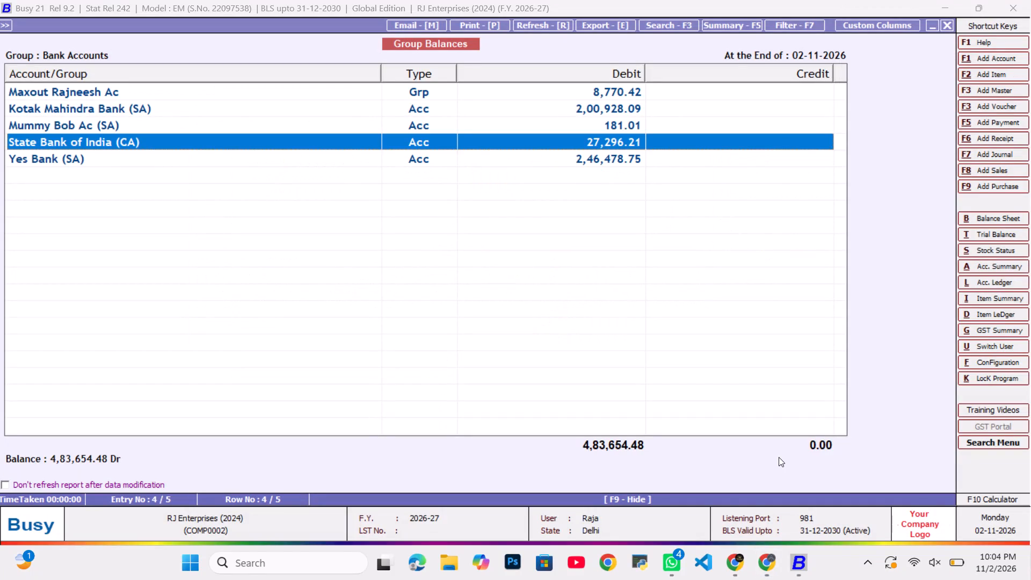
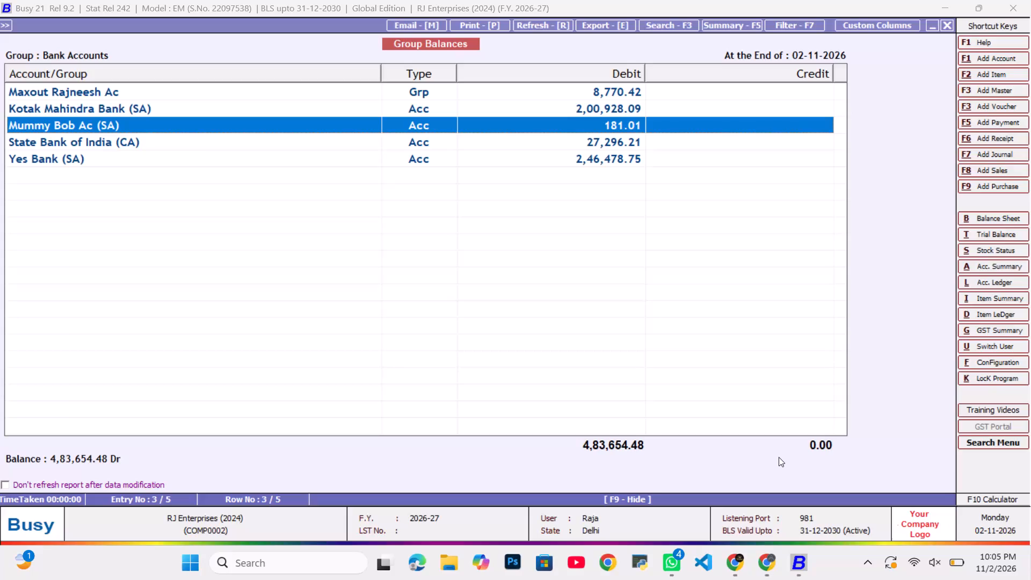
# Examine the November and October ledger entries of the Kotak Mahindra Bank (SA) account.
pyautogui.press('Return')
pyautogui.press('Escape')
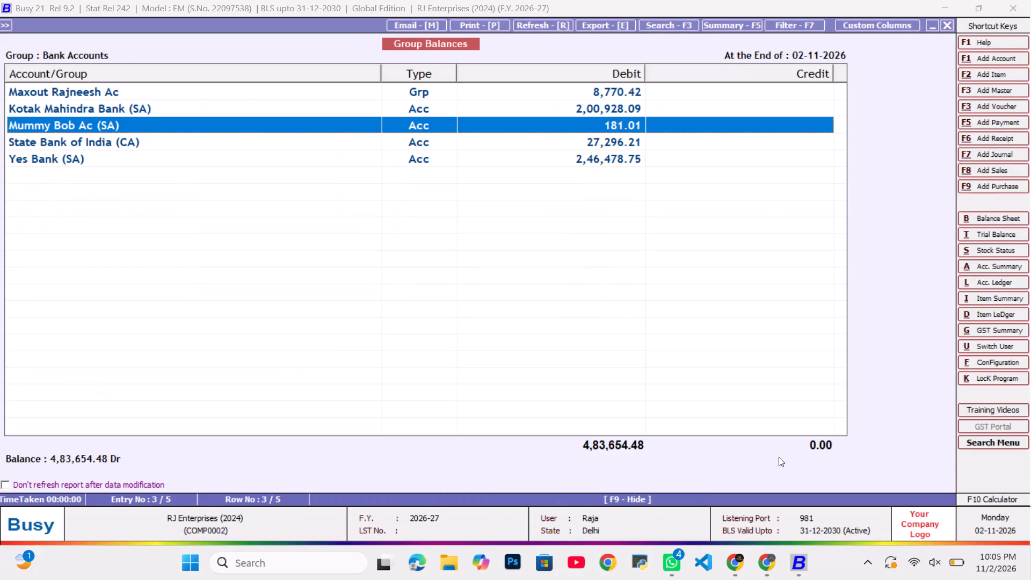
pyautogui.press('Up')
pyautogui.press('Return')
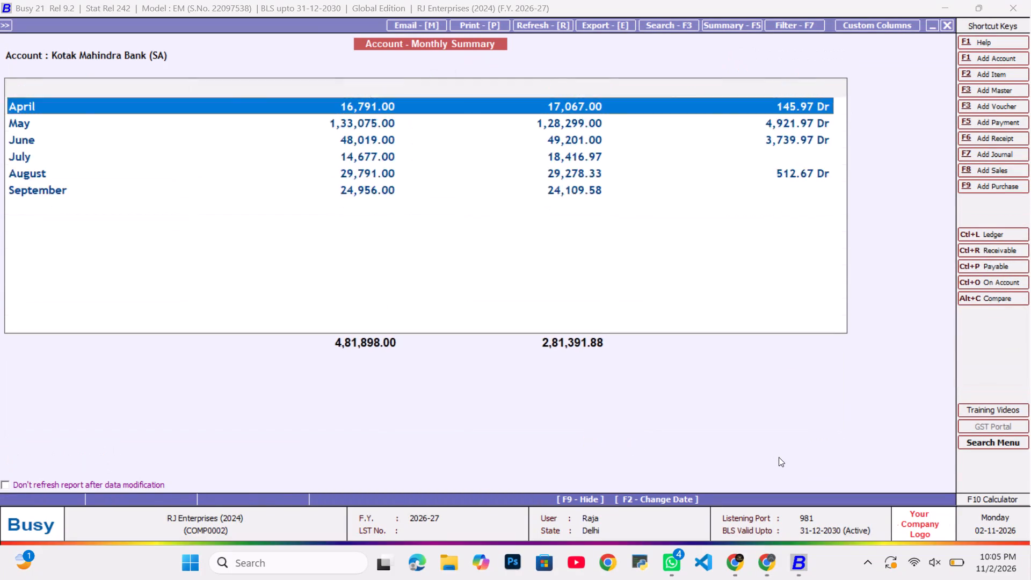
pyautogui.press('End')
pyautogui.press('Return')
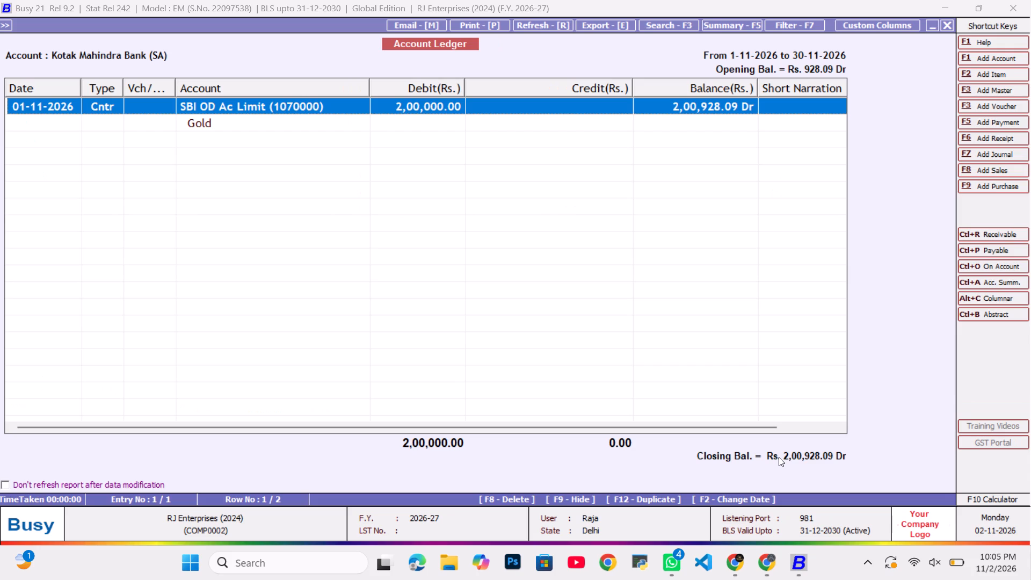
pyautogui.press('Escape')
pyautogui.press('Up')
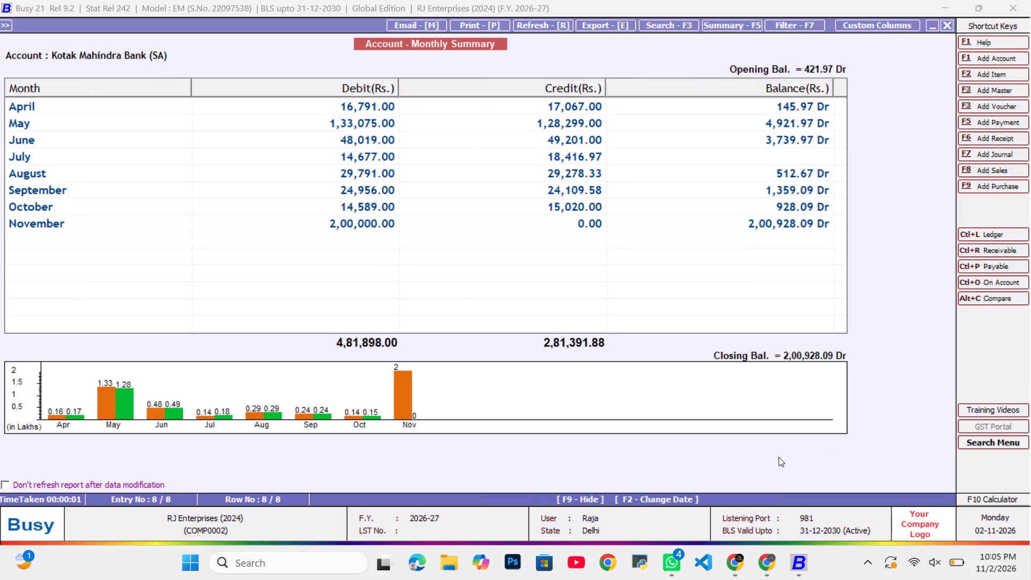
pyautogui.press('Return')
pyautogui.press('End')
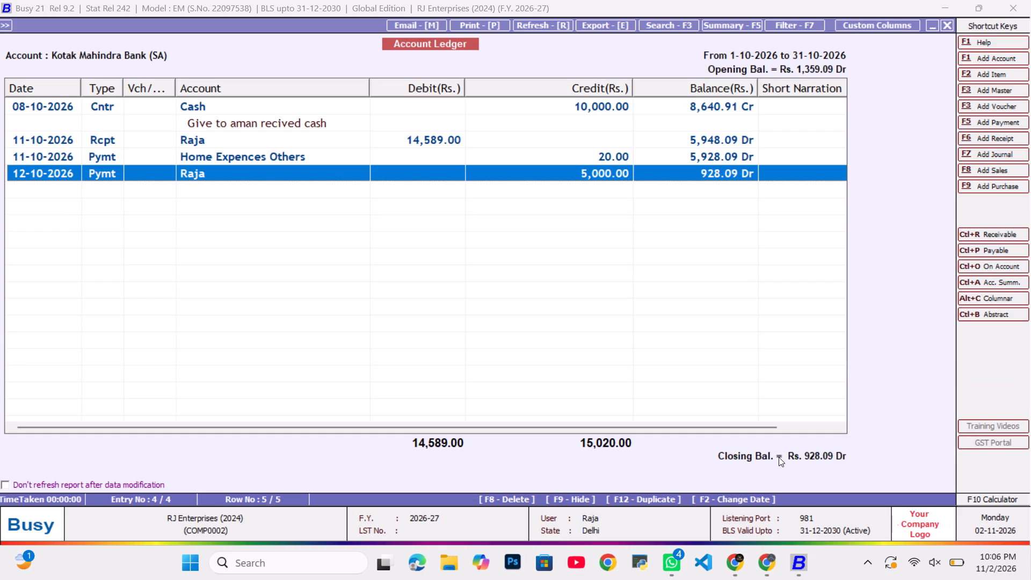
# Start a payment voucher dated 02-11-2026 and debit Raja Shadi Exp with 1,00,000 on the first line.
pyautogui.hotkey('alt', 'F5')
pyautogui.press('Return')
pyautogui.press('Tab')
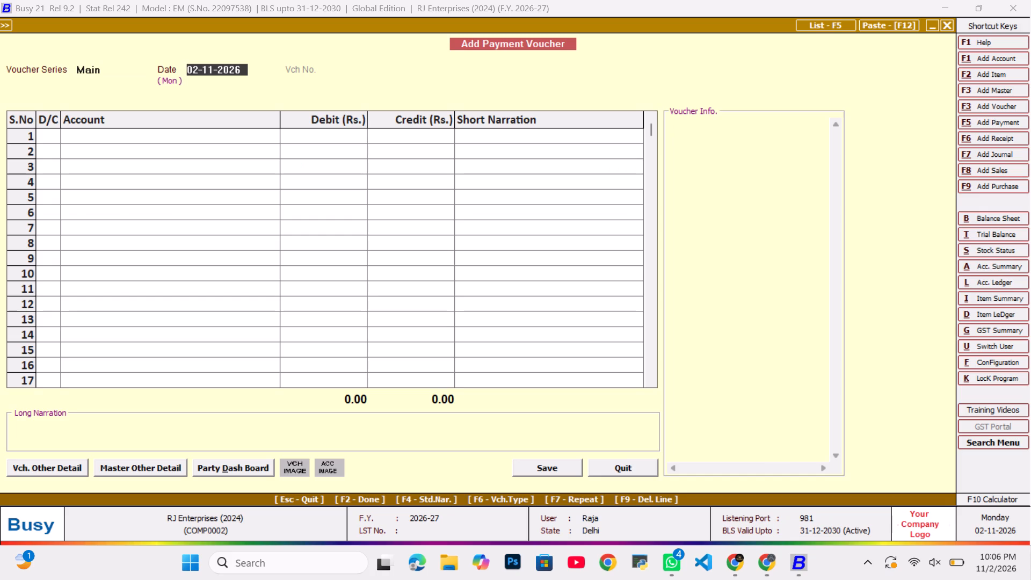
pyautogui.press('Return')
pyautogui.press('Tab')
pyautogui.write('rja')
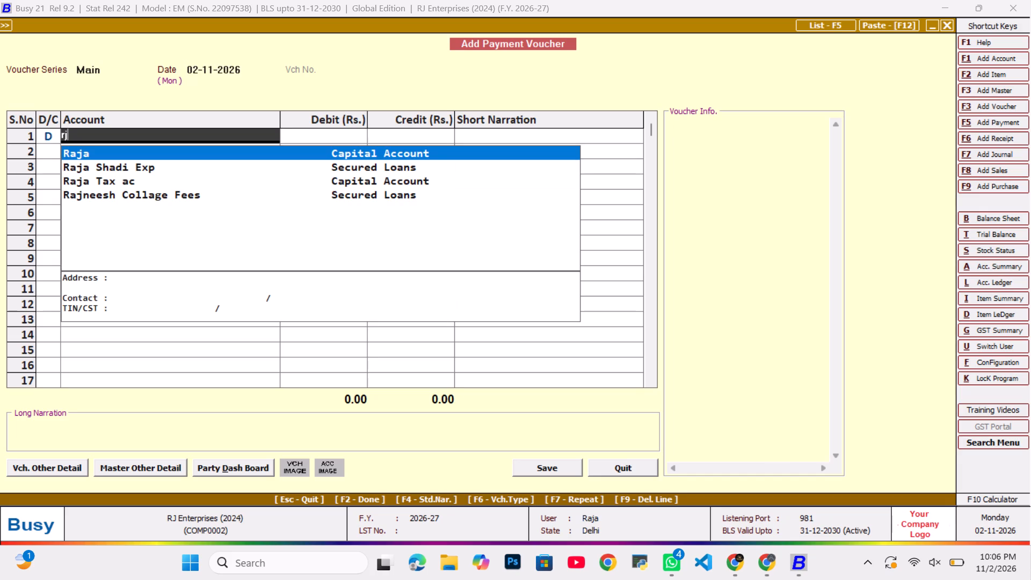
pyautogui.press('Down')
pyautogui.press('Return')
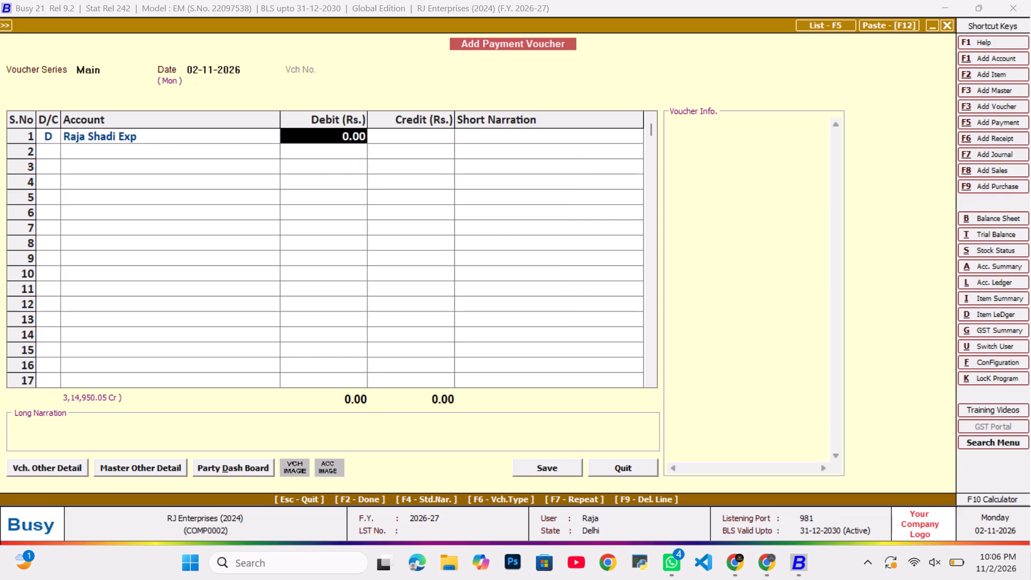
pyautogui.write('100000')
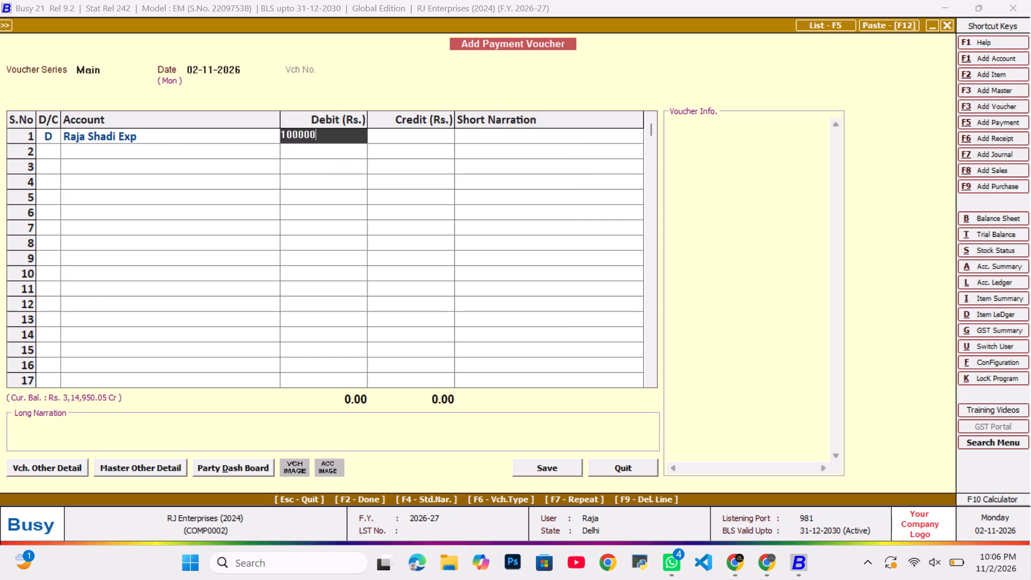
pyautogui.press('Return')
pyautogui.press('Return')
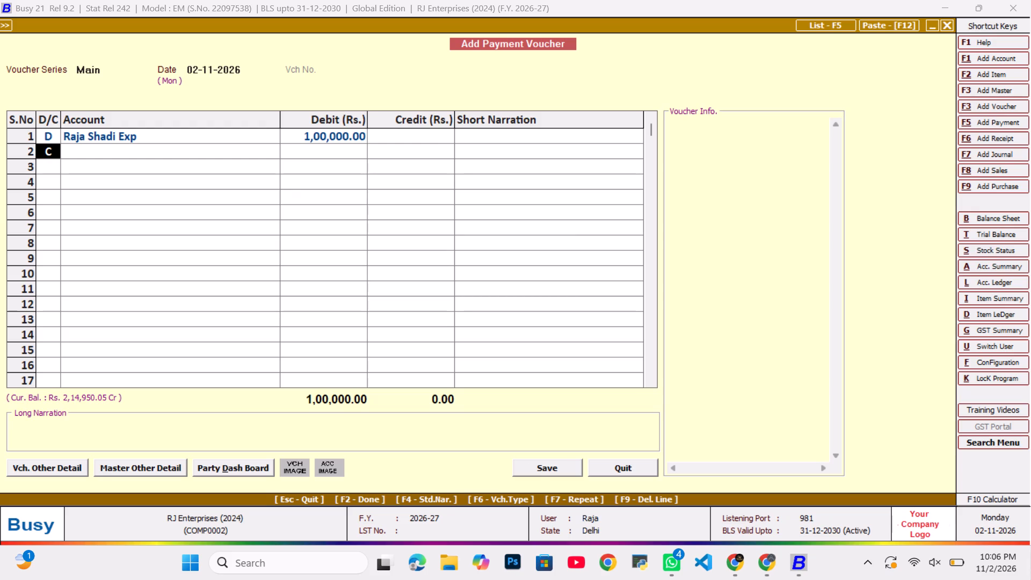
# Add a second debit line for Raja Shadi Exp with an amount of 83,000.
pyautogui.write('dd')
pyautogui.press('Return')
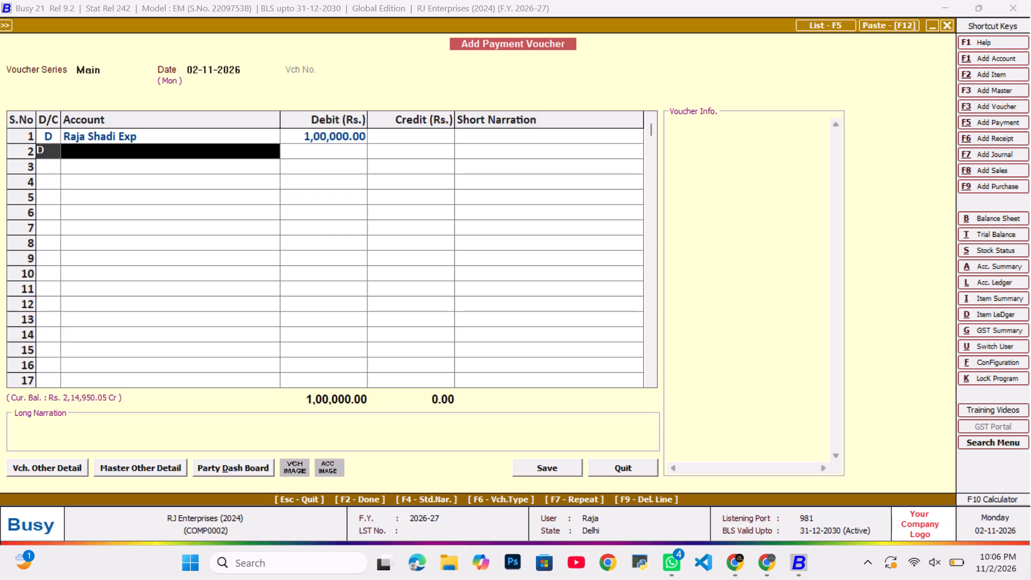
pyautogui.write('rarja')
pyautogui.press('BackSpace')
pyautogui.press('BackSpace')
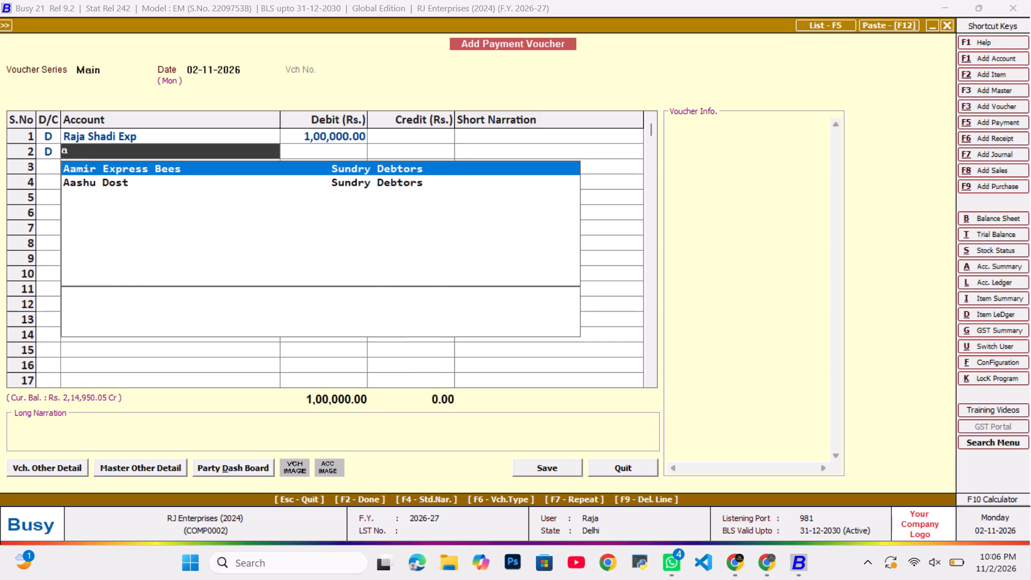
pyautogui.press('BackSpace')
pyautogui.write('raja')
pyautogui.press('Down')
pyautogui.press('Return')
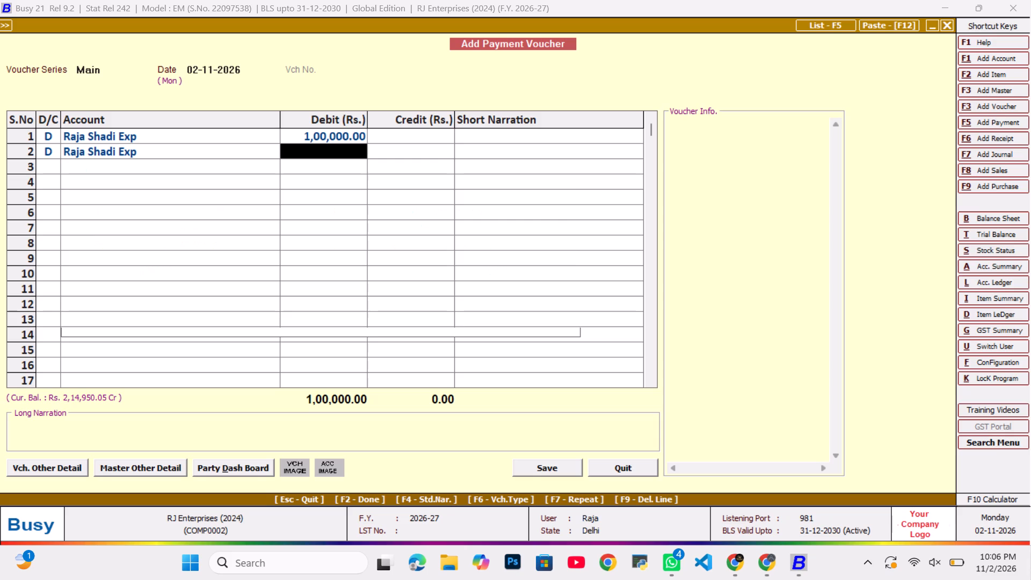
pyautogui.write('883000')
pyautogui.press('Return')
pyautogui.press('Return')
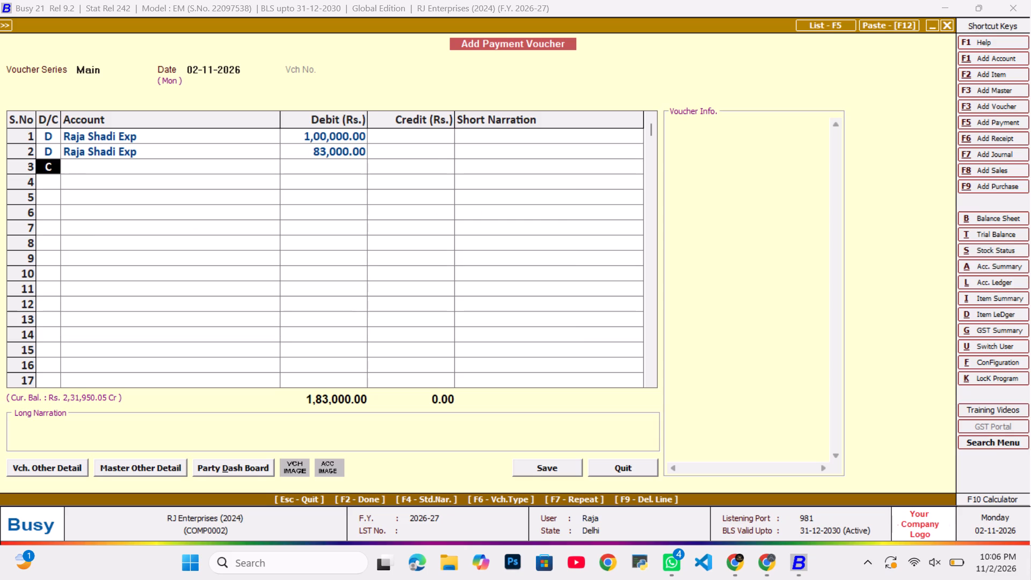
# Add a third debit line for the Raja account with an amount of 9,000.
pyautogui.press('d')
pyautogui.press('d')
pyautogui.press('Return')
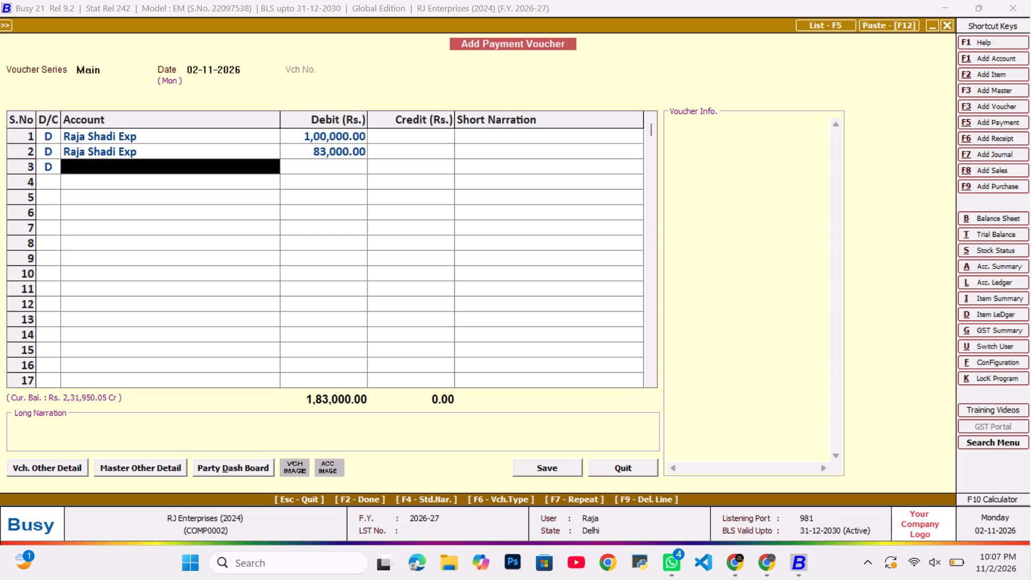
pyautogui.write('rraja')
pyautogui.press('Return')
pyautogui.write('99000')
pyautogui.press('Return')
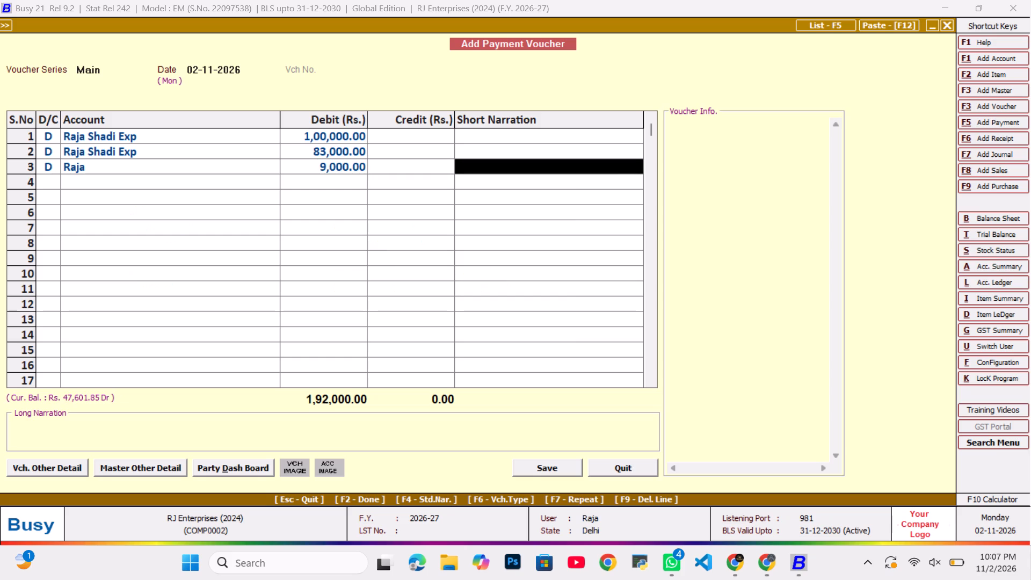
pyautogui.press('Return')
# Credit Kotak Mahindra Bank (SA) with 1,92,000 on the fourth line of the voucher.
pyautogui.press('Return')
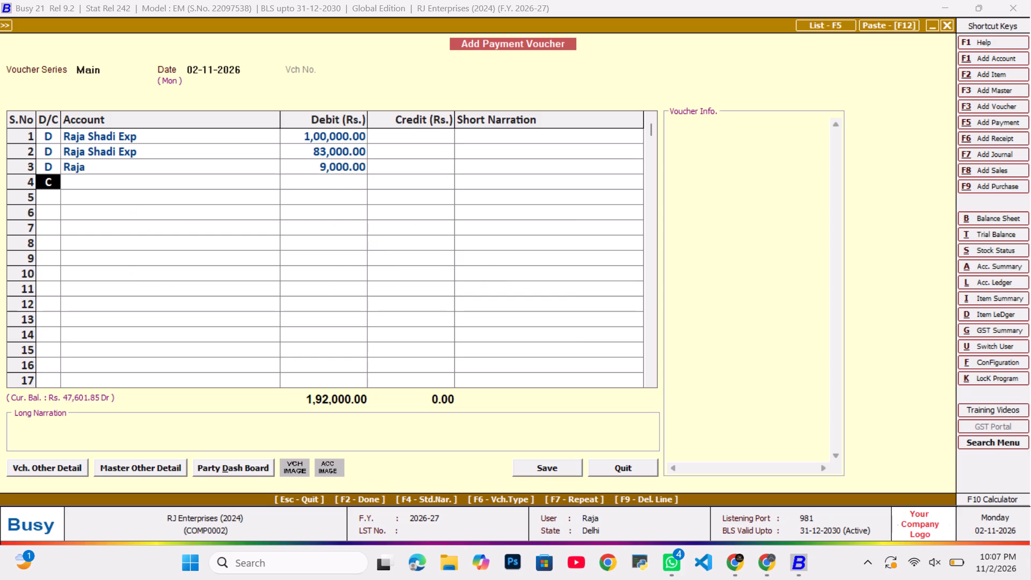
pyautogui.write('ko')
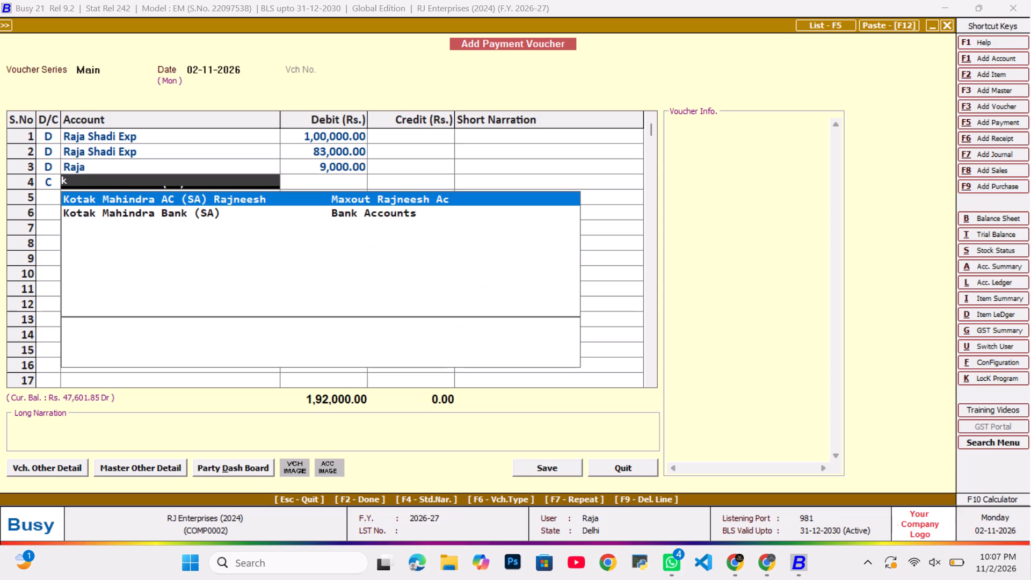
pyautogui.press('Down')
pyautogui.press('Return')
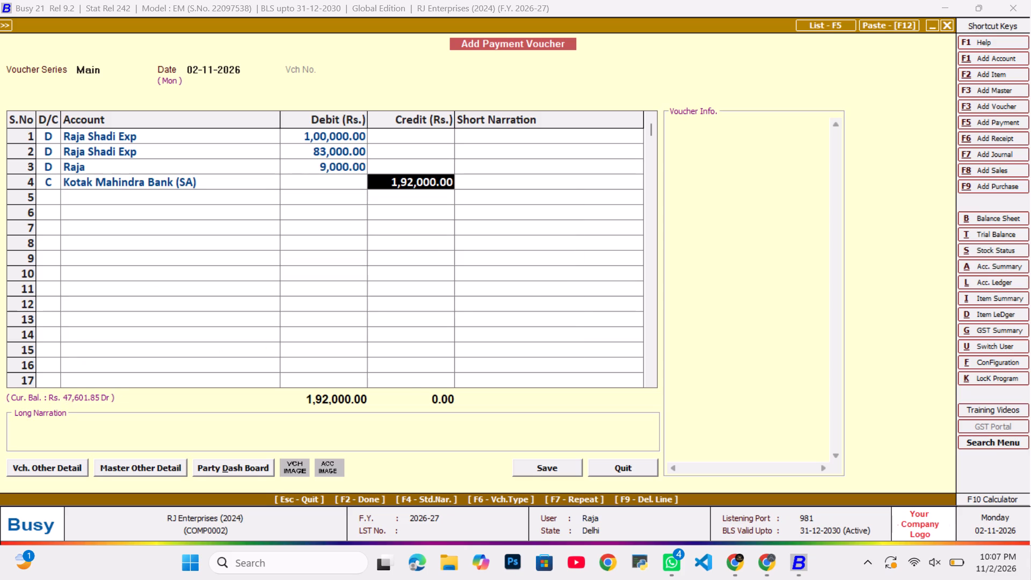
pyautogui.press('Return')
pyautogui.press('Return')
# Enter the long narration "gold purchase for shadhi 22 k 126900 rate" and save the payment voucher.
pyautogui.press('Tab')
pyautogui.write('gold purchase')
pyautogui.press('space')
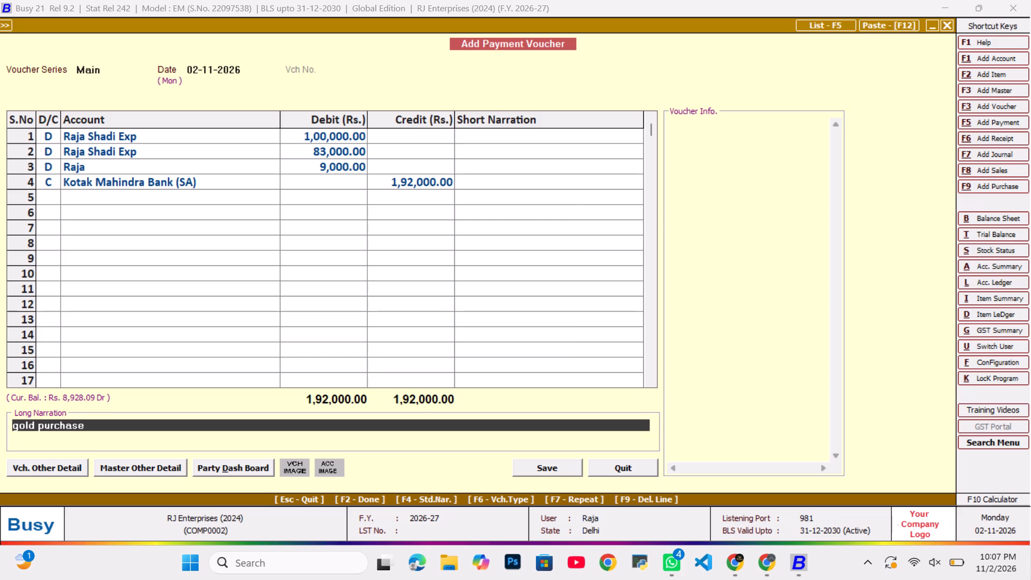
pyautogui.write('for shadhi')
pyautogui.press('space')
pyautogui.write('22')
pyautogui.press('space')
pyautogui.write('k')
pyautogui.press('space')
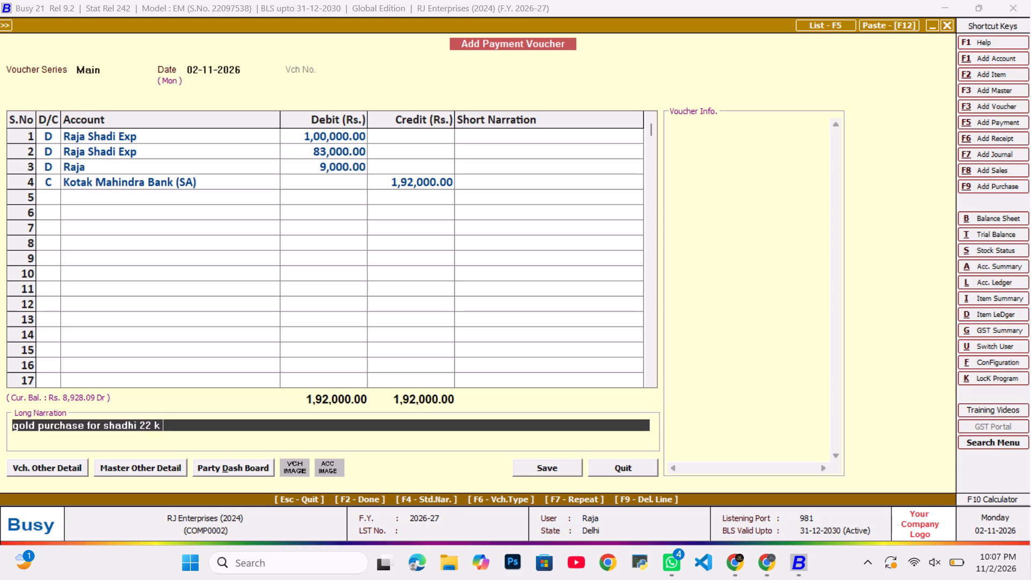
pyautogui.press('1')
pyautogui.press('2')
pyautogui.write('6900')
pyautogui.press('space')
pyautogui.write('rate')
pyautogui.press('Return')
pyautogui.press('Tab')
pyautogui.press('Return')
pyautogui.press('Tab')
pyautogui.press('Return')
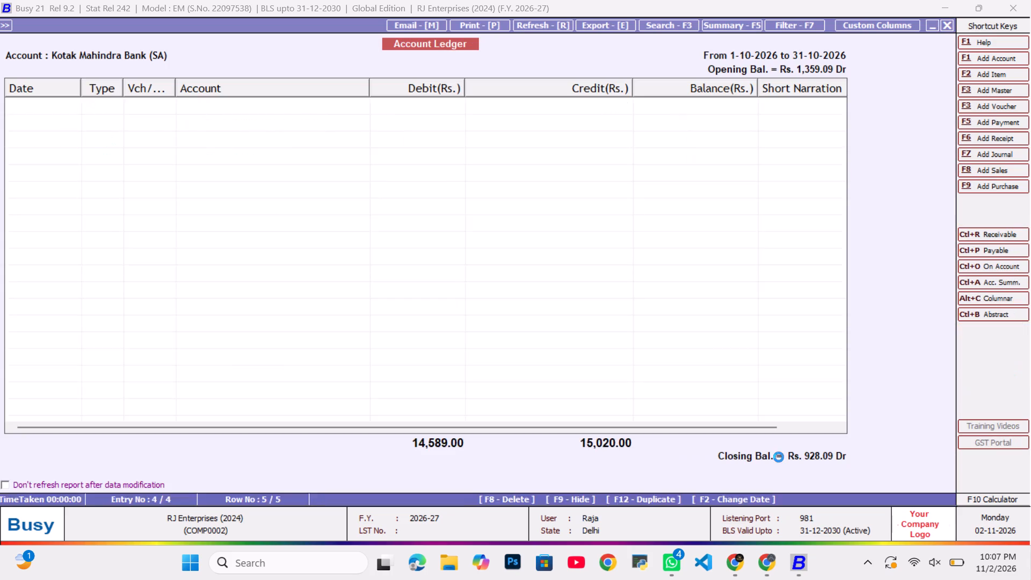
# Check the October ledger and the monthly summary of Kotak Mahindra Bank (SA).
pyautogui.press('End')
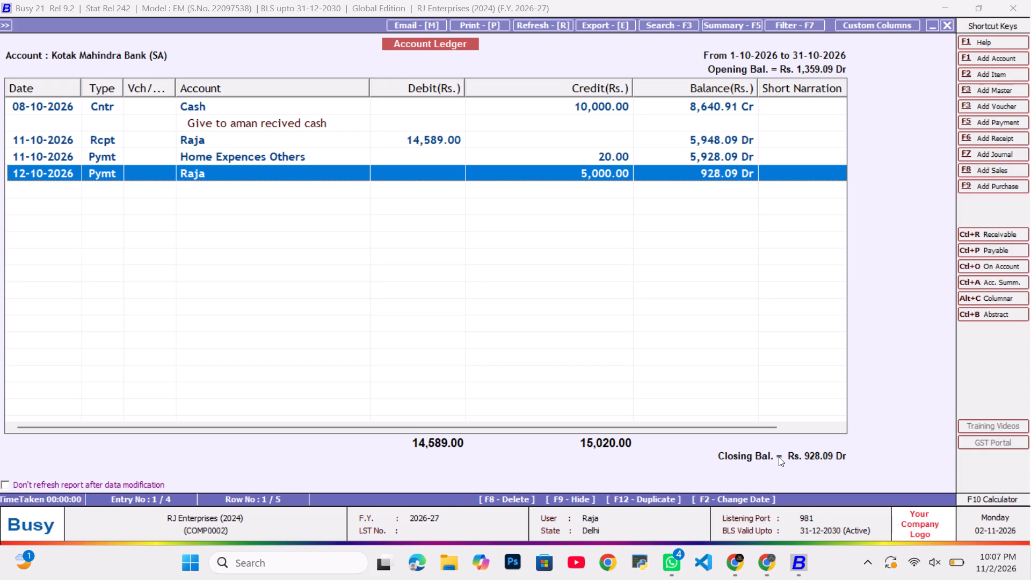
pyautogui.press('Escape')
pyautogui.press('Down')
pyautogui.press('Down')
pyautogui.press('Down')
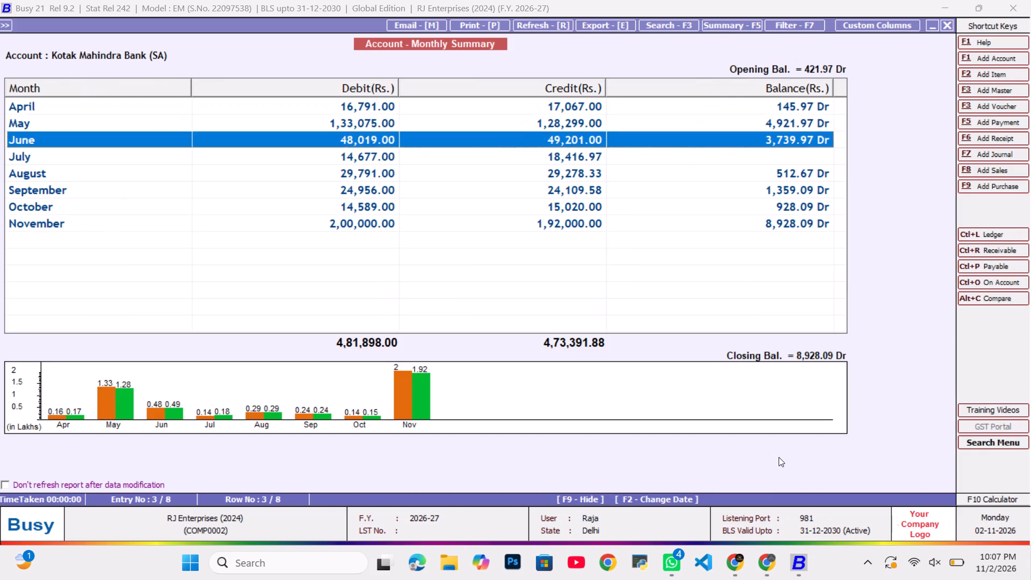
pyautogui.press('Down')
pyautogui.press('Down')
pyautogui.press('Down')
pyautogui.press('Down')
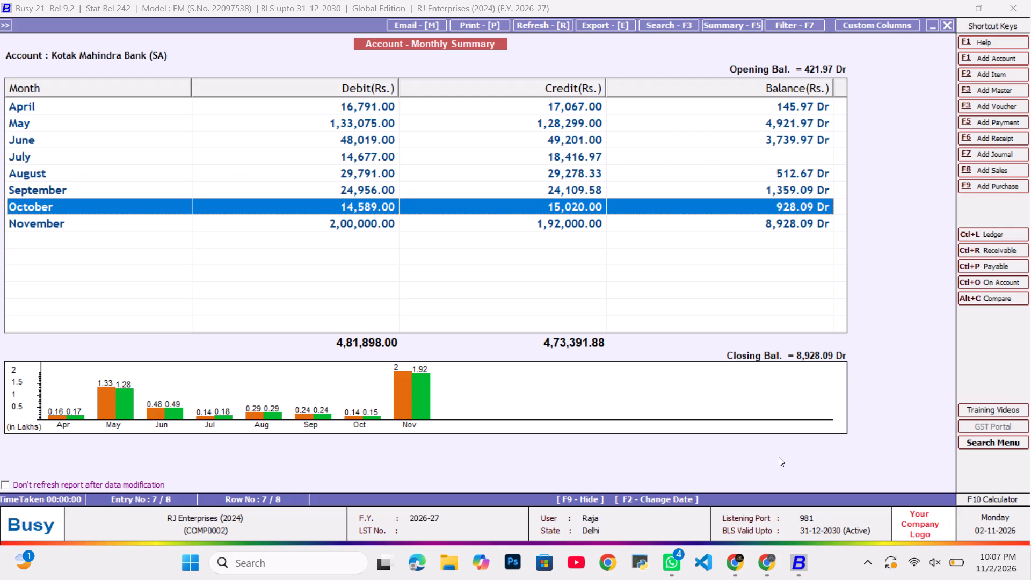
# Start another payment voucher dated 02-11-2026 and debit Bank Charges with 11.80.
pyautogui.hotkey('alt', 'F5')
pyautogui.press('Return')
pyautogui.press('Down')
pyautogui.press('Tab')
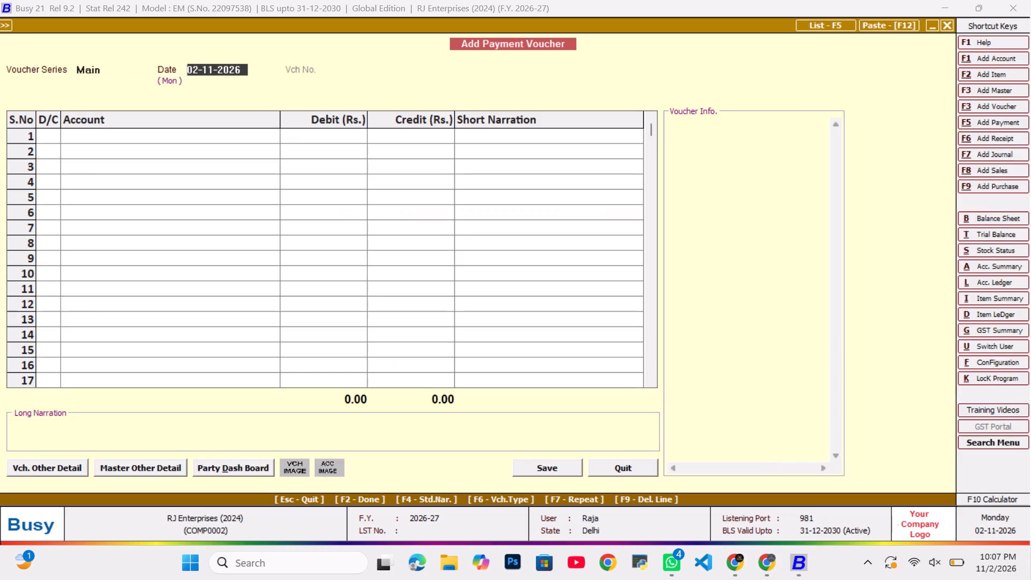
pyautogui.press('Return')
pyautogui.press('Tab')
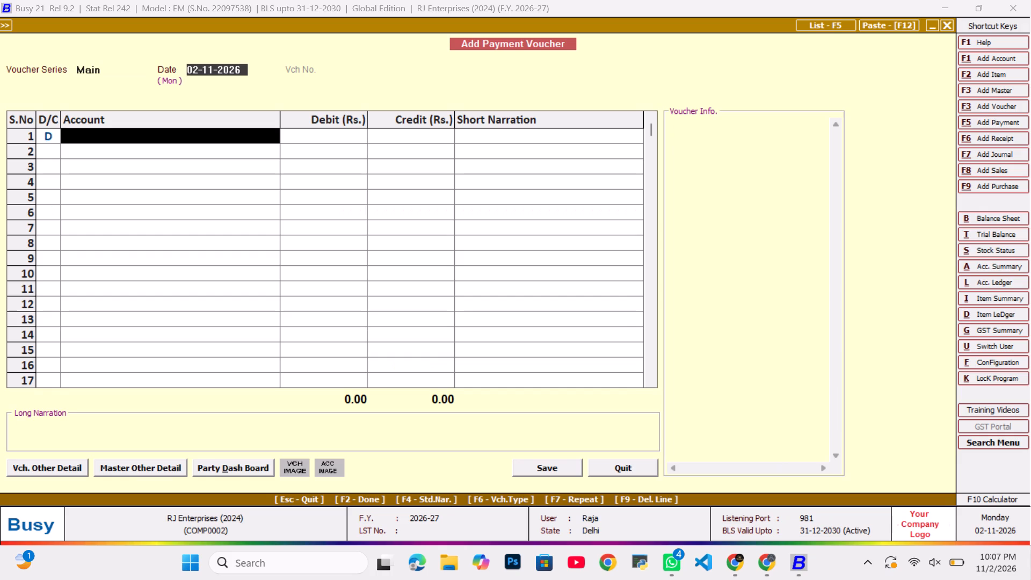
pyautogui.write('ban')
pyautogui.press('Return')
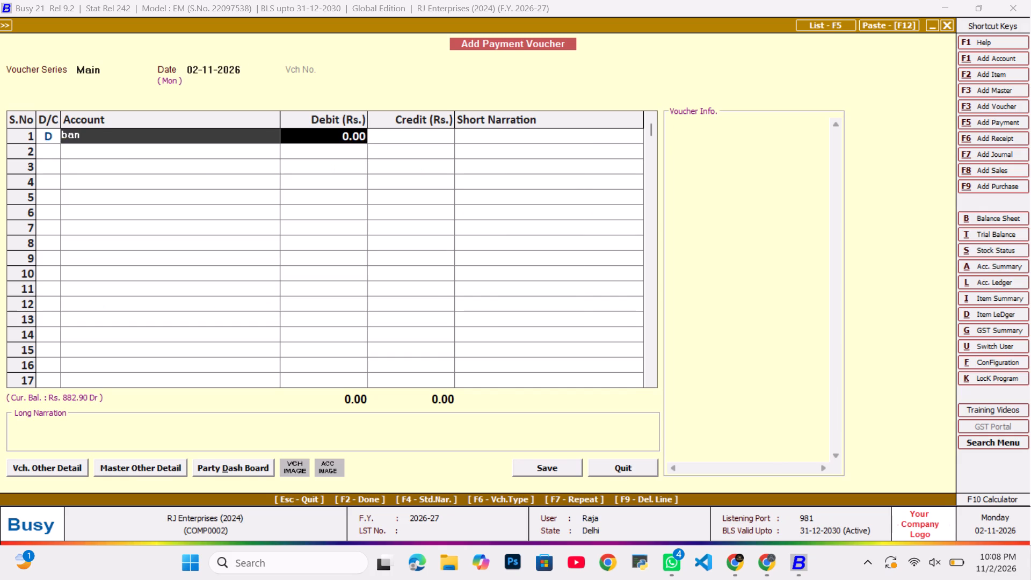
pyautogui.write('111.')
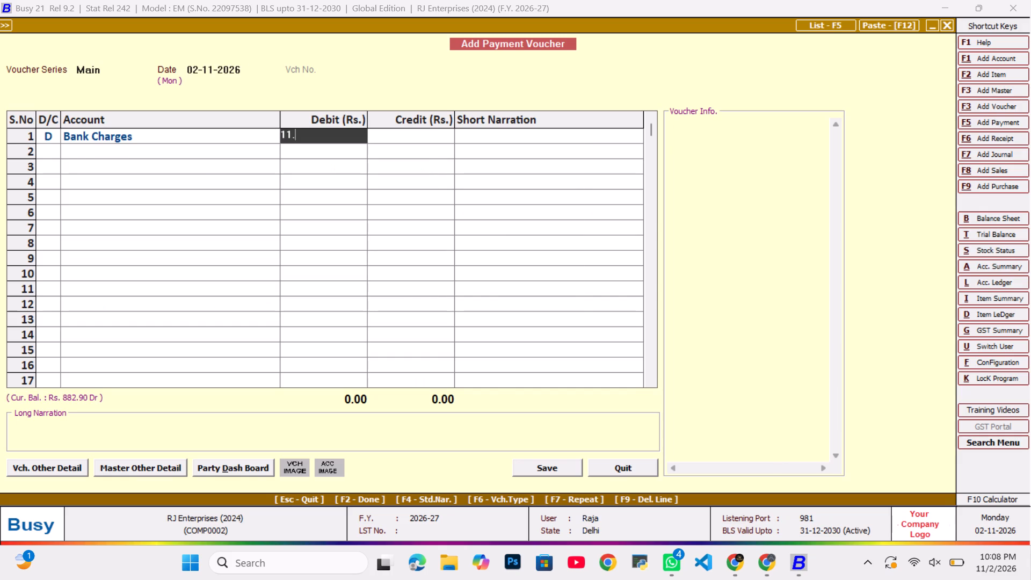
pyautogui.write('80')
pyautogui.press('Return')
pyautogui.press('Return')
# Credit Kotak Mahindra Bank (SA) with 11.80 and save the bank charges voucher without a narration.
pyautogui.press('Return')
pyautogui.press('Return')
pyautogui.press('Return')
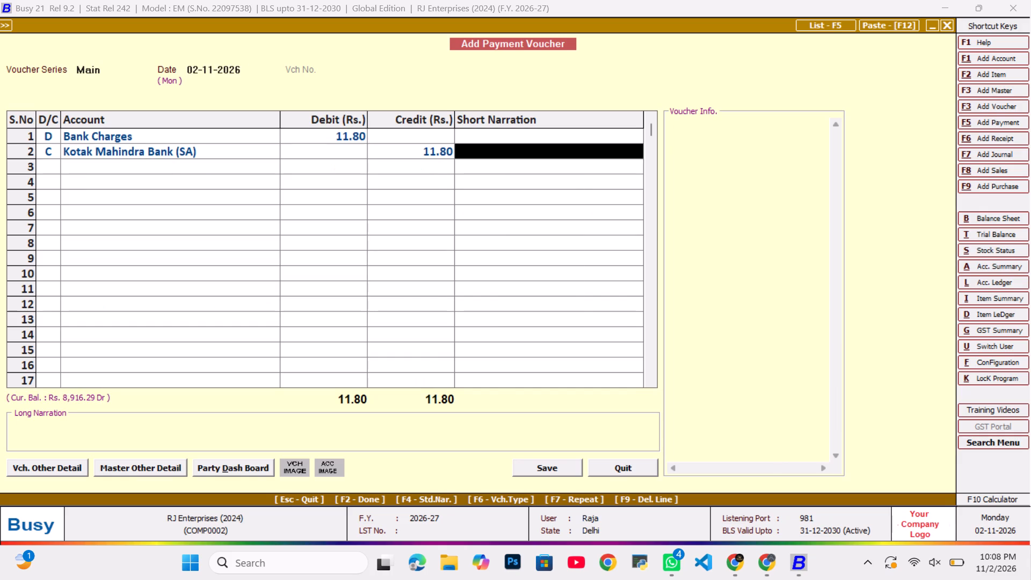
pyautogui.press('Return')
pyautogui.press('Tab')
pyautogui.press('Return')
pyautogui.press('Tab')
pyautogui.press('Tab')
pyautogui.press('Return')
# Return from the Kotak monthly summary to the Bank Accounts group balances.
pyautogui.press('End')
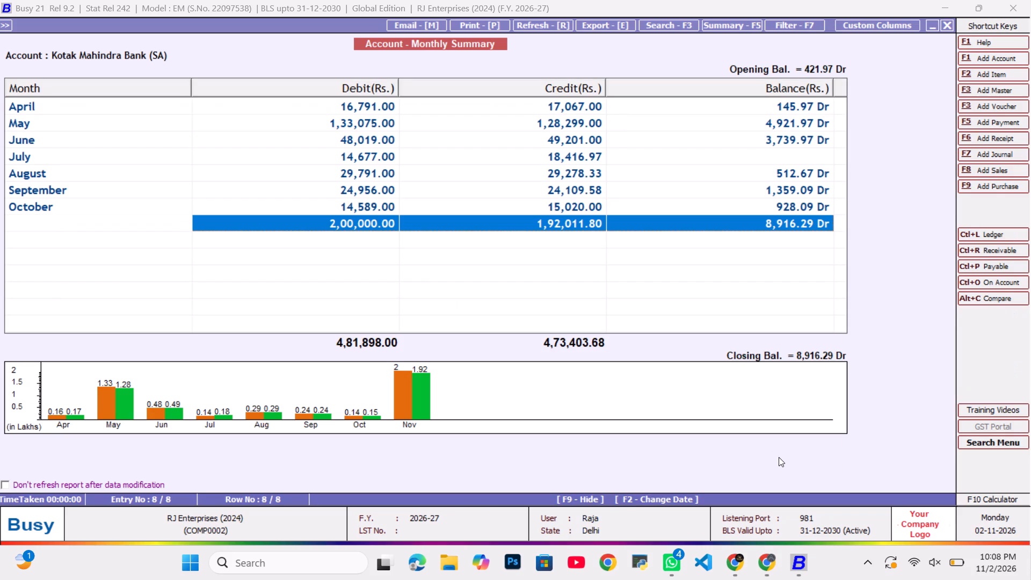
pyautogui.press('Escape')
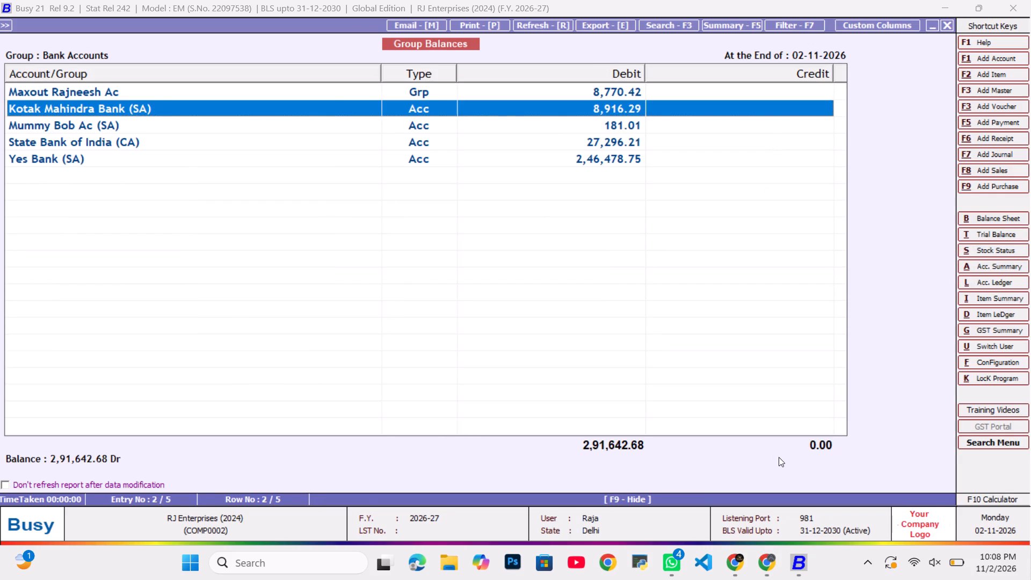
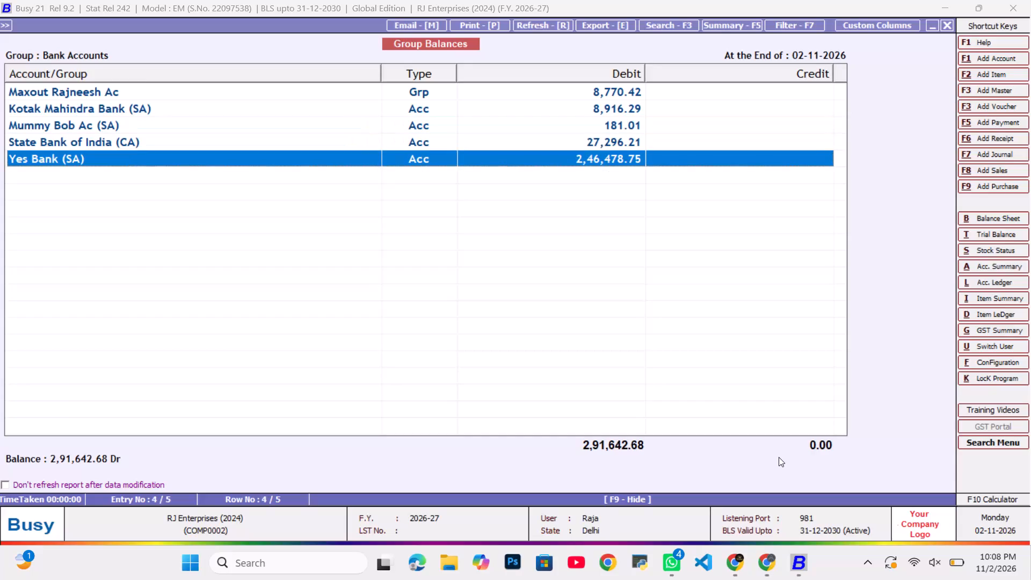
# Review the November and October ledgers of Yes Bank (SA), going to the latest October entries.
pyautogui.press('Return')
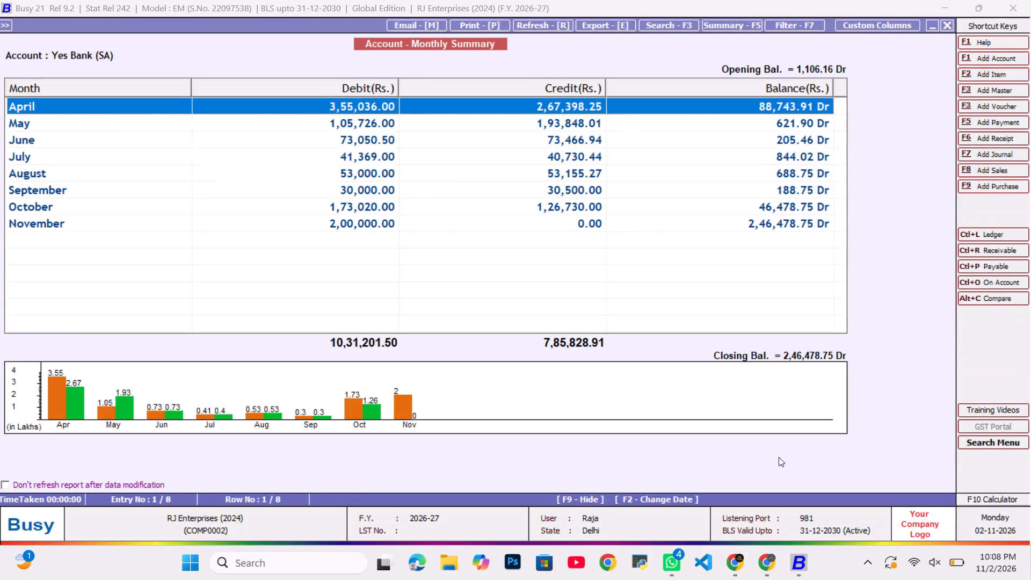
pyautogui.press('End')
pyautogui.press('Return')
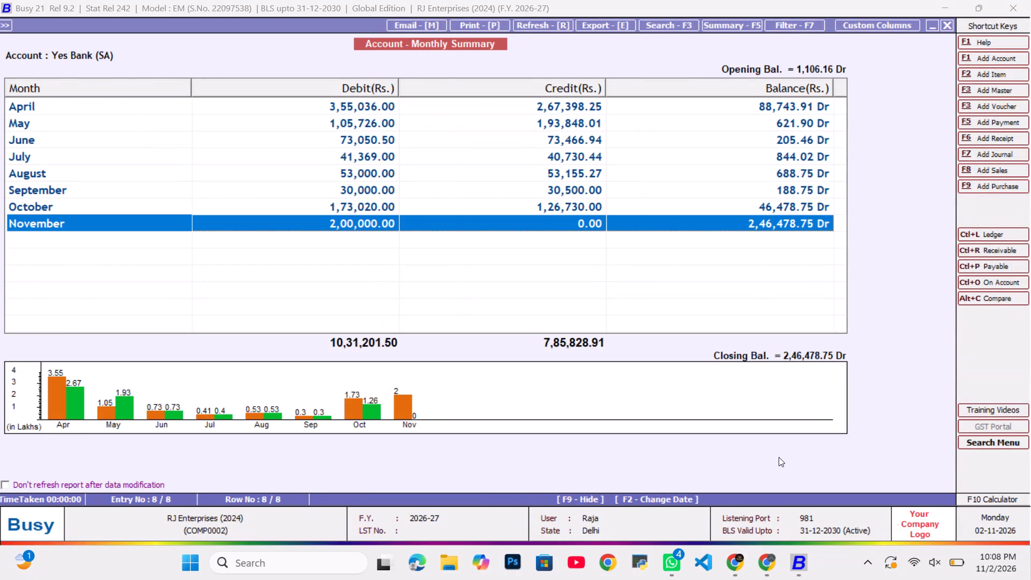
pyautogui.press('Escape')
pyautogui.press('Up')
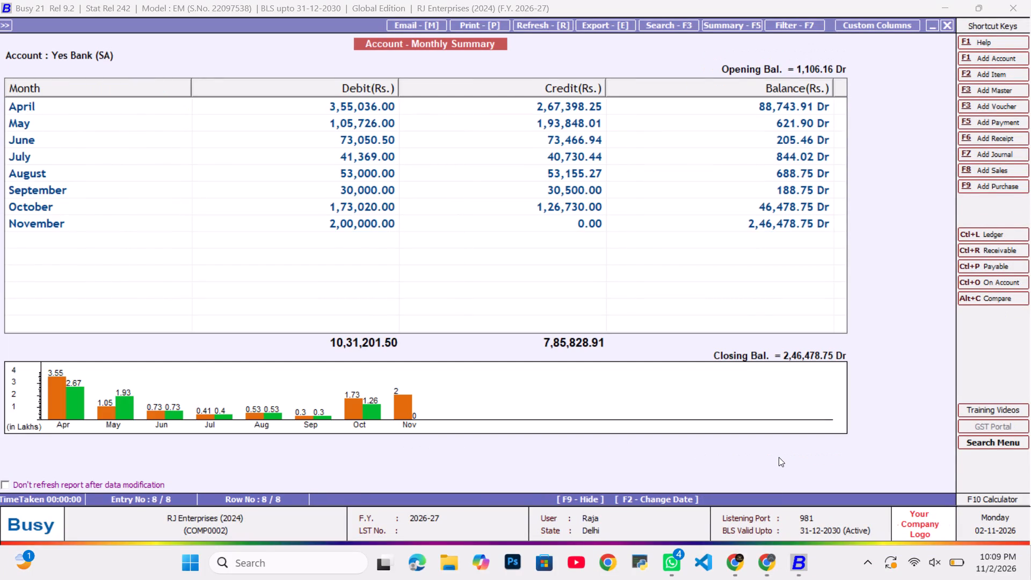
pyautogui.press('Return')
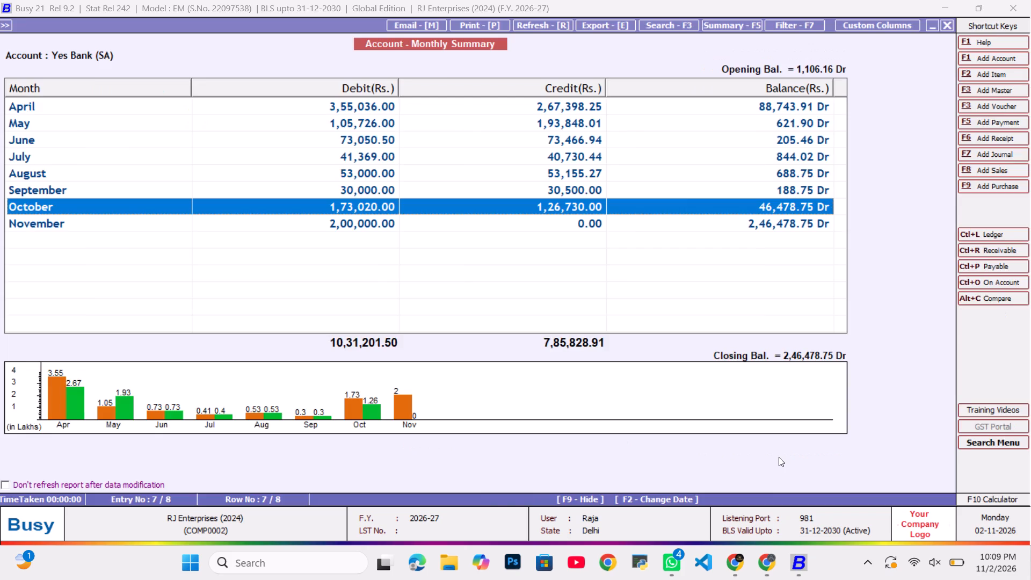
pyautogui.press('End')
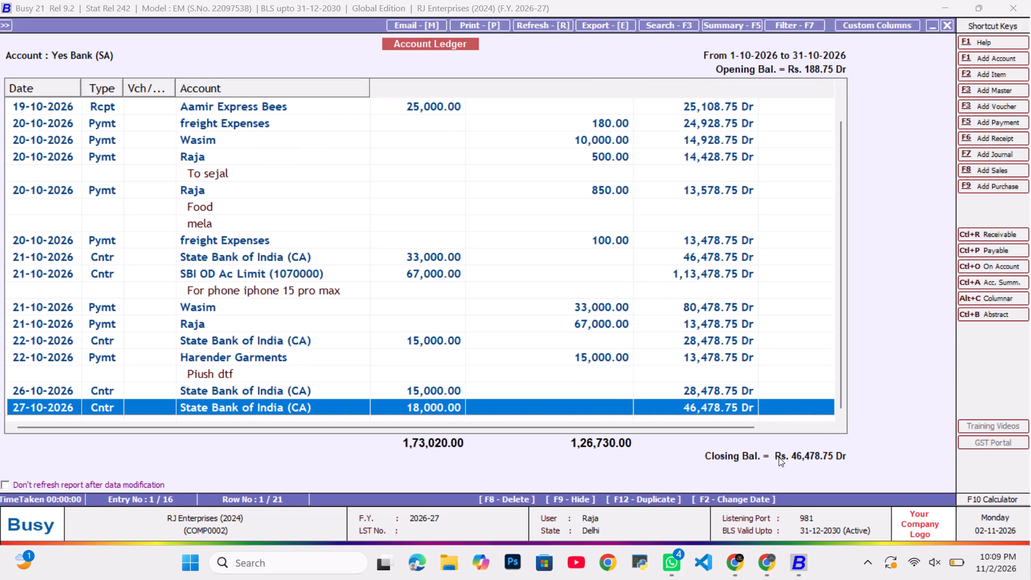
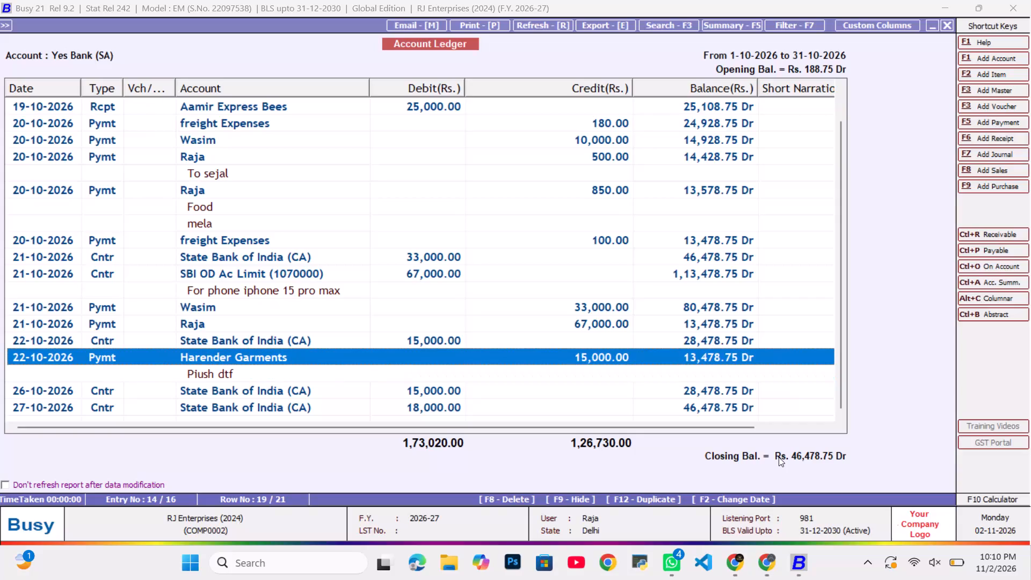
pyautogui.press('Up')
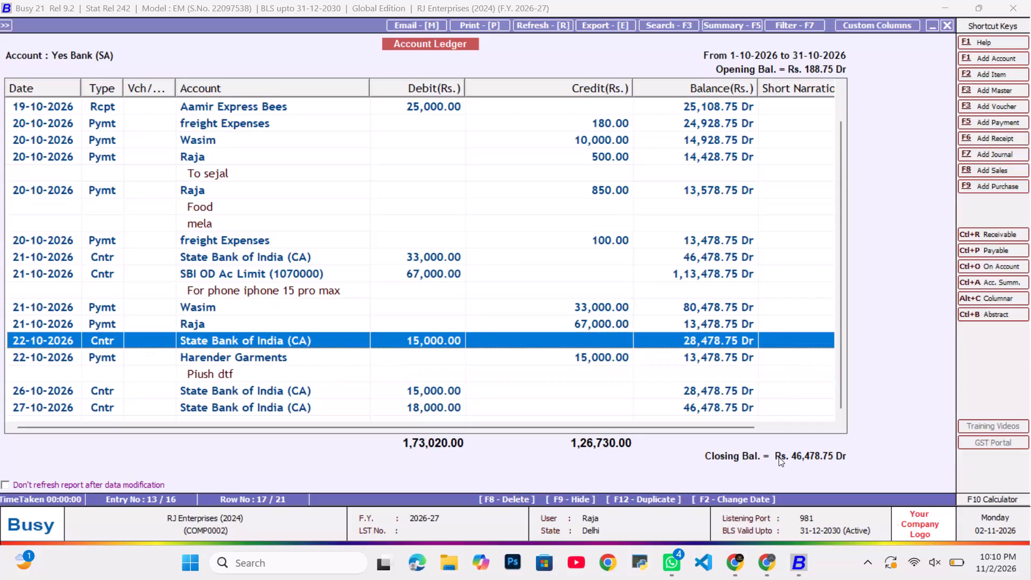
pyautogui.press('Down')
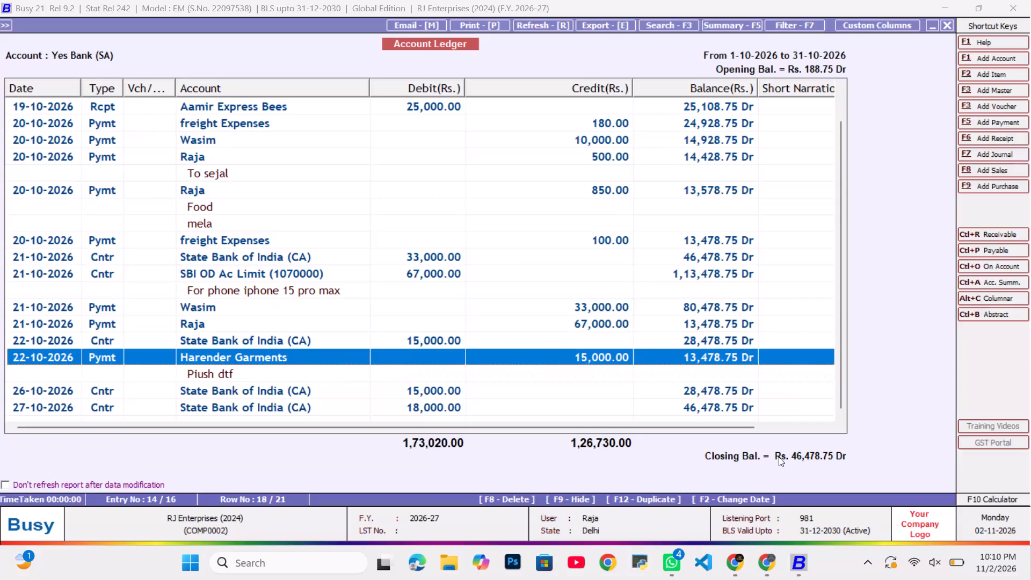
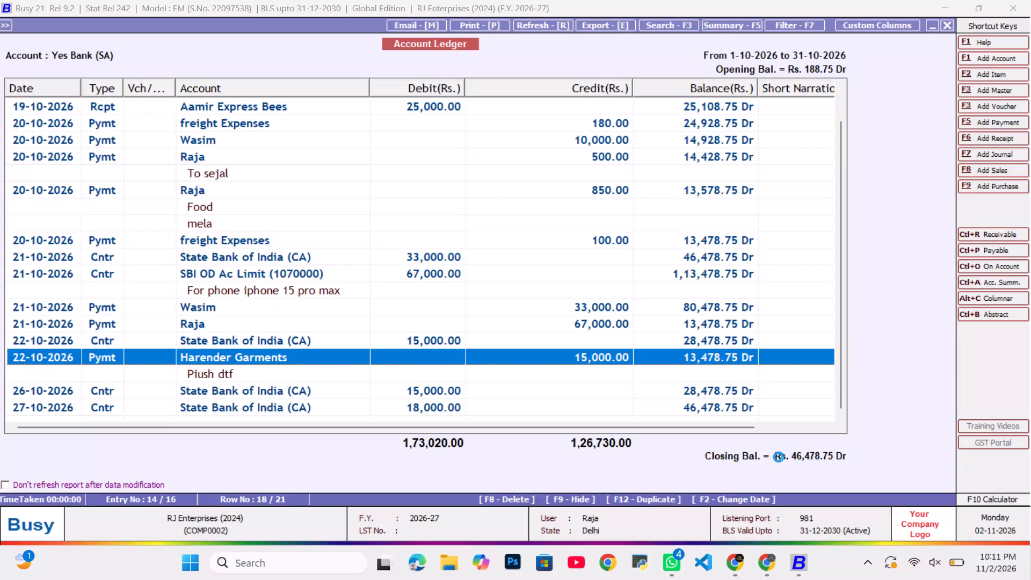
pyautogui.press('Return')
pyautogui.press('Tab')
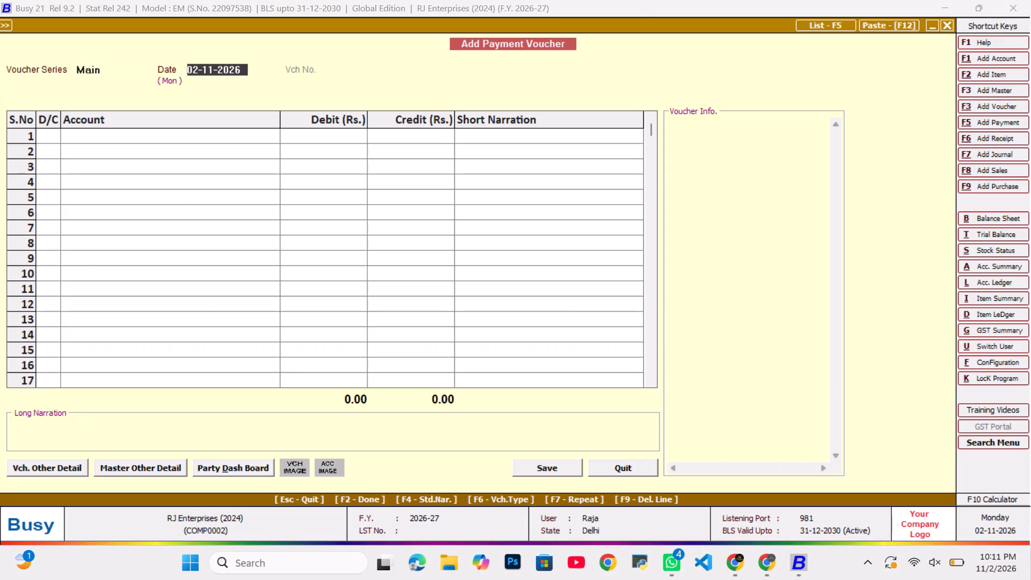
pyautogui.write('26-10')
pyautogui.press('Return')
pyautogui.press('Tab')
pyautogui.write('was')
pyautogui.press('Return')
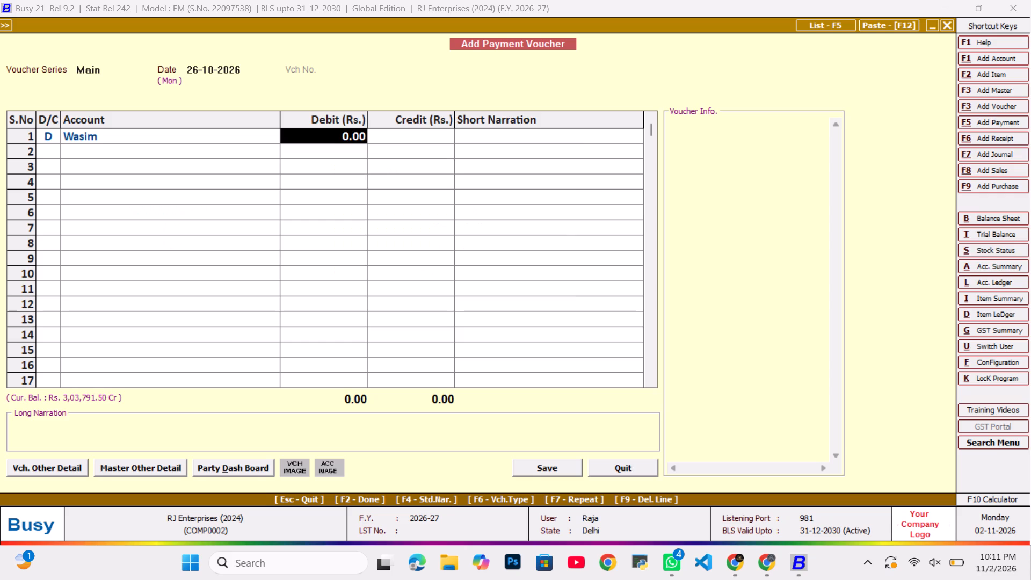
pyautogui.write('15000')
pyautogui.press('Return')
pyautogui.press('Return')
pyautogui.press('Return')
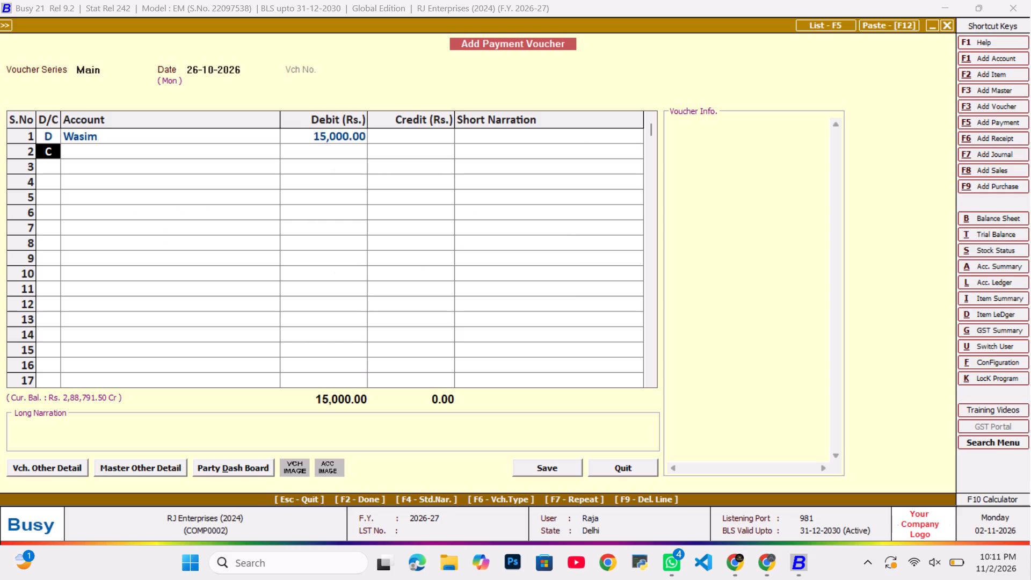
# Credit Yes Bank (SA) with the 15,000, add the long narration "upi", save the voucher and go to the ledger's last entry.
pyautogui.write('yes')
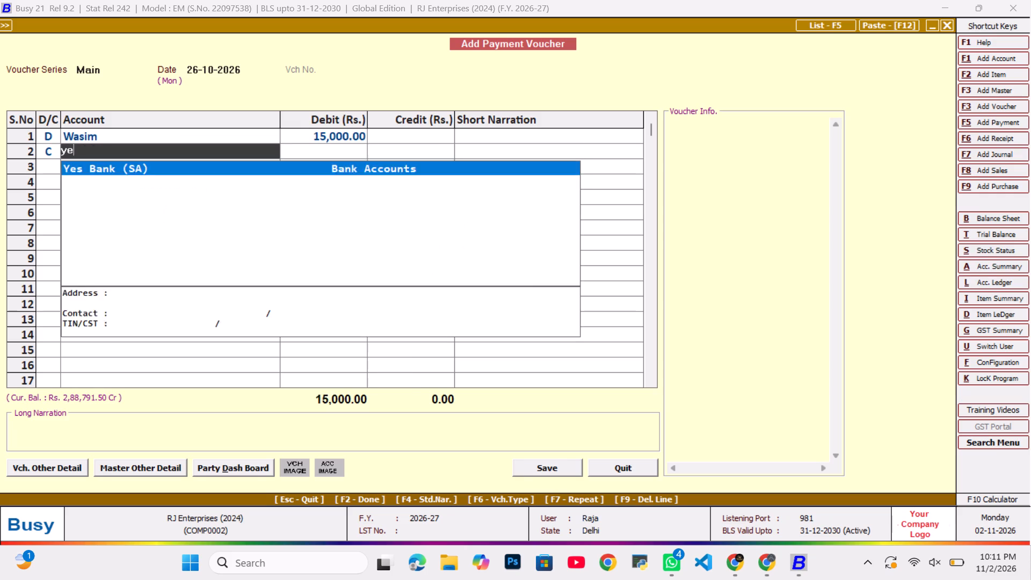
pyautogui.press('Return')
pyautogui.press('Return')
pyautogui.press('Return')
pyautogui.press('Tab')
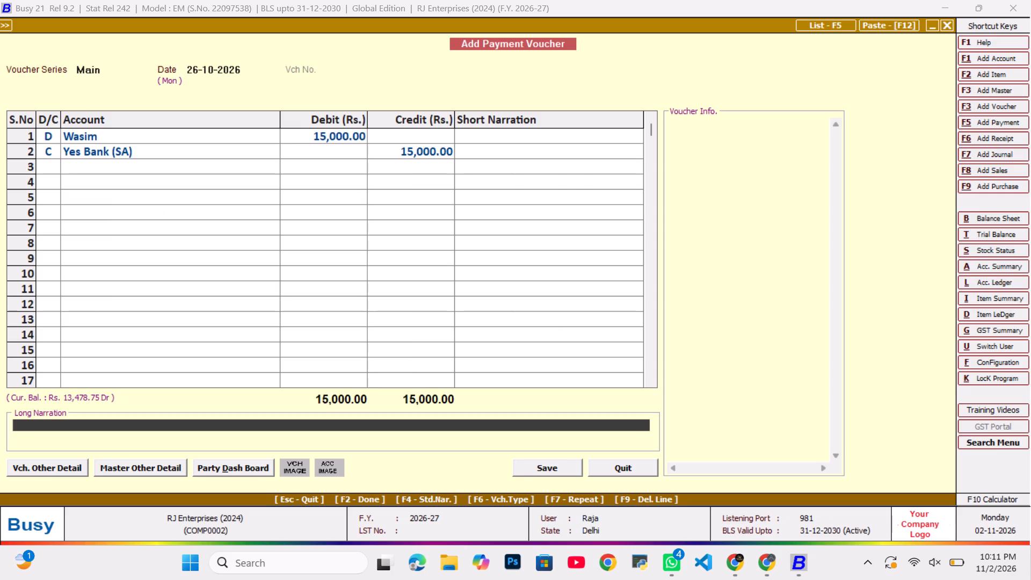
pyautogui.write('upi')
pyautogui.press('Return')
pyautogui.press('Tab')
pyautogui.press('Return')
pyautogui.press('Tab')
pyautogui.press('Return')
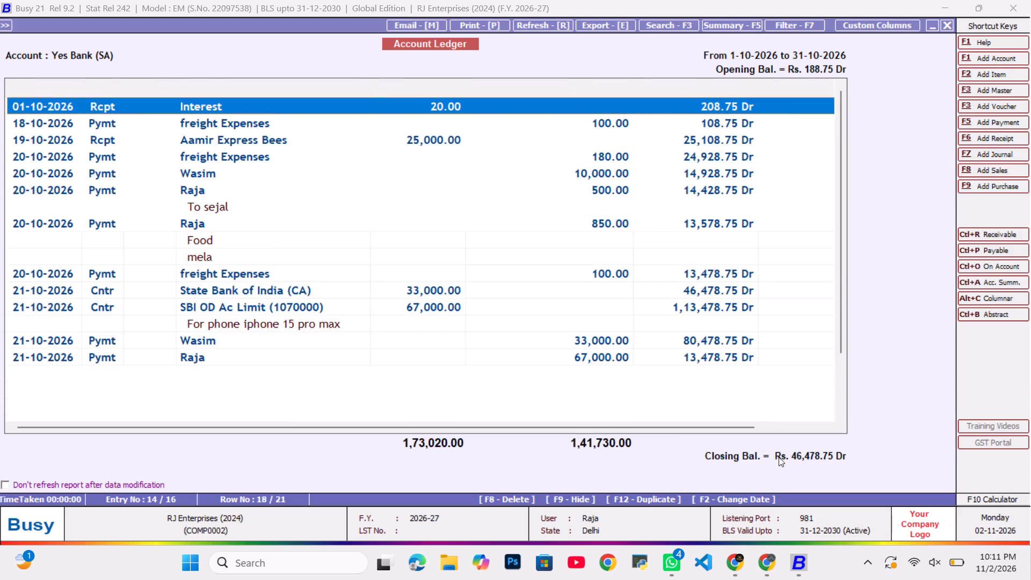
pyautogui.press('End')
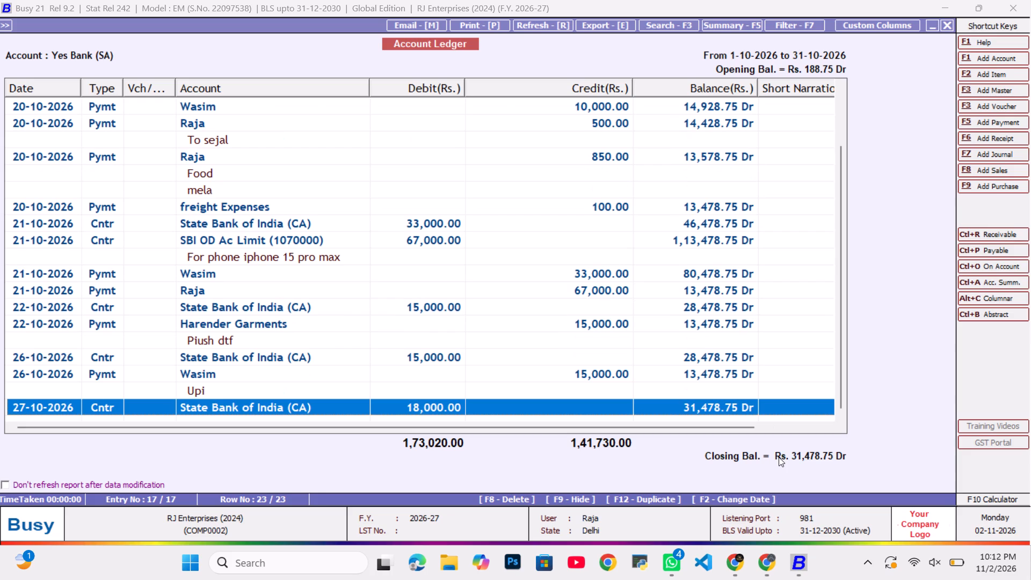
pyautogui.hotkey('alt', 'F5')
pyautogui.press('Return')
pyautogui.press('Tab')
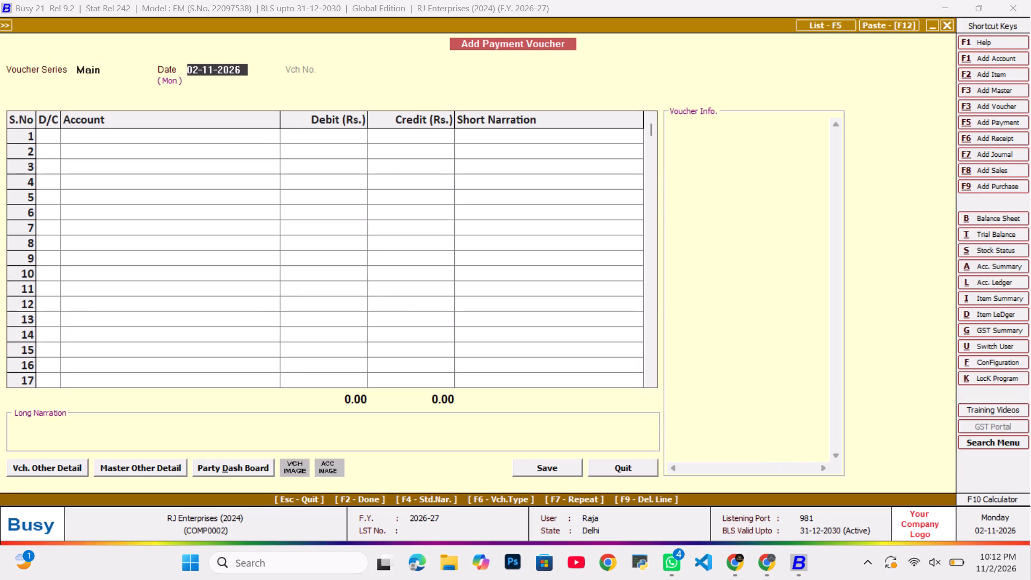
pyautogui.write('27-10')
pyautogui.press('Return')
pyautogui.press('Tab')
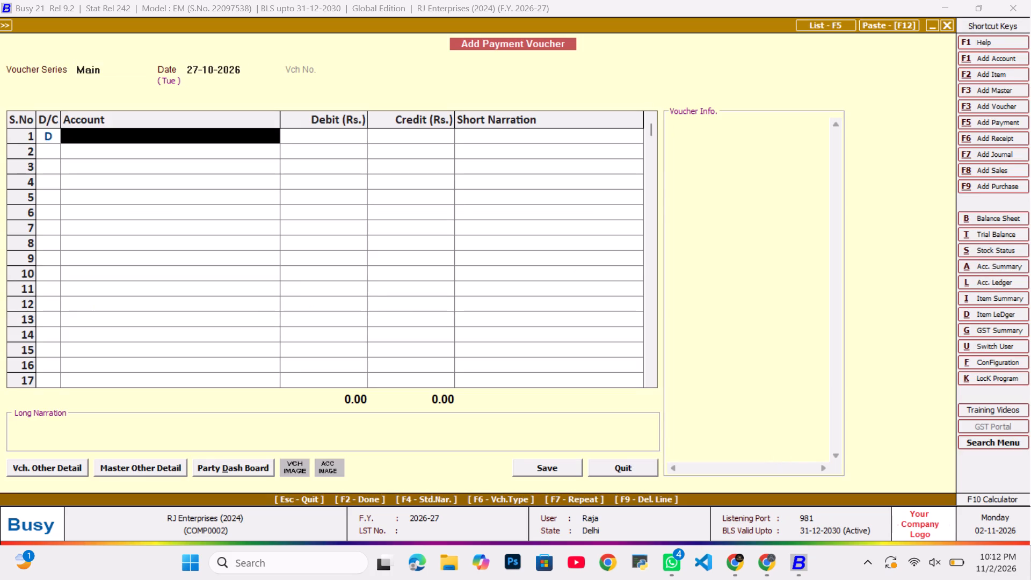
pyautogui.write('raja')
pyautogui.press('Return')
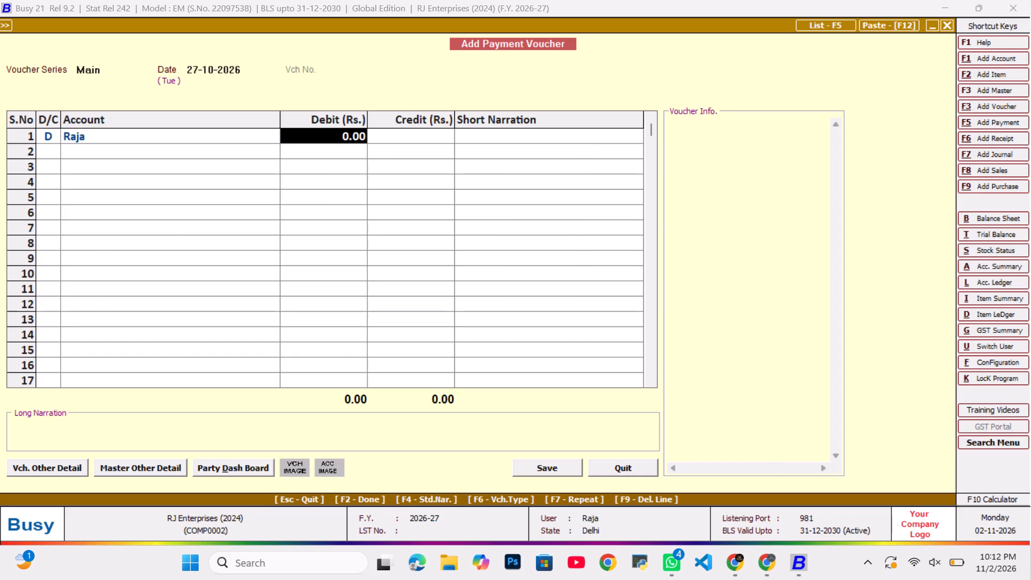
pyautogui.write('13')
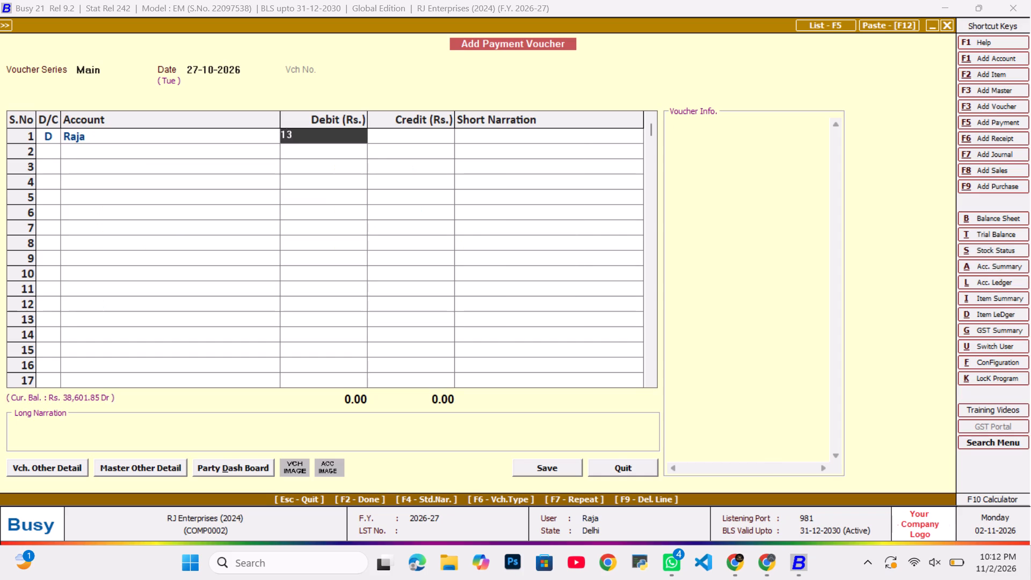
pyautogui.press('4')
pyautogui.write('28')
pyautogui.press('Return')
pyautogui.press('Return')
pyautogui.press('Return')
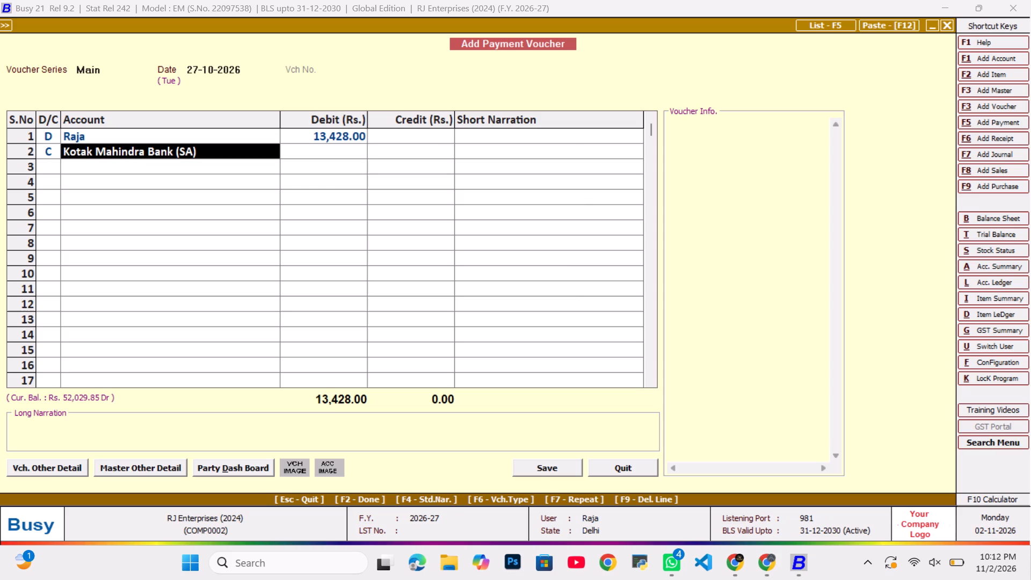
# Credit Yes Bank (SA) with the 13,428, add the long narration "ipo jio", save the voucher and go to the ledger's end.
pyautogui.write('yeyes')
pyautogui.press('Return')
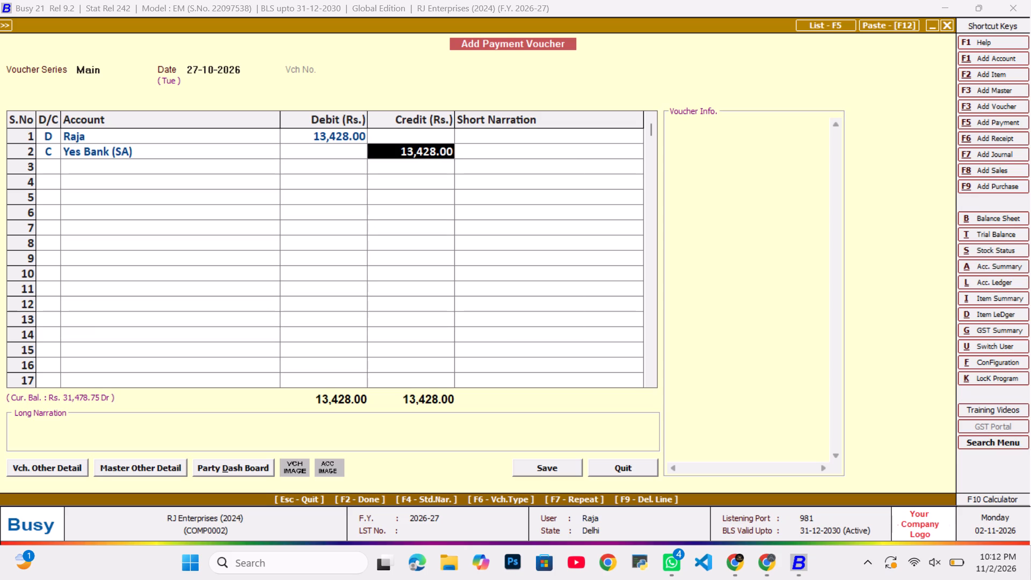
pyautogui.press('Return')
pyautogui.press('Return')
pyautogui.press('Tab')
pyautogui.write('ipo jio')
pyautogui.press('Return')
pyautogui.press('Tab')
pyautogui.press('Return')
pyautogui.press('Tab')
pyautogui.press('Return')
pyautogui.press('End')
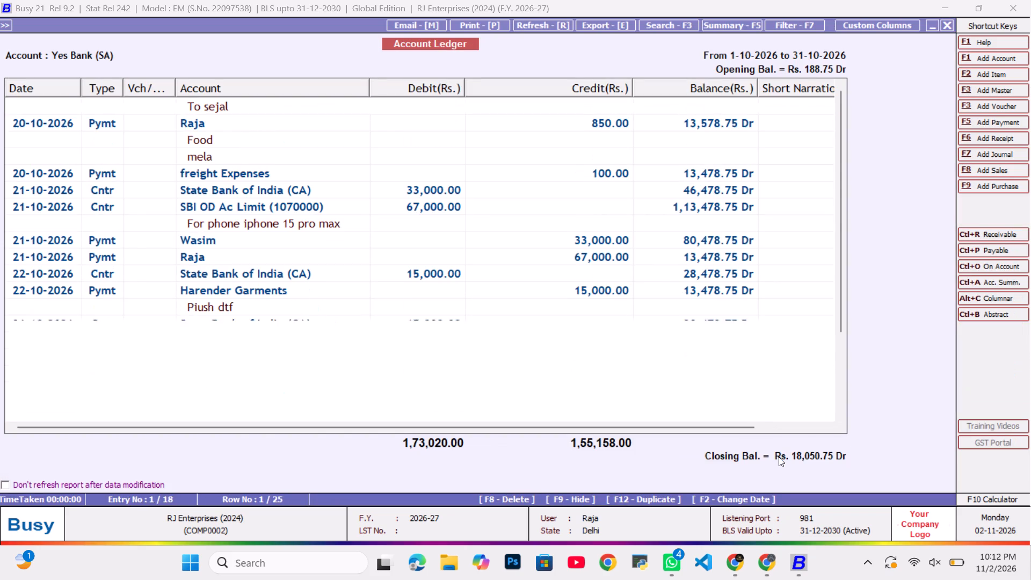
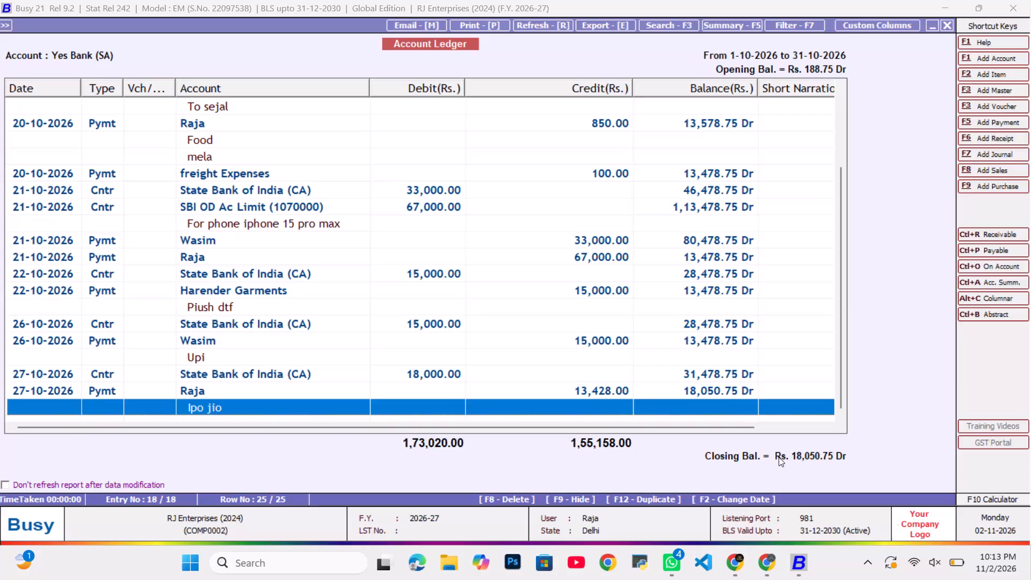
pyautogui.hotkey('alt', 'F5')
pyautogui.press('Return')
pyautogui.press('Tab')
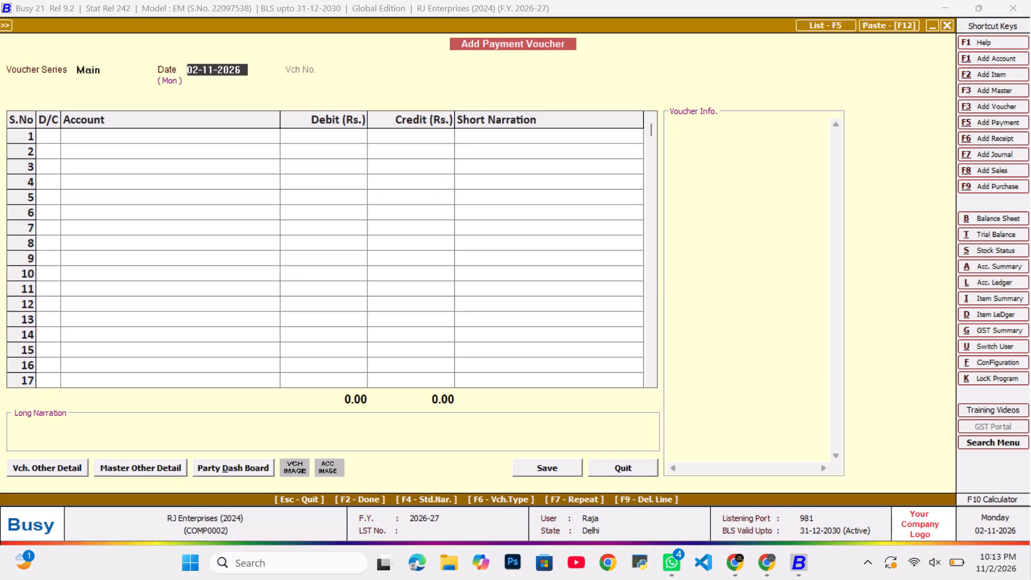
pyautogui.write('271-0')
pyautogui.press('BackSpace')
pyautogui.press('BackSpace')
pyautogui.press('BackSpace')
pyautogui.write('-10')
pyautogui.press('Return')
pyautogui.press('Tab')
pyautogui.write('was')
pyautogui.press('Return')
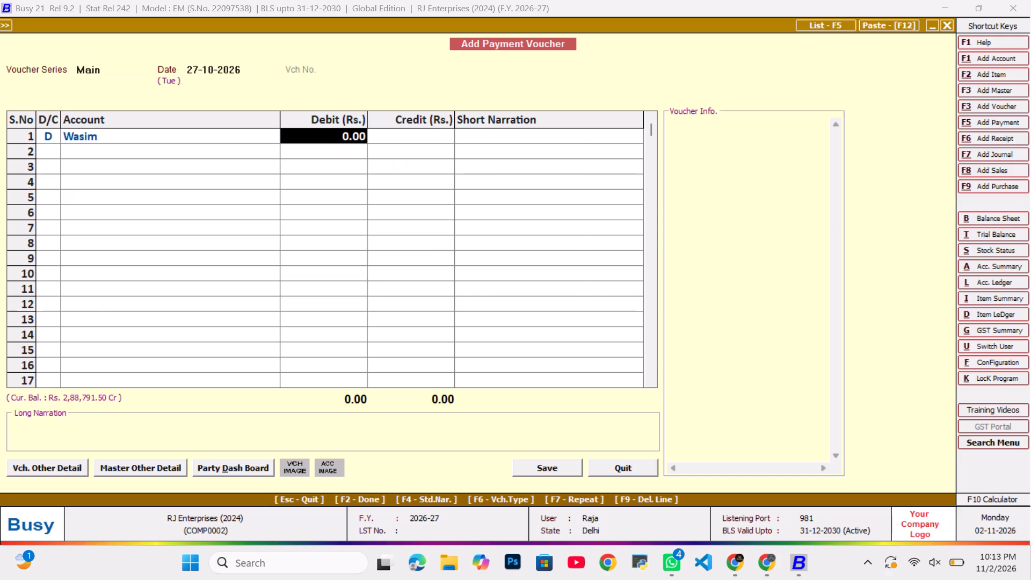
pyautogui.write('10000')
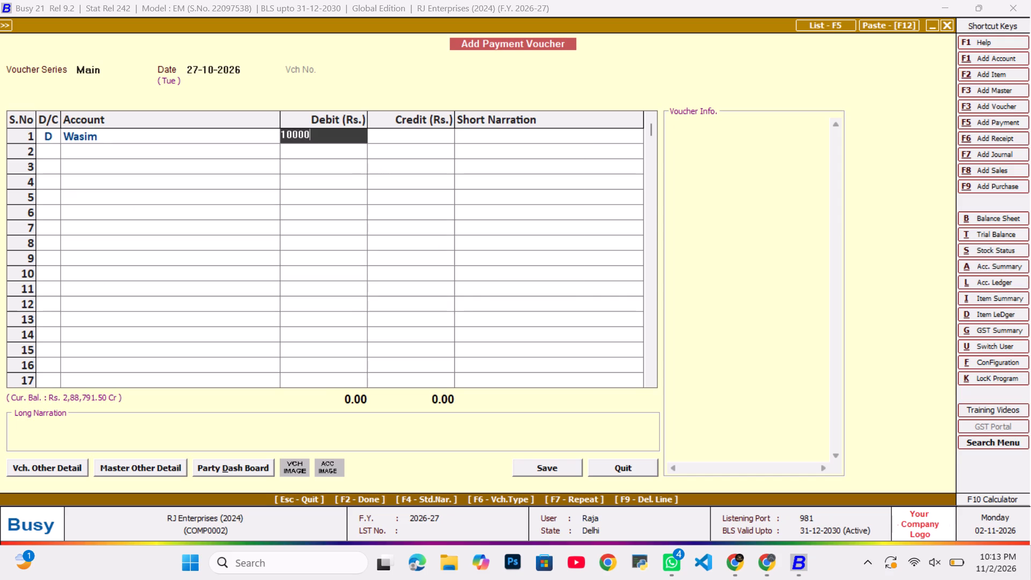
pyautogui.press('Return')
pyautogui.press('Return')
# Credit Yes Bank (SA) with the 10,000, add the long narration "upi", save the voucher and go to the ledger's last entry.
pyautogui.press('Return')
pyautogui.write('yyes')
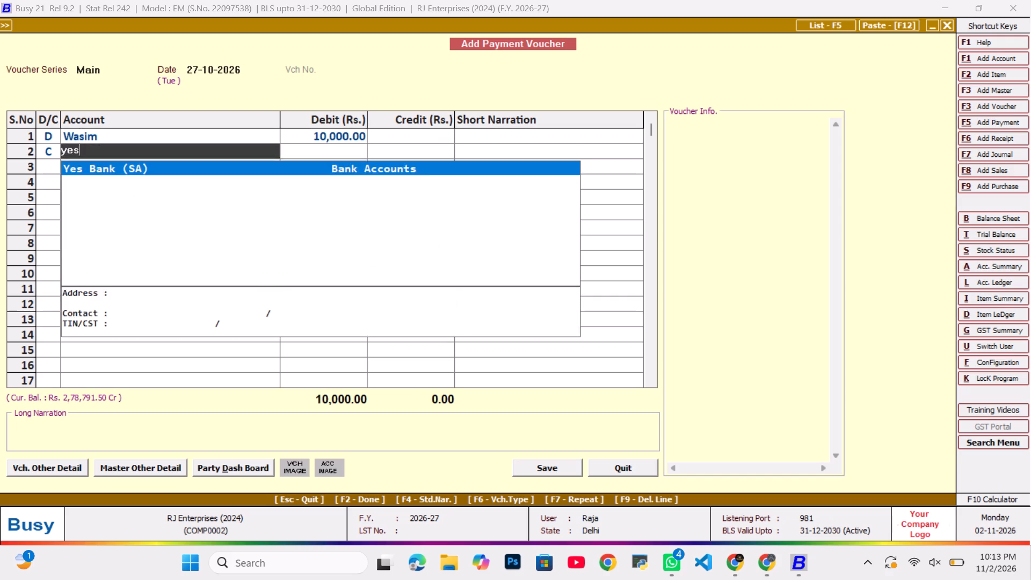
pyautogui.press('Return')
pyautogui.press('Return')
pyautogui.press('Return')
pyautogui.press('Tab')
pyautogui.press('Return')
pyautogui.press('Tab')
pyautogui.press('Tab')
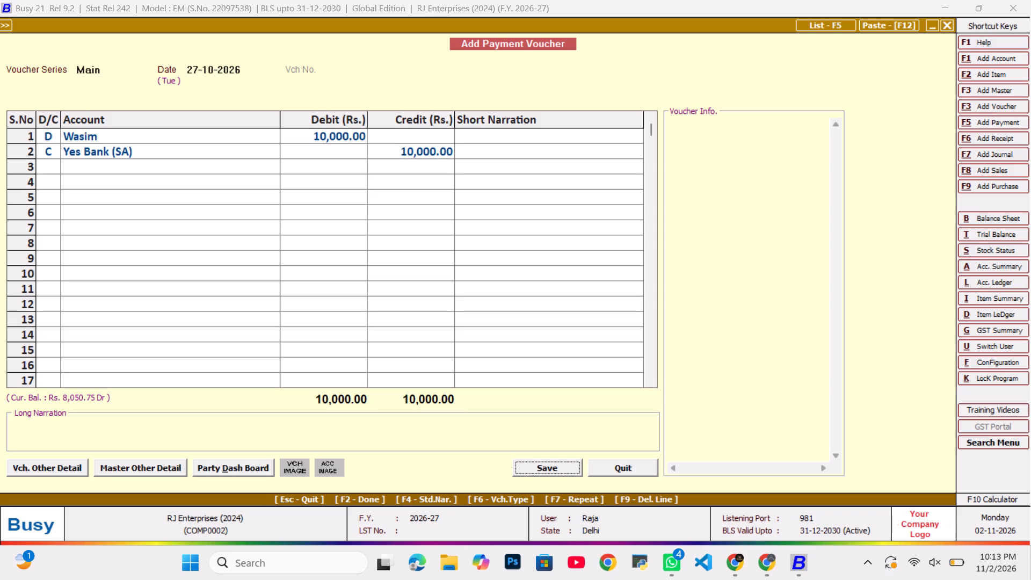
pyautogui.click(584, 418)
pyautogui.click(519, 423)
pyautogui.write('upi')
pyautogui.press('Return')
pyautogui.press('Tab')
pyautogui.press('Return')
pyautogui.press('Tab')
pyautogui.press('Return')
pyautogui.press('End')
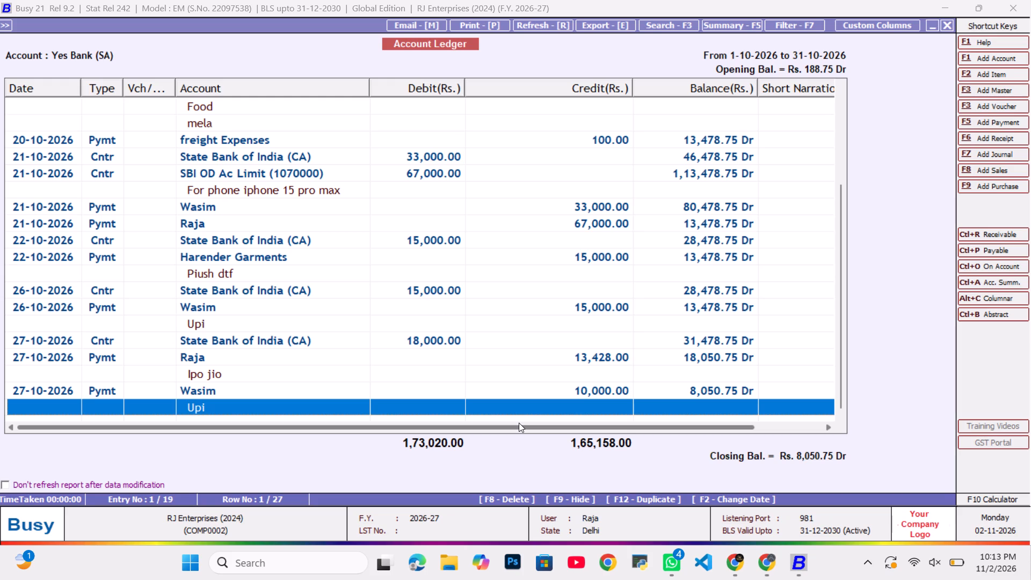
pyautogui.hotkey('alt', 'F5')
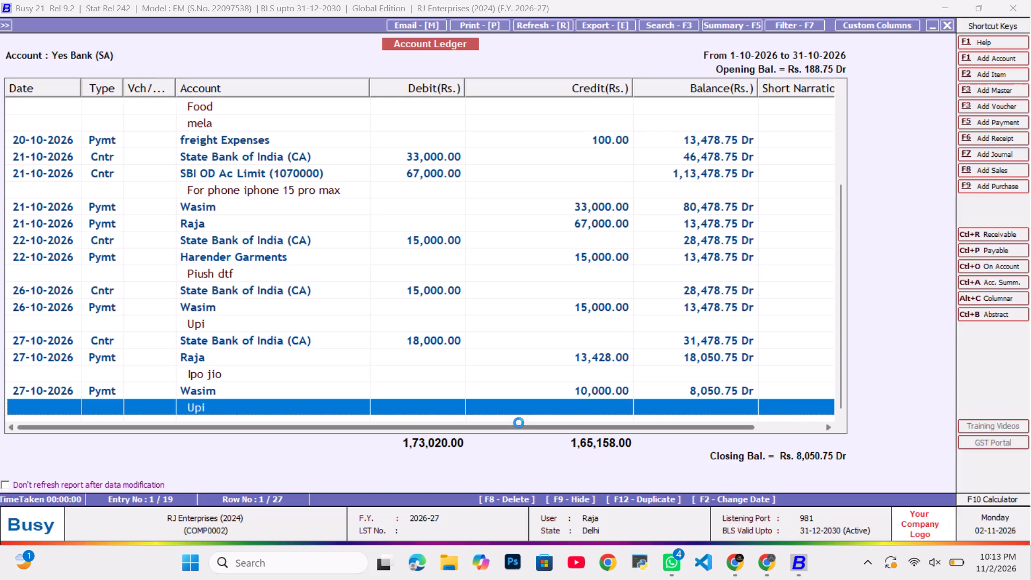
pyautogui.press('Return')
pyautogui.press('Tab')
pyautogui.write('28-10')
pyautogui.press('Return')
pyautogui.press('Tab')
pyautogui.write('raja')
pyautogui.press('Return')
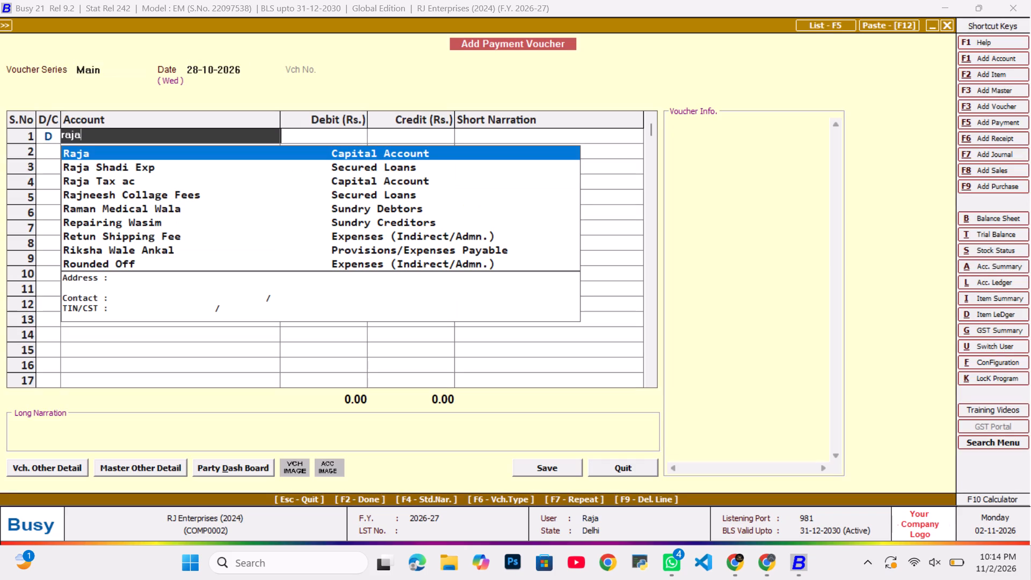
pyautogui.write('936')
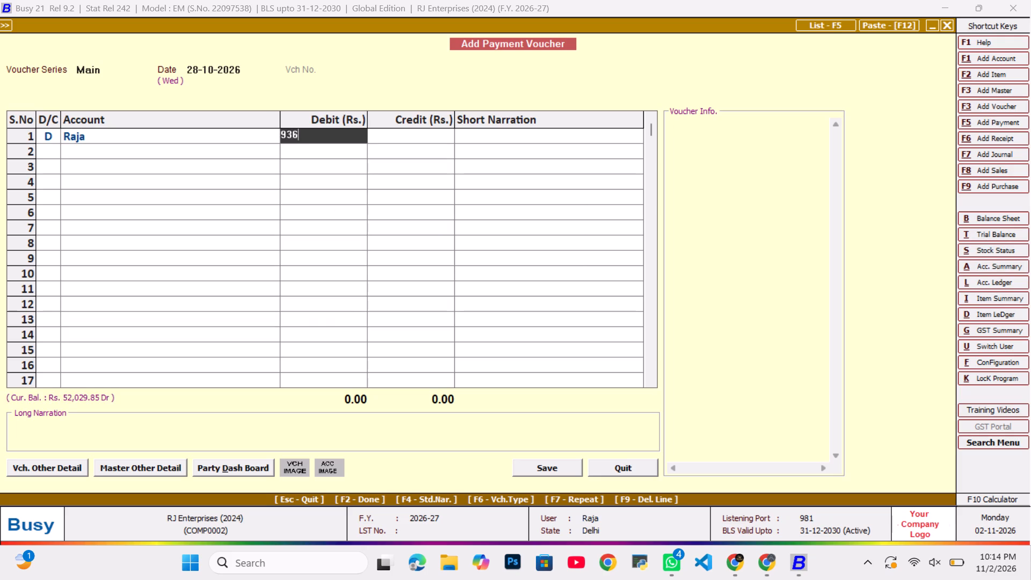
pyautogui.write('.8')
pyautogui.press('Return')
pyautogui.press('Return')
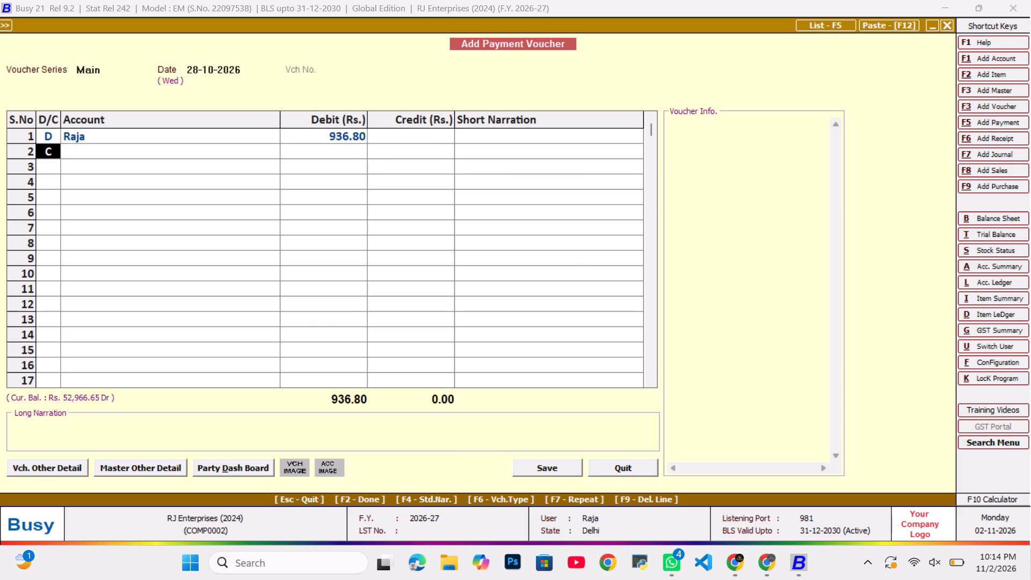
pyautogui.press('d')
pyautogui.press('d')
pyautogui.press('Return')
pyautogui.write('rraja')
pyautogui.press('Return')
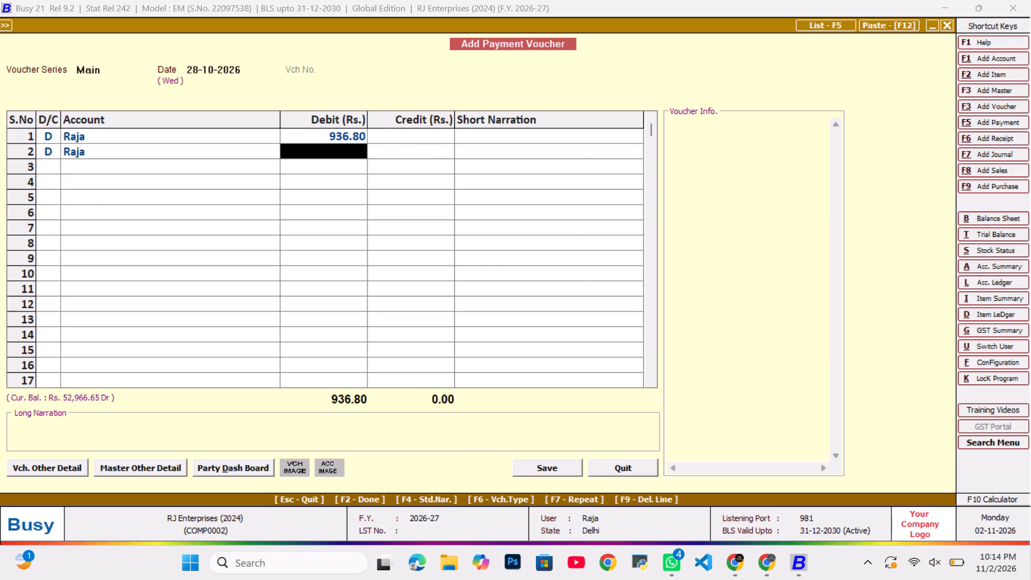
pyautogui.write('460')
pyautogui.write('.54')
pyautogui.press('Return')
pyautogui.press('Return')
pyautogui.press('d')
pyautogui.press('d')
pyautogui.press('Return')
pyautogui.write('rraja')
pyautogui.press('Return')
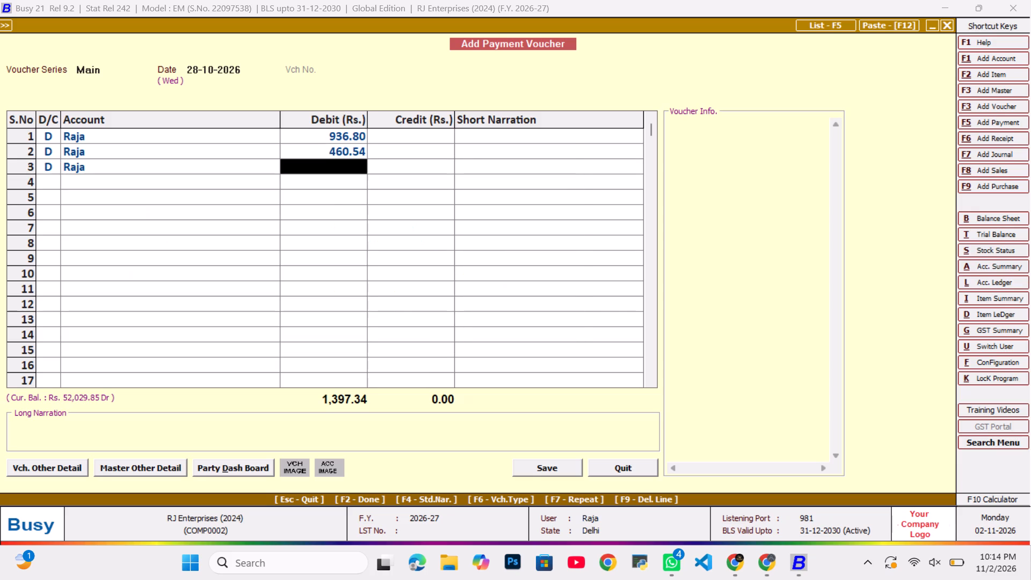
pyautogui.write('408')
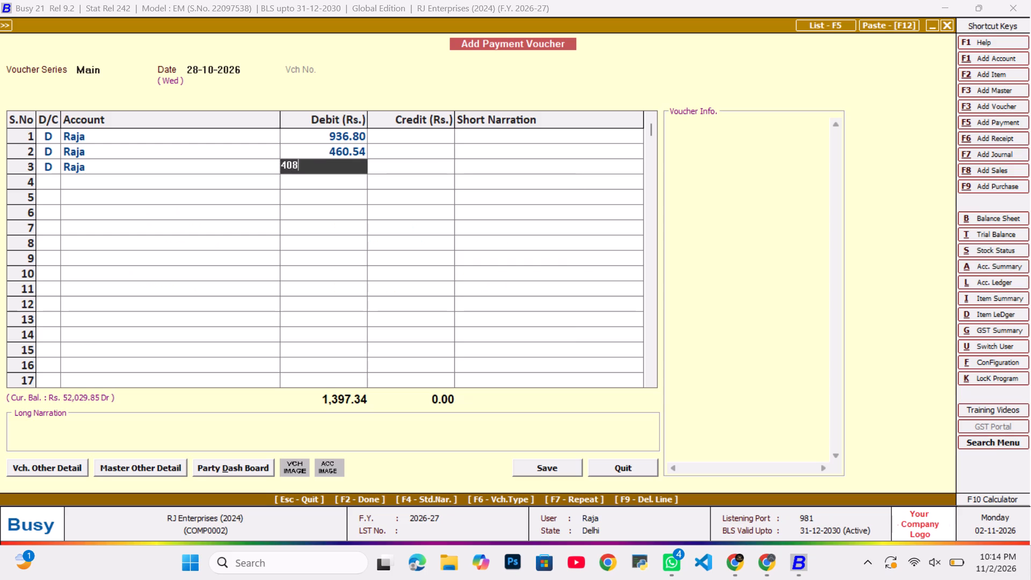
pyautogui.press('3')
pyautogui.press('.')
pyautogui.write('76')
pyautogui.press('Return')
pyautogui.press('Return')
# Credit Yes Bank (SA) with 5,481.10, add the long narration "credit card payment", save the voucher and go to the ledger's end.
pyautogui.press('Return')
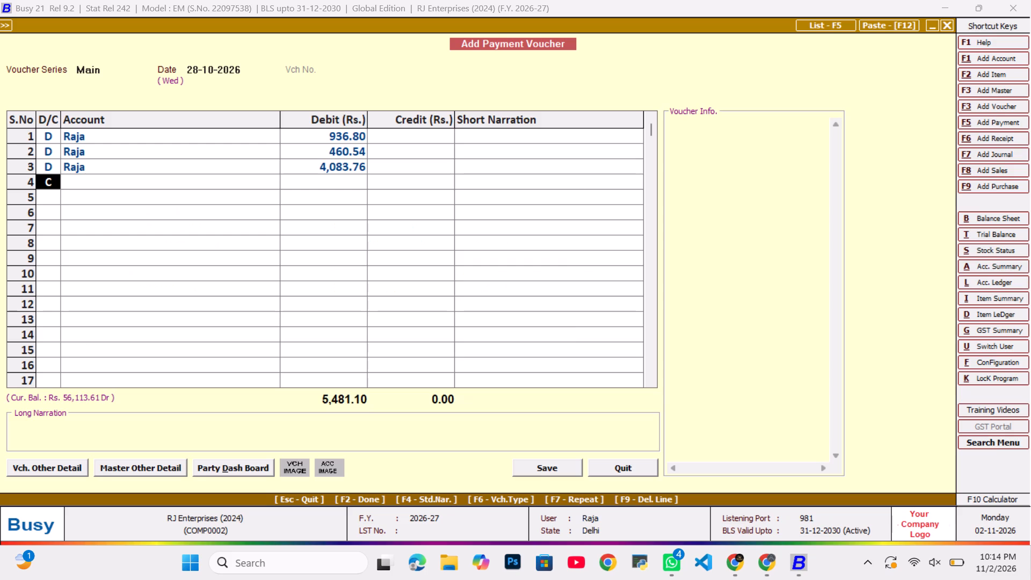
pyautogui.write('yyes')
pyautogui.press('Return')
pyautogui.press('Return')
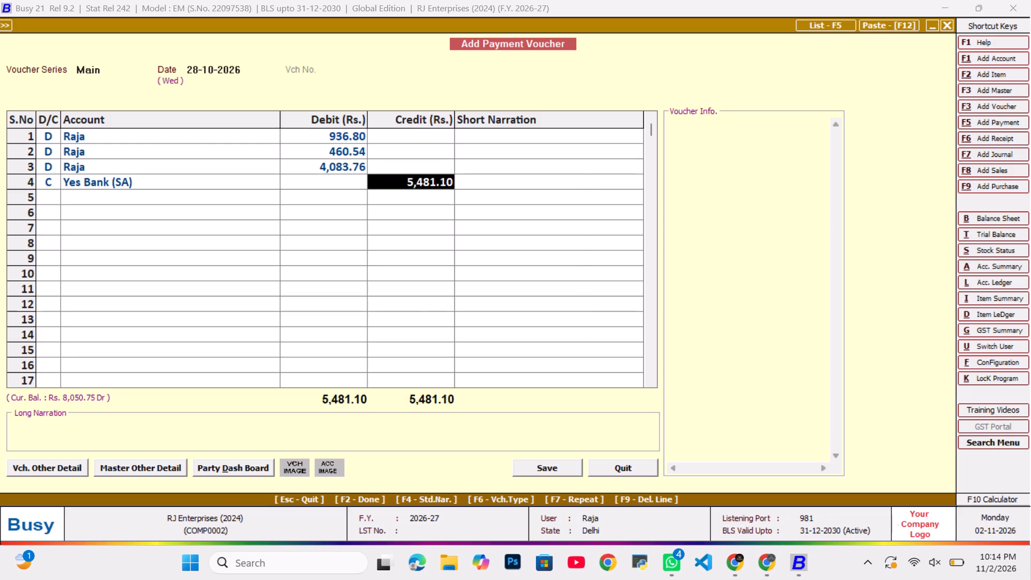
pyautogui.press('Return')
pyautogui.press('Tab')
pyautogui.write('credi')
pyautogui.press('space')
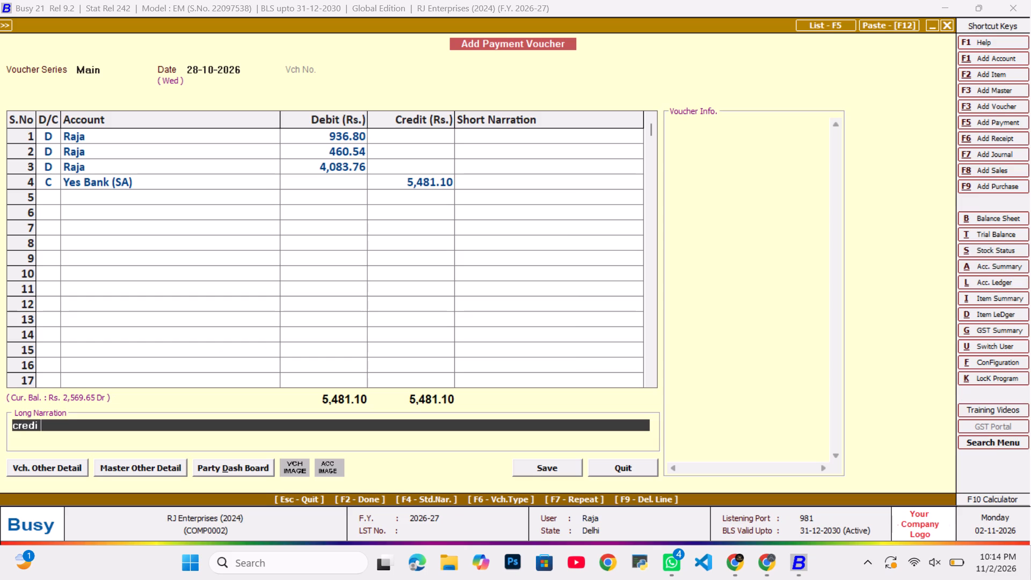
pyautogui.press('BackSpace')
pyautogui.write('t card payment')
pyautogui.press('Return')
pyautogui.press('Tab')
pyautogui.press('Return')
pyautogui.press('Tab')
pyautogui.press('Return')
pyautogui.press('End')
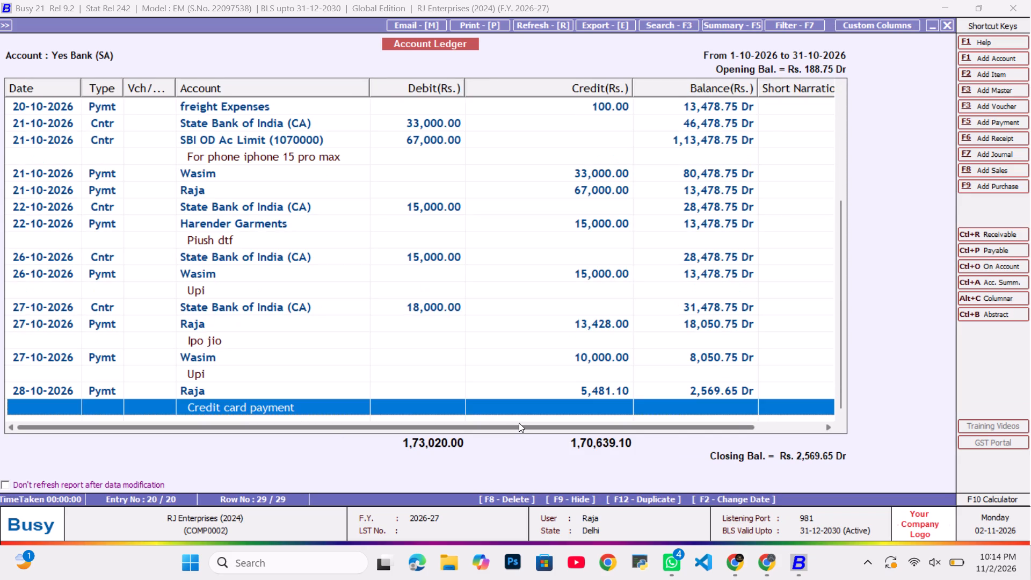
pyautogui.press('Down')
pyautogui.press('Down')
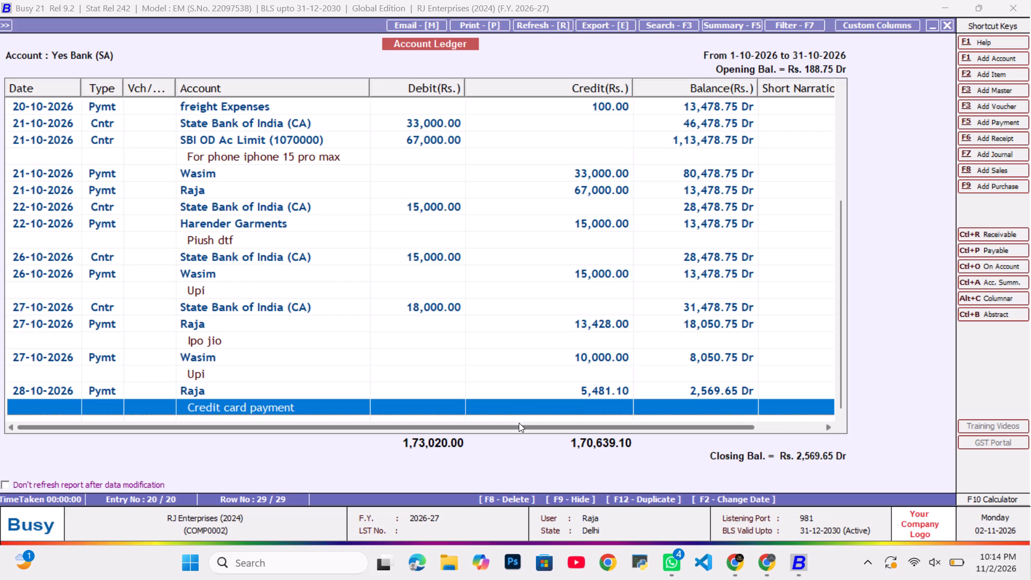
# Go back to Yes Bank (SA)'s monthly summary and open the November ledger at its last entry.
pyautogui.press('Escape')
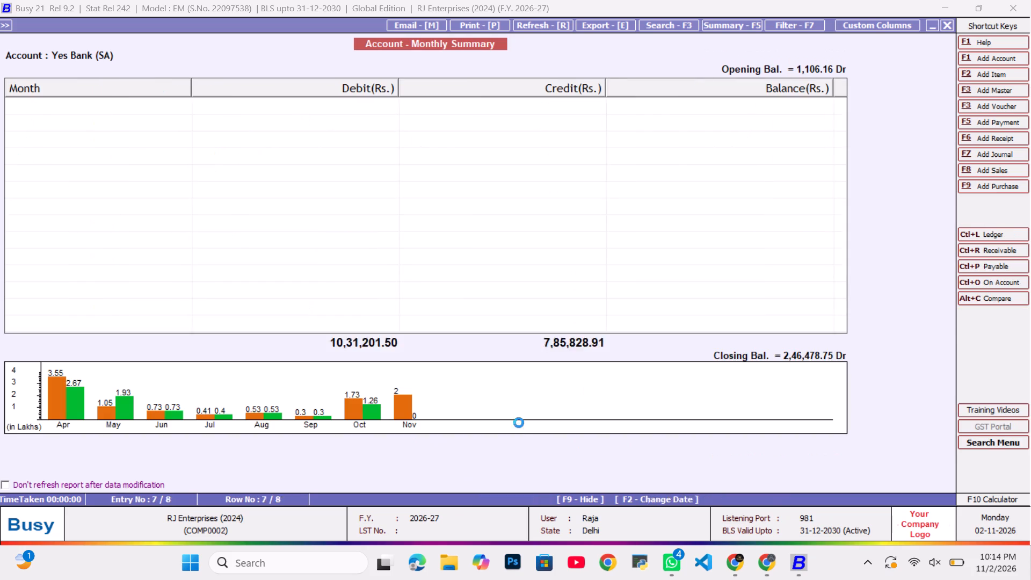
pyautogui.press('Down')
pyautogui.press('Down')
pyautogui.press('Down')
pyautogui.press('Down')
pyautogui.press('Down')
pyautogui.press('Down')
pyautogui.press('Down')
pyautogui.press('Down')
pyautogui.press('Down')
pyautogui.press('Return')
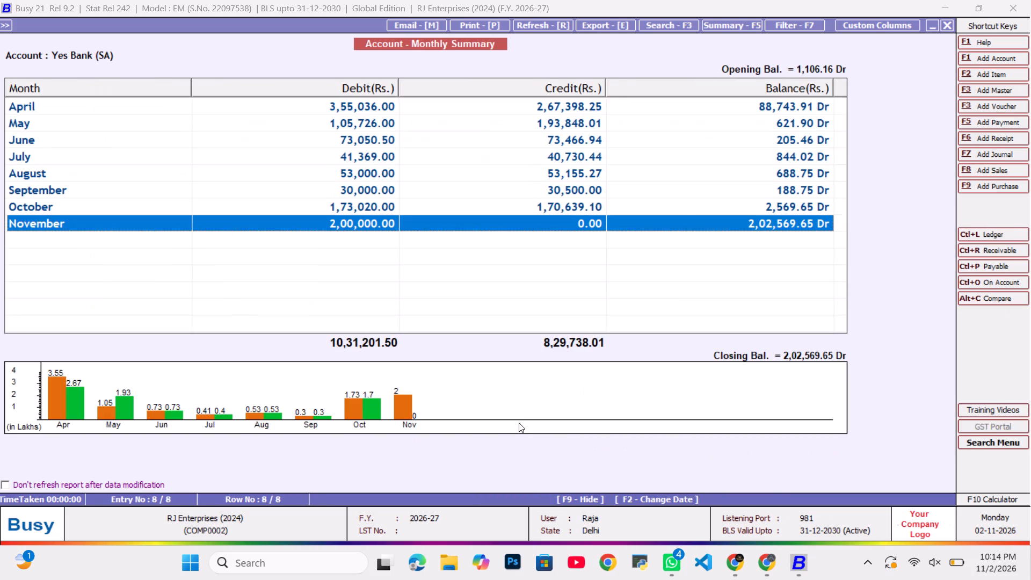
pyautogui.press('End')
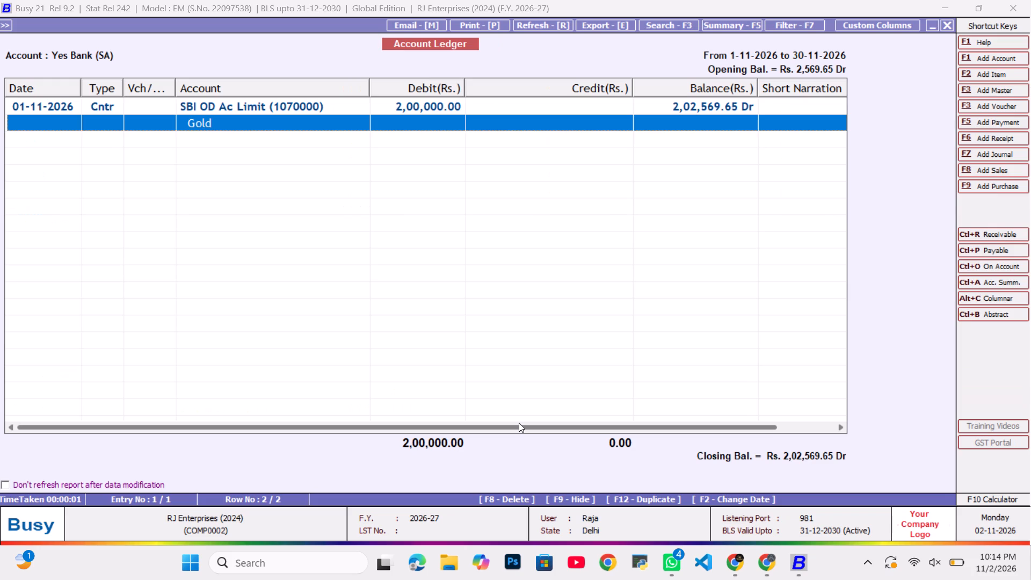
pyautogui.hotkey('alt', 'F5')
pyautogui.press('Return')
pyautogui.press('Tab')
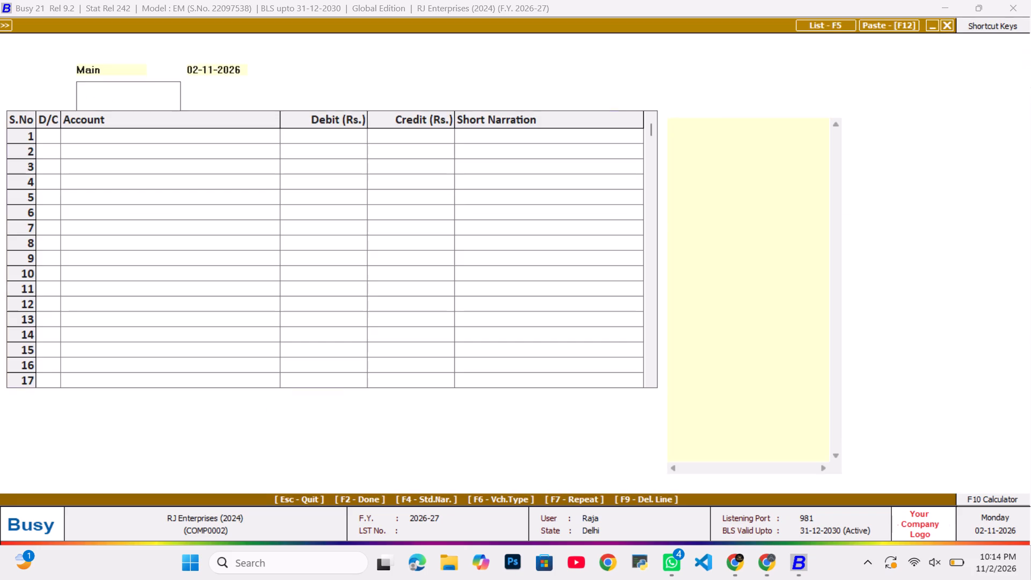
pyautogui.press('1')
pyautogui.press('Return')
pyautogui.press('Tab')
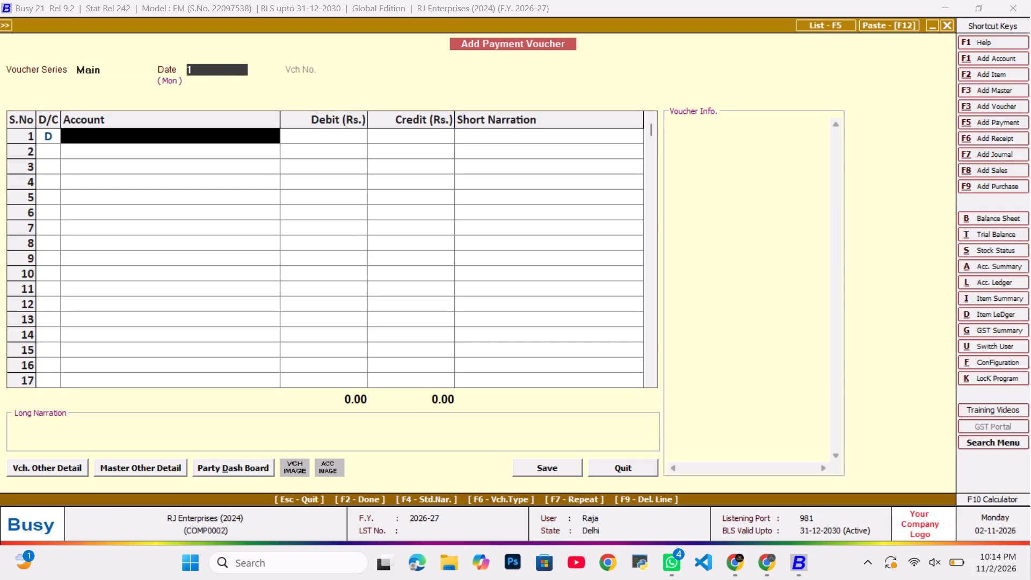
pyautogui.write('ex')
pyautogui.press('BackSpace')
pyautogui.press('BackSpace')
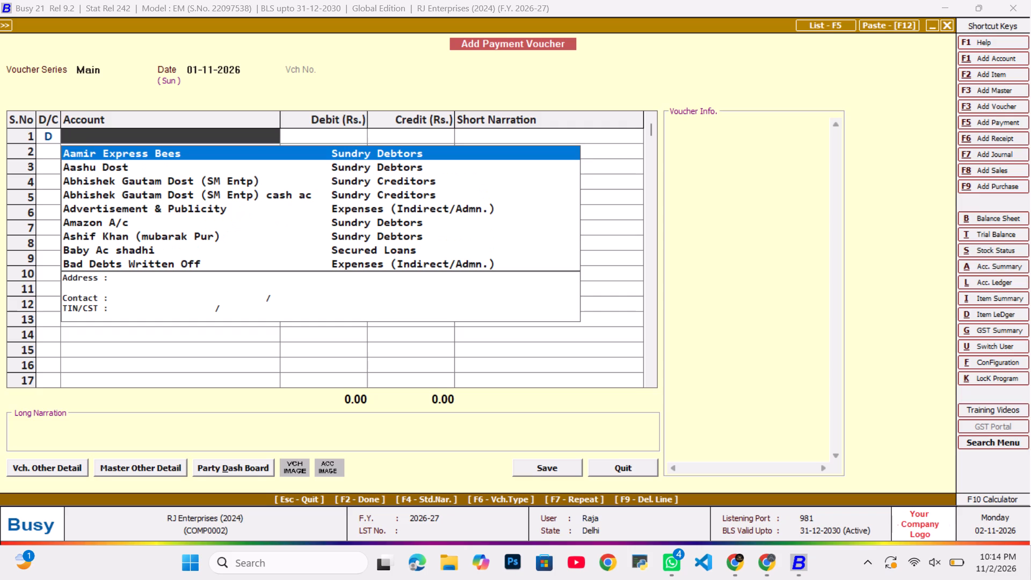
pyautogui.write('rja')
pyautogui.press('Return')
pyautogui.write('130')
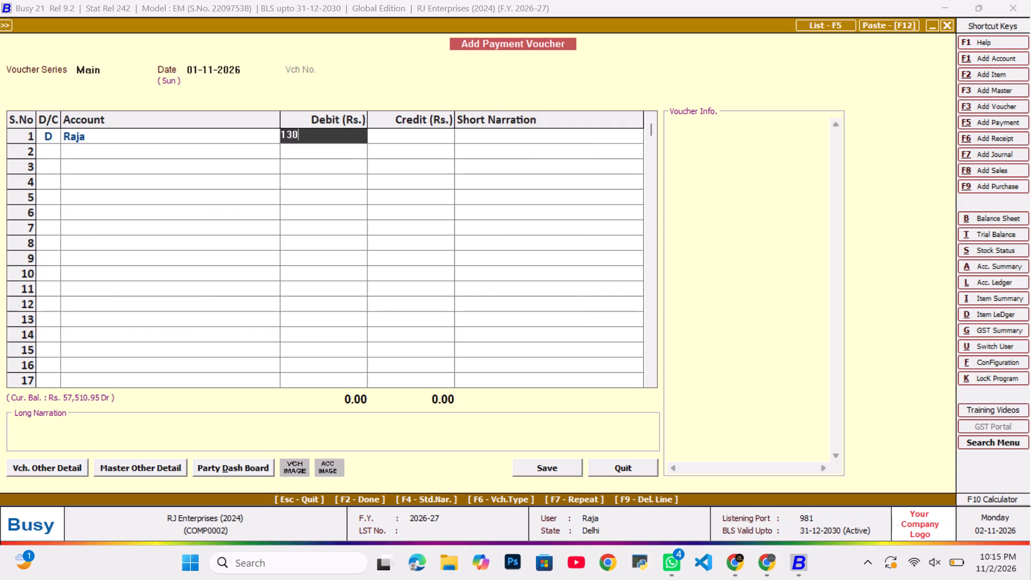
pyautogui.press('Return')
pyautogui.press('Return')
# Credit Yes Bank (SA) with the 130, save the voucher without a narration and go to the November ledger's last entry.
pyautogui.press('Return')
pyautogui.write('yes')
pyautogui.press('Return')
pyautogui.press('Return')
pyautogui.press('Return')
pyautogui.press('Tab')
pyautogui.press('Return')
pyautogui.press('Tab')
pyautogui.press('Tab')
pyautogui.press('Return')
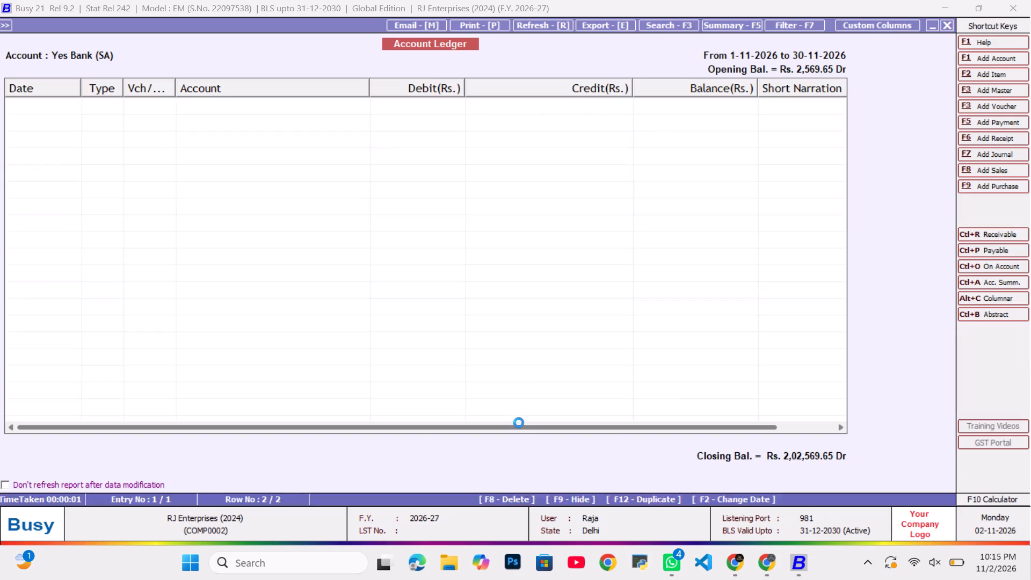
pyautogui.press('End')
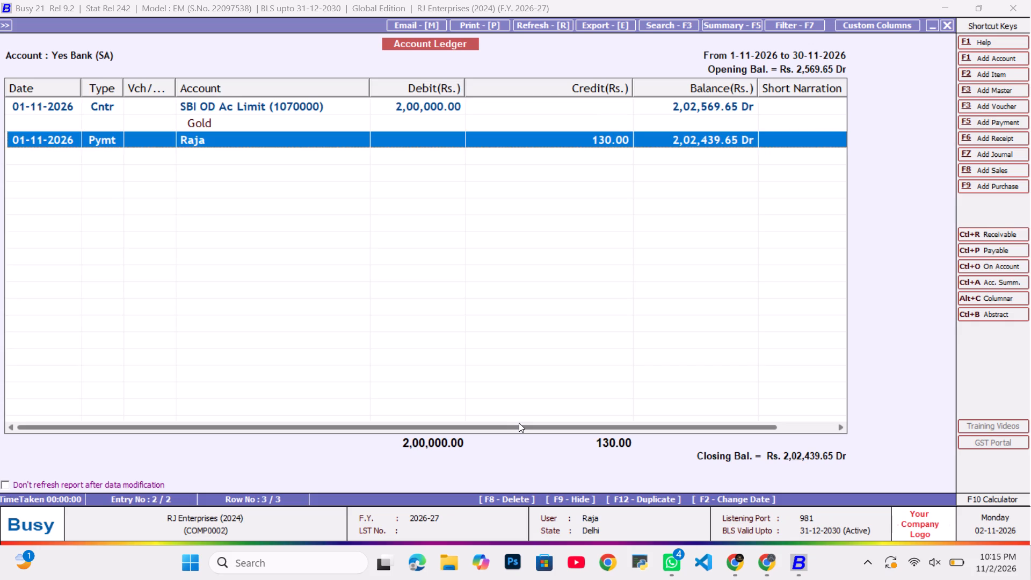
# Start a new payment voucher dated 01-11-2026.
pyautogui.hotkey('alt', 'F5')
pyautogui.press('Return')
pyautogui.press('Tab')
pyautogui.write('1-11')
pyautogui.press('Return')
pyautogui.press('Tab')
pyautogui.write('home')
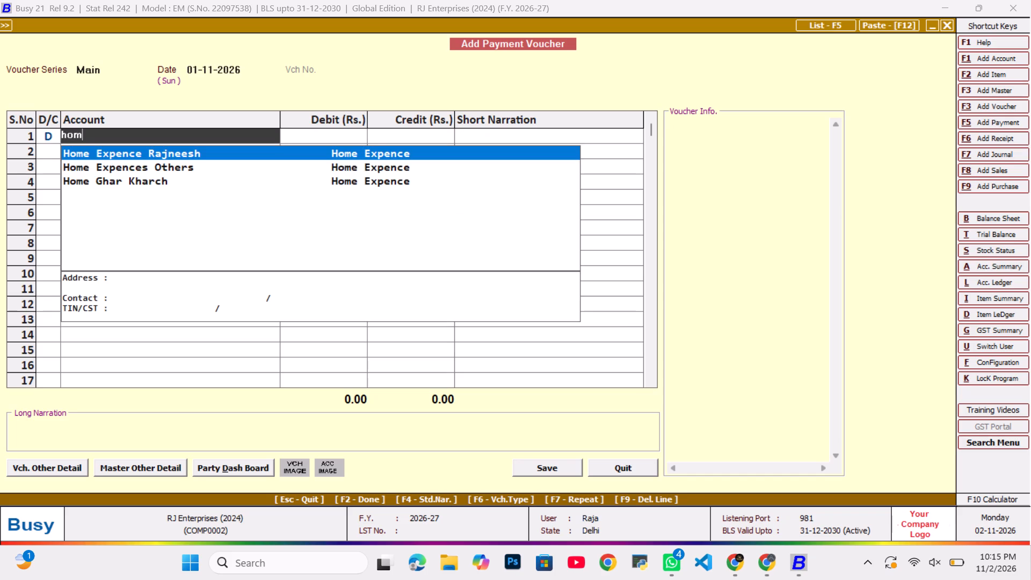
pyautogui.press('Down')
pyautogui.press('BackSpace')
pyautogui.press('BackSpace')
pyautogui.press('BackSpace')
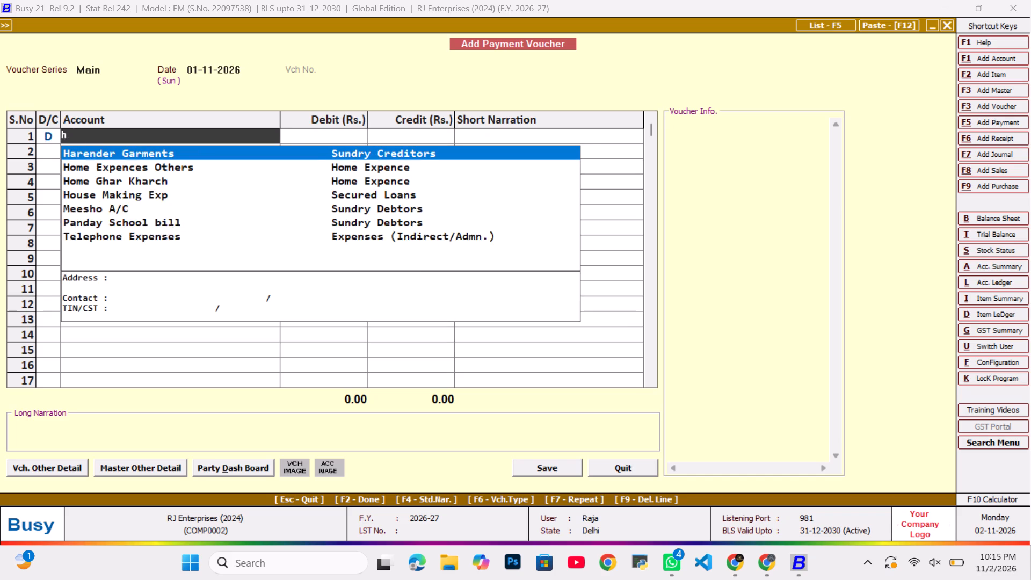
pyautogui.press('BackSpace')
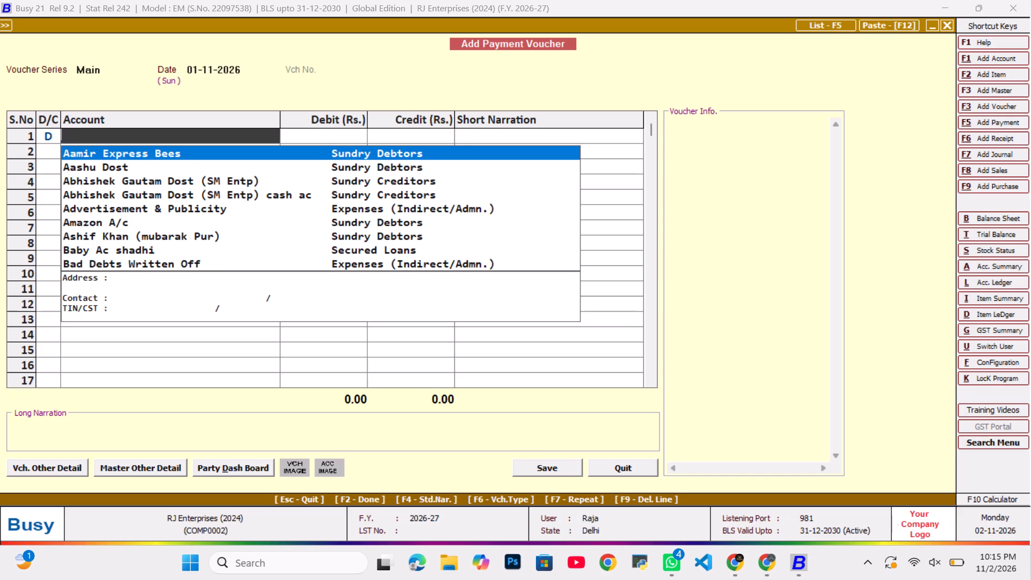
# Debit the Raja Shadi Exp account with Rs. 2,00,000 on the voucher's first line.
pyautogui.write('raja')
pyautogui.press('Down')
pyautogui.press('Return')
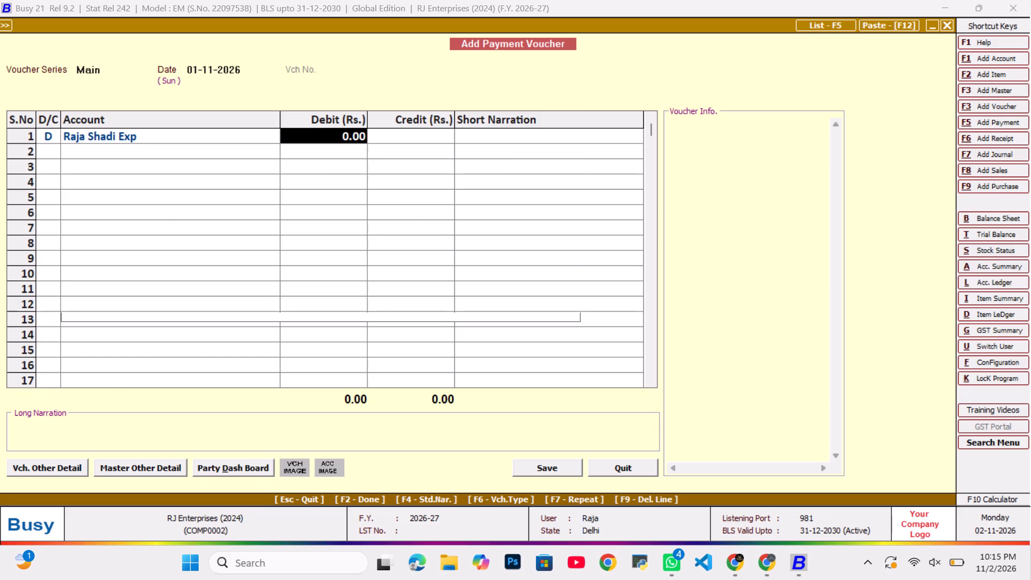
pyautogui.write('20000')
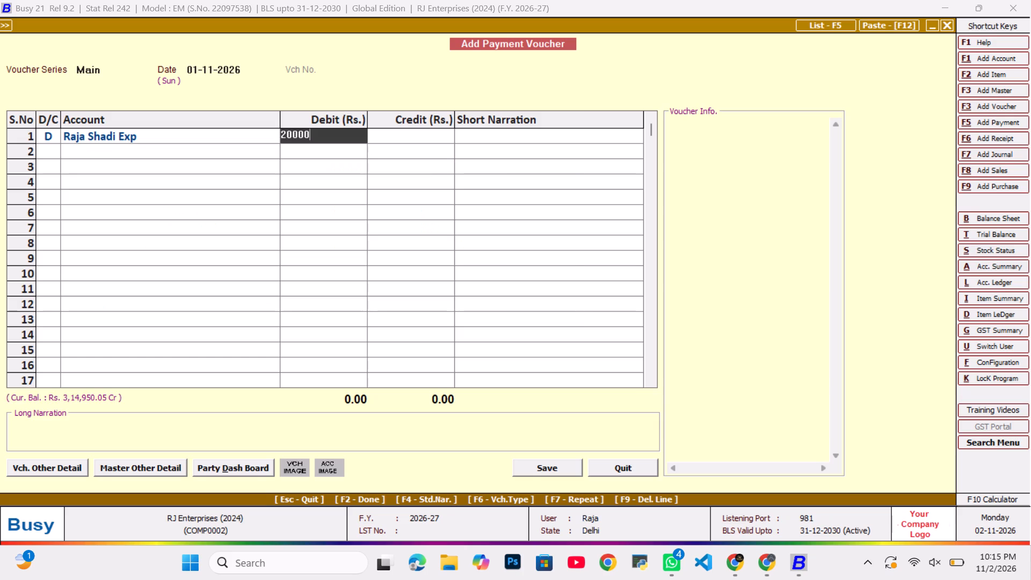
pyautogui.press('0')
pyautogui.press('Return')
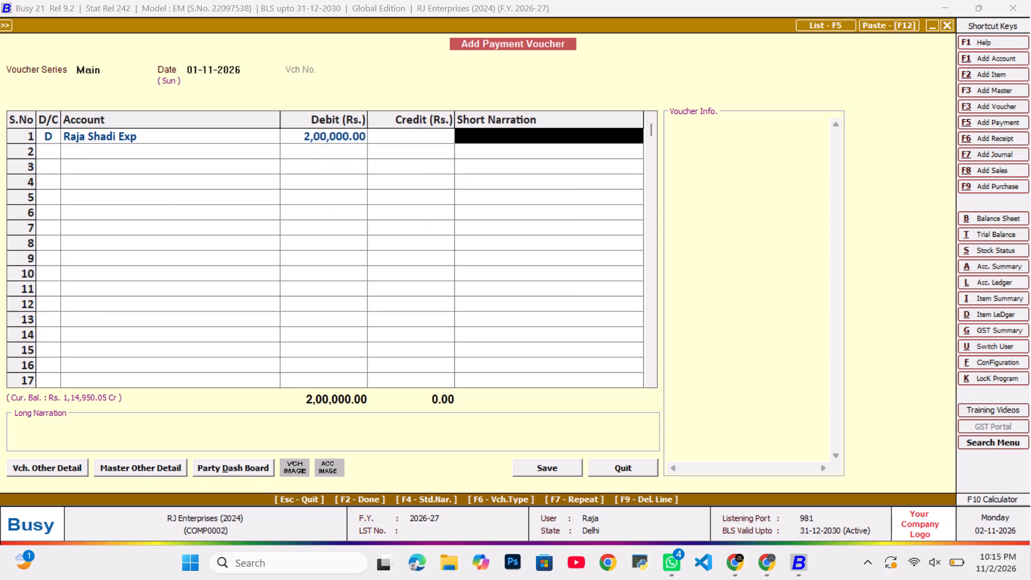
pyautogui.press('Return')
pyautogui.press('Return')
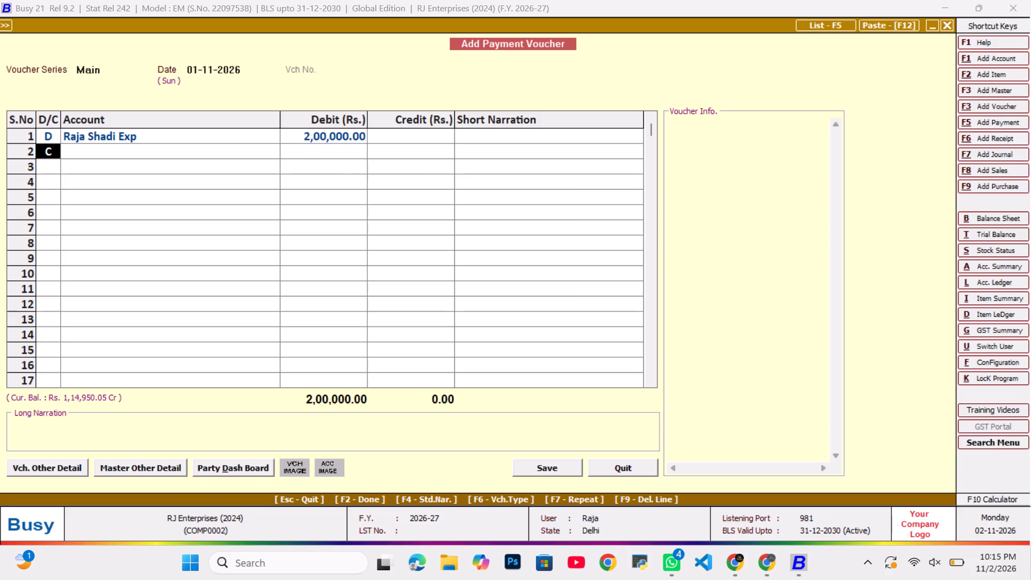
# Credit Yes Bank (SA) with the 2,00,000 and begin the long narration with "giri jevar mahal".
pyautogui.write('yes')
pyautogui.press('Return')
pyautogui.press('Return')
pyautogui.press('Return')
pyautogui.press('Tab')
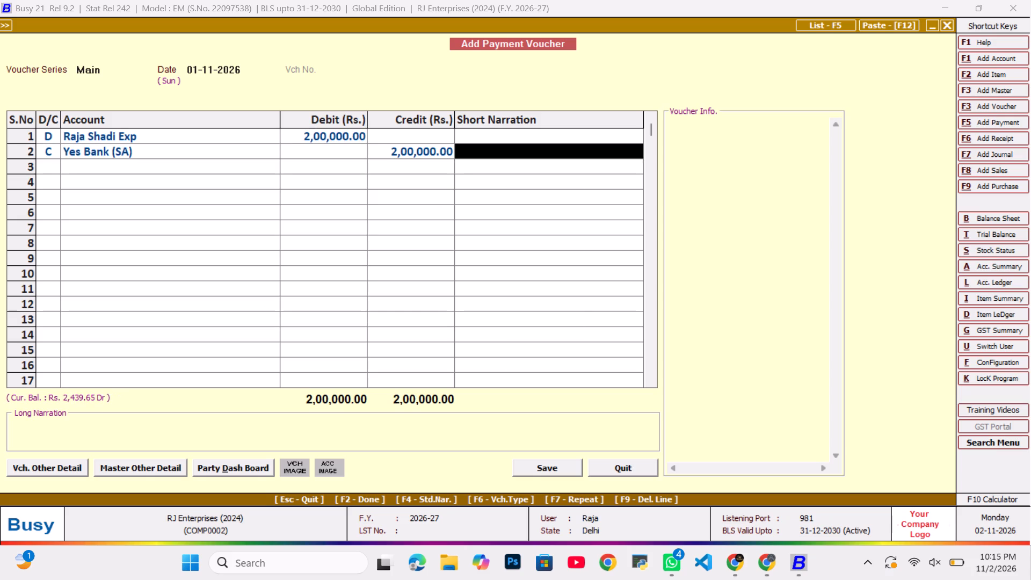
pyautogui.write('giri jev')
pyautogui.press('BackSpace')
pyautogui.write('var mahal')
pyautogui.press('space')
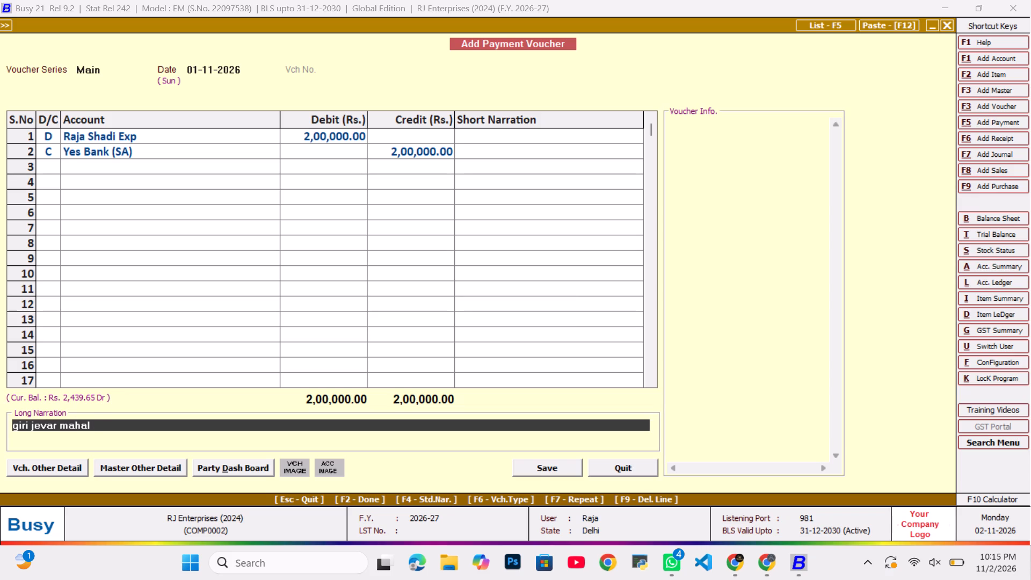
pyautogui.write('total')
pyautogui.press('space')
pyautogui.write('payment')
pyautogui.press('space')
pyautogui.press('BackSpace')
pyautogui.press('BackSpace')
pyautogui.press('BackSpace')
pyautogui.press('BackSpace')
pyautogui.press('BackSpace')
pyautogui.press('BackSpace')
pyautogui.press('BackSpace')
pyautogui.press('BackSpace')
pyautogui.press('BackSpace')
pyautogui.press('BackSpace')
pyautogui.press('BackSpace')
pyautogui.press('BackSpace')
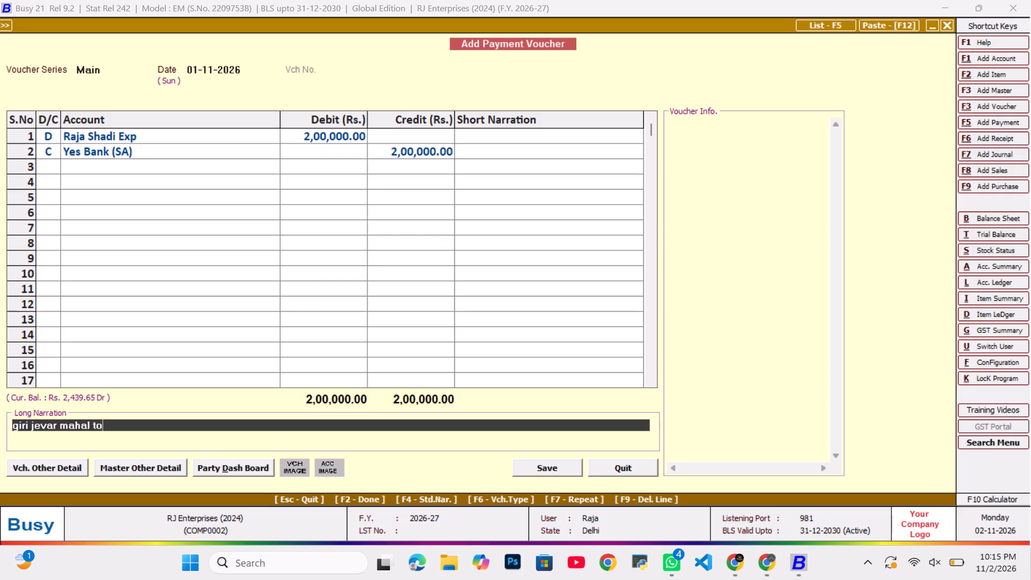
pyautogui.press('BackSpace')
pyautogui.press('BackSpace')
# Complete the long narration with "gold purchase" and save the voucher, choosing to continue without the party's PAN.
pyautogui.write('gold purchase')
pyautogui.press('Return')
pyautogui.press('Tab')
pyautogui.press('Return')
pyautogui.press('Tab')
pyautogui.press('Return')
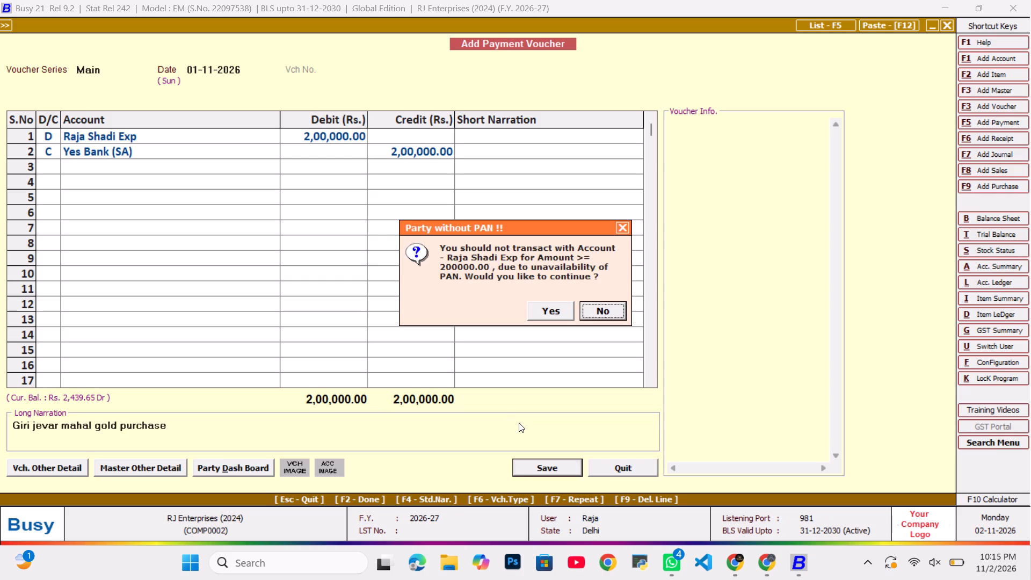
pyautogui.press('Left')
pyautogui.press('Return')
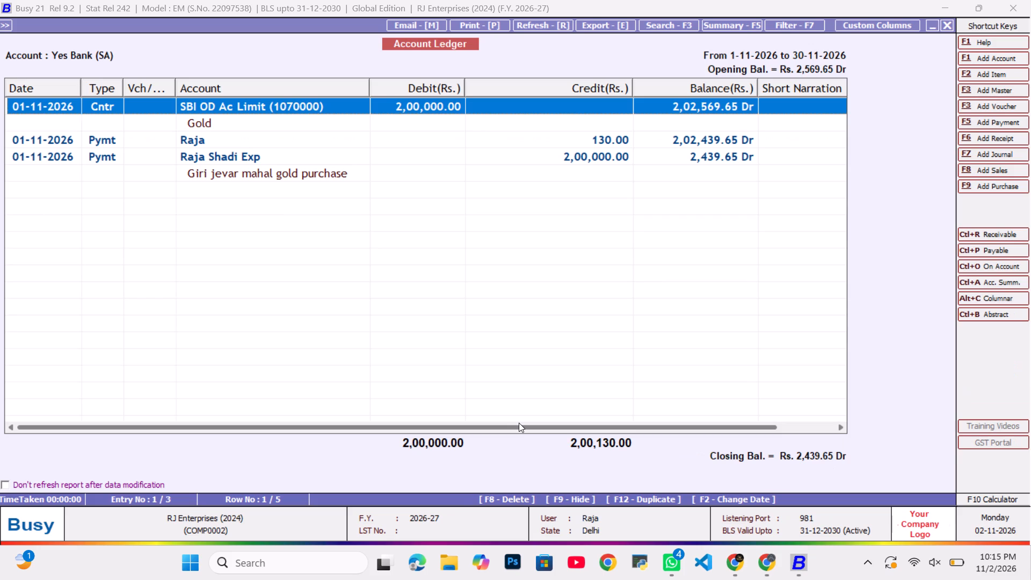
# Close Yes Bank (SA)'s November ledger and go back to its monthly summary.
pyautogui.press('Escape')
pyautogui.press('Escape')
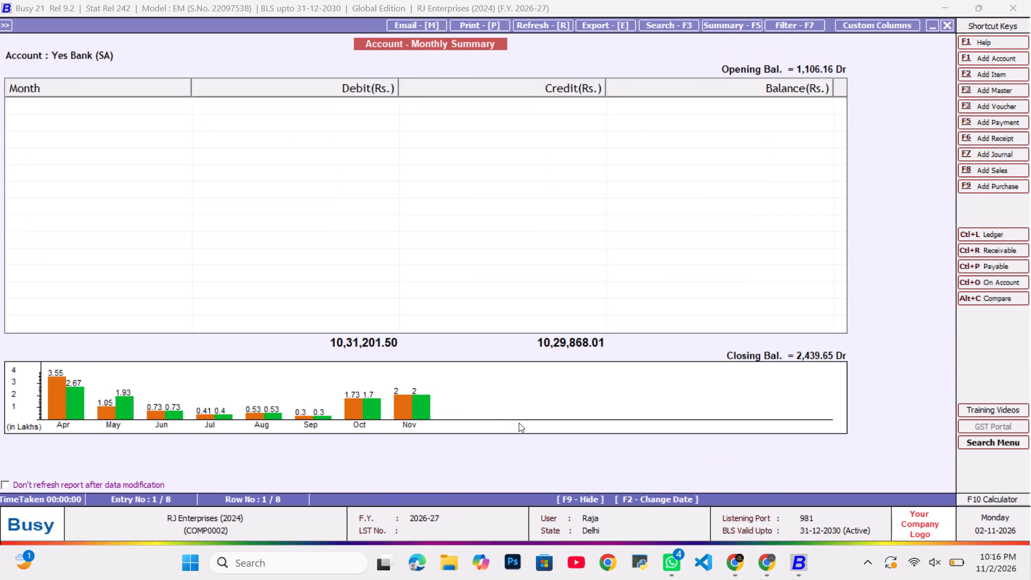
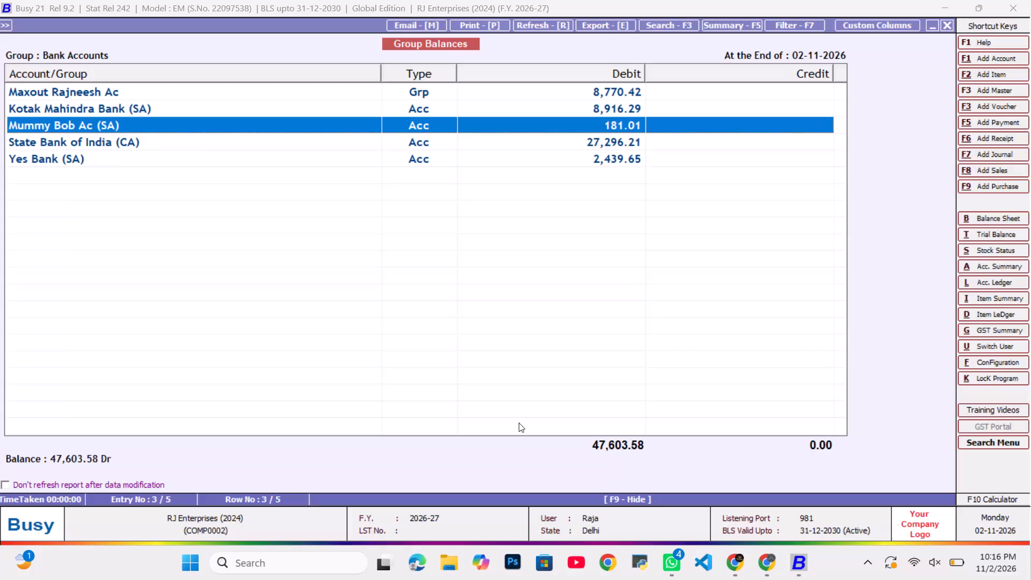
# Open the October ledger of the Mummy Bob Ac (SA) account from its monthly summary.
pyautogui.press('End')
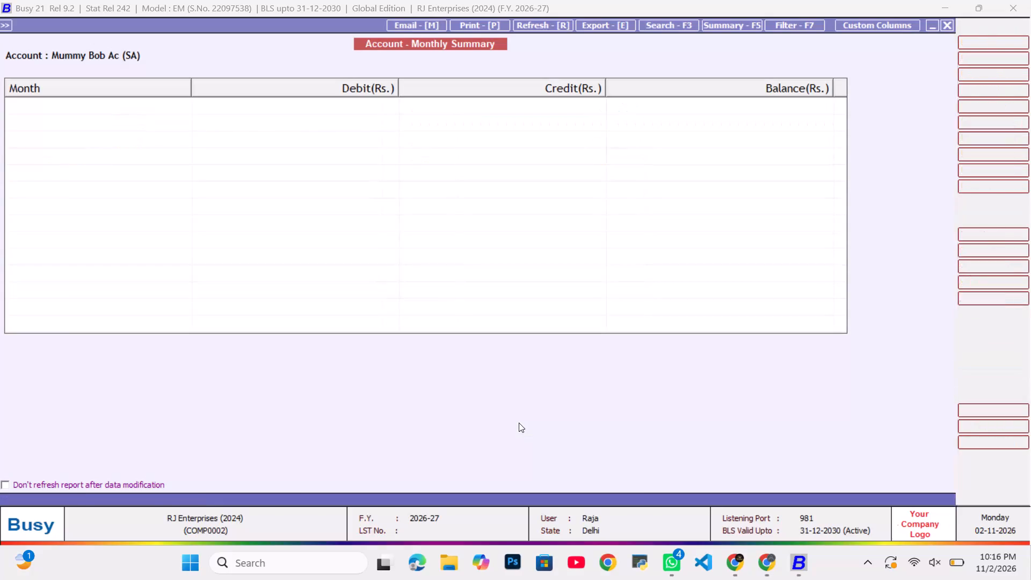
pyautogui.press('End')
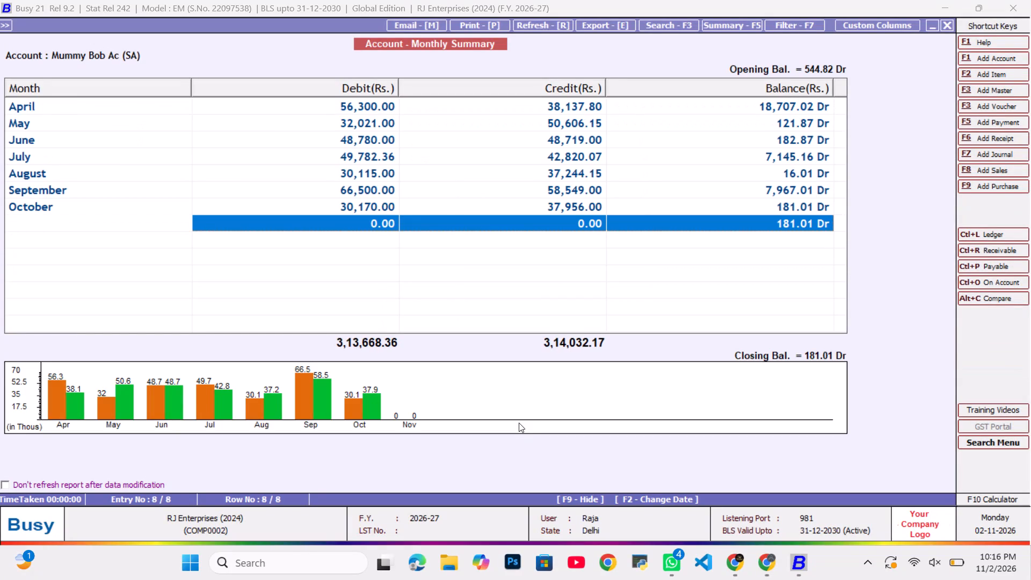
pyautogui.press('Up')
pyautogui.press('Return')
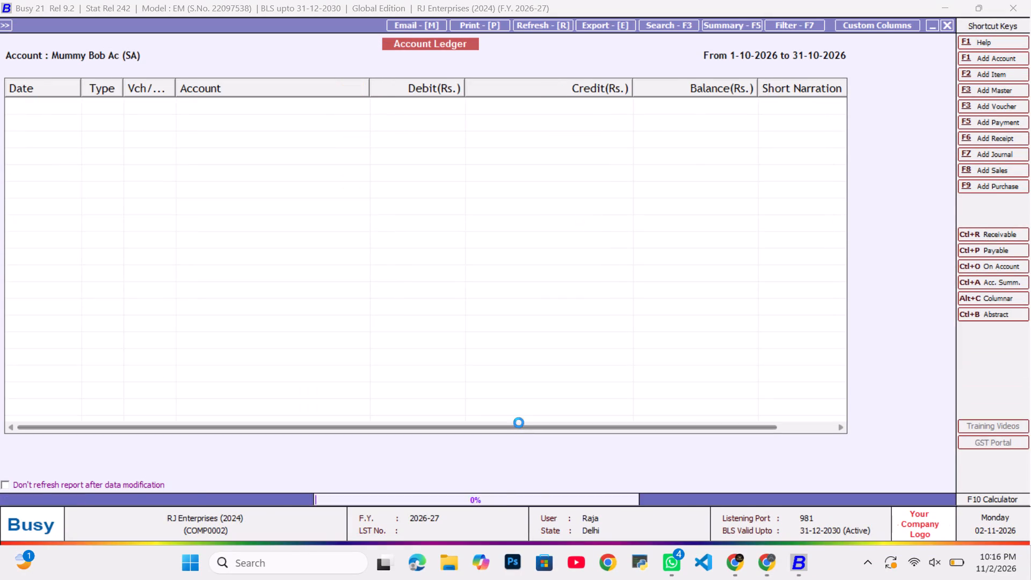
pyautogui.press('End')
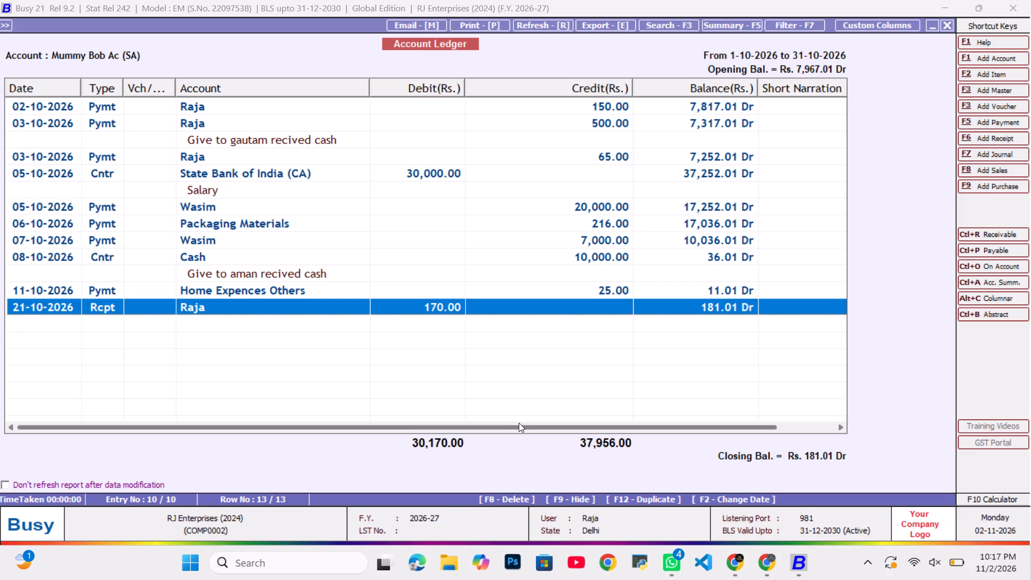
# Start a new payment voucher dated 25-10-2026 with a debit first line.
pyautogui.hotkey('alt', 'F5')
pyautogui.press('Return')
pyautogui.press('Tab')
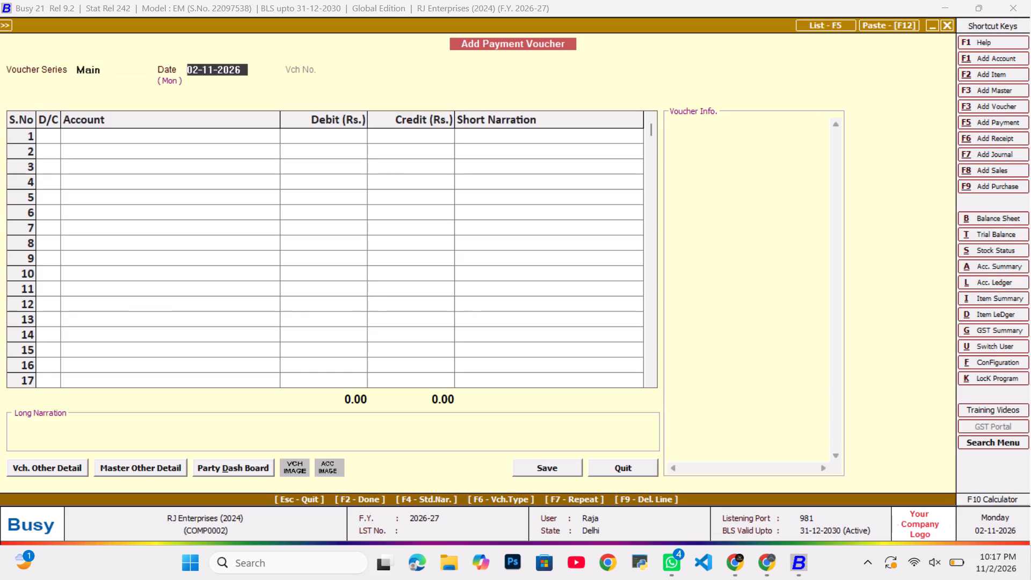
pyautogui.write('25-10')
pyautogui.press('Return')
pyautogui.press('Tab')
# Debit the Home Expences Others account with Rs. 123 on the voucher's first line.
pyautogui.write('home')
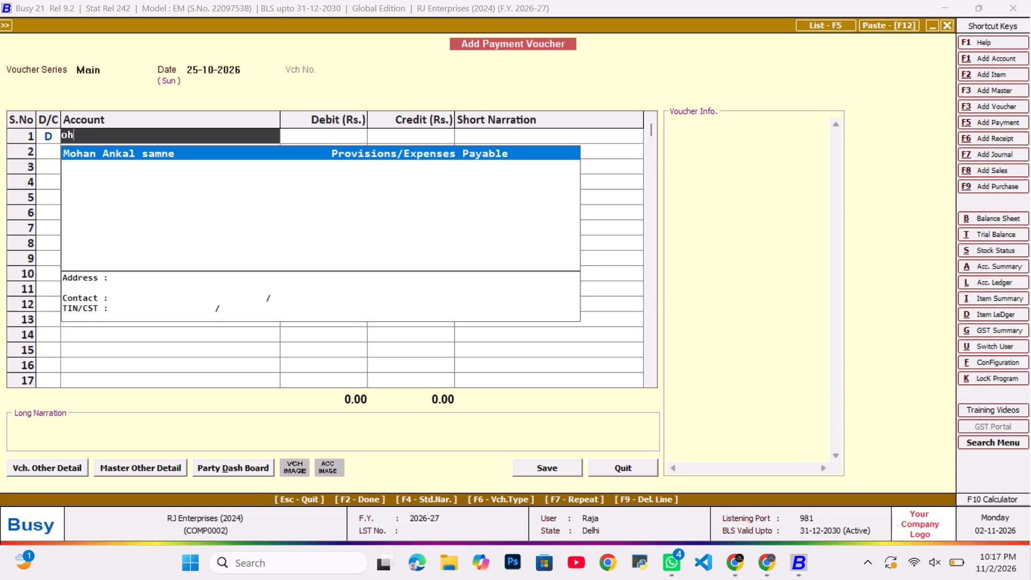
pyautogui.press('BackSpace')
pyautogui.press('BackSpace')
pyautogui.write('expe')
pyautogui.press('BackSpace')
pyautogui.press('BackSpace')
pyautogui.press('BackSpace')
pyautogui.press('BackSpace')
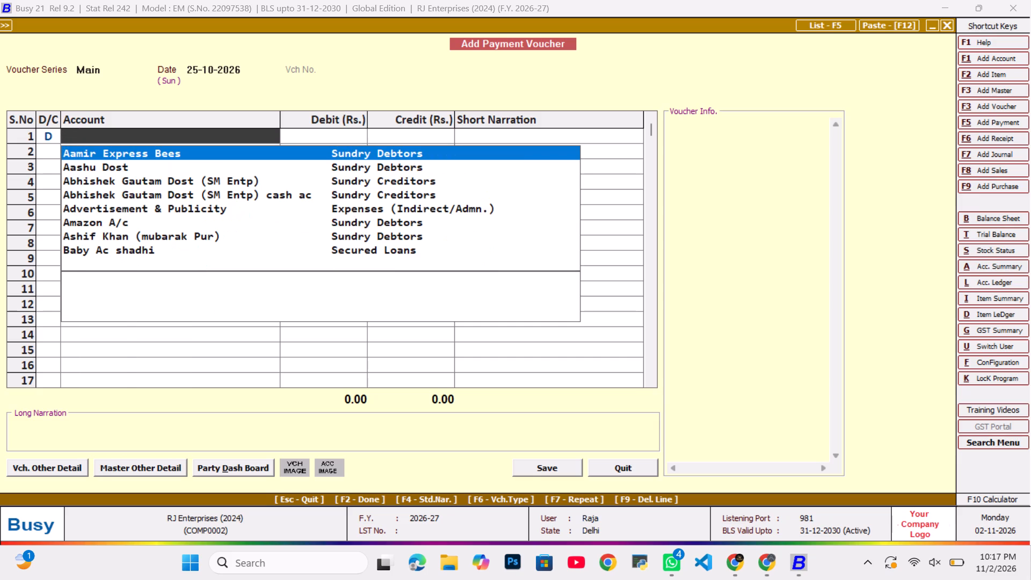
pyautogui.write('home')
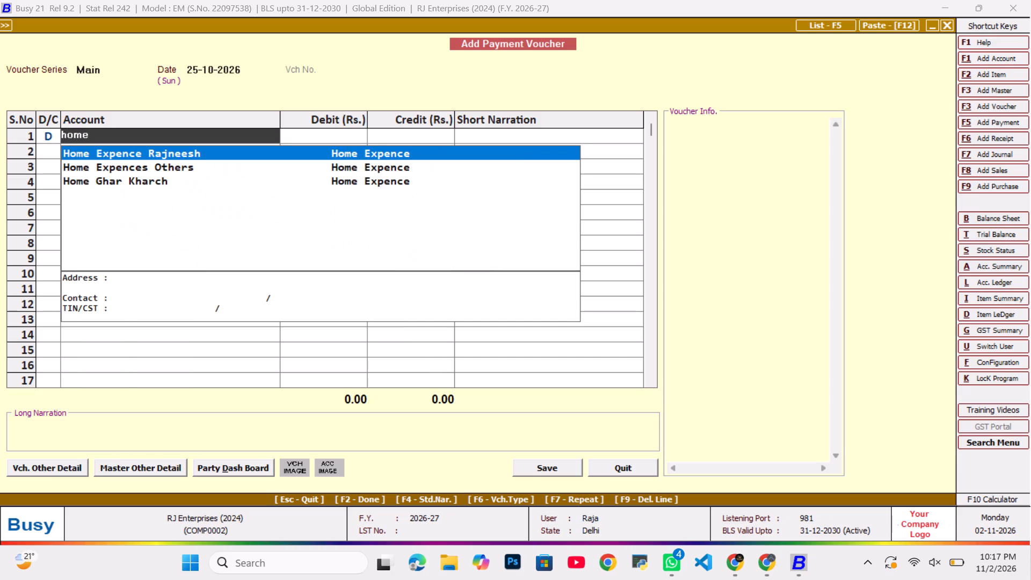
pyautogui.press('Down')
pyautogui.press('Return')
pyautogui.write('12')
pyautogui.press('3')
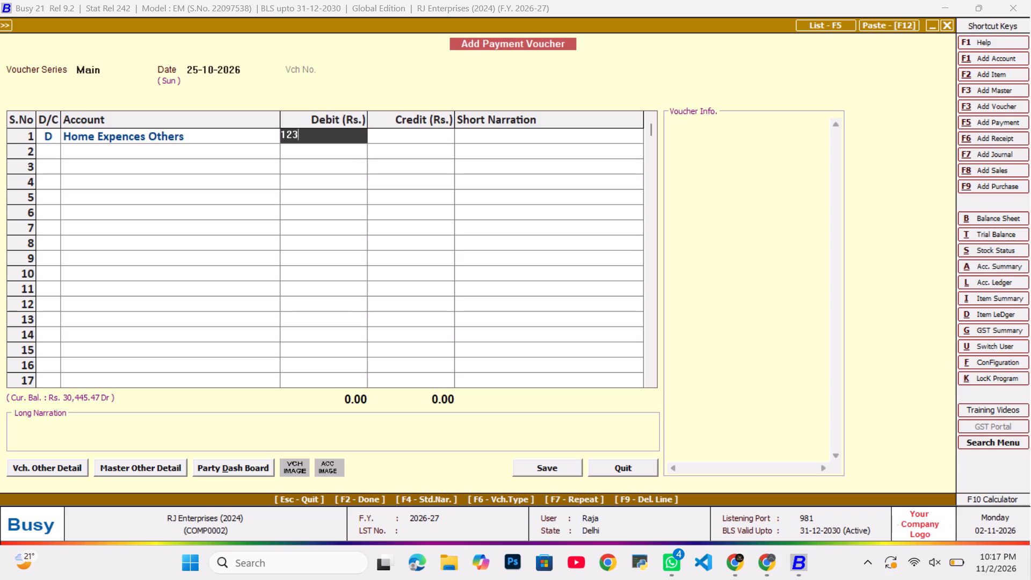
pyautogui.press('Return')
pyautogui.press('Return')
# Credit Mummy Bob Ac (SA) with the 123 on the second line and save the payment voucher without narration.
pyautogui.press('Return')
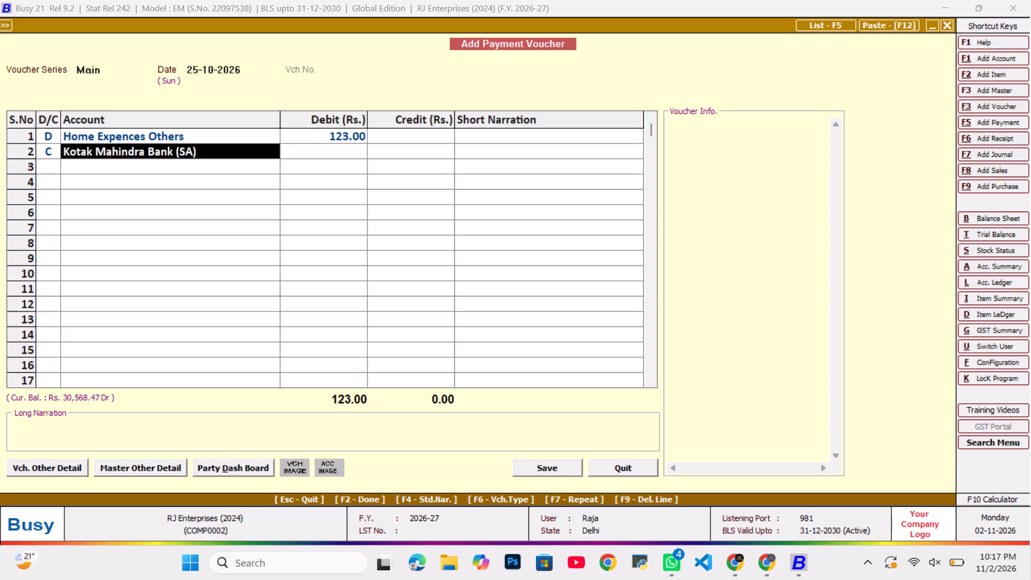
pyautogui.write('mu')
pyautogui.press('Return')
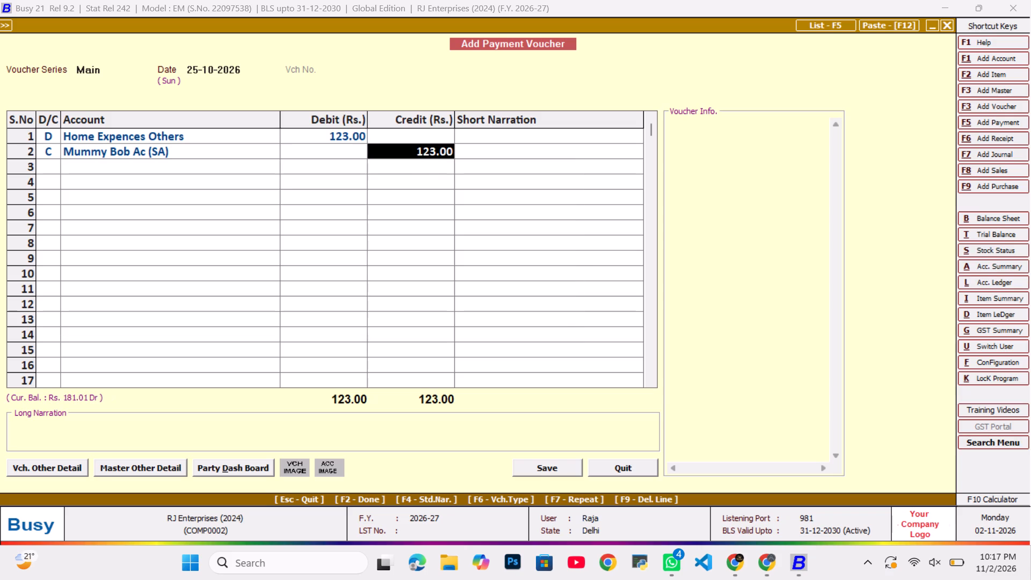
pyautogui.press('Return')
pyautogui.press('Return')
pyautogui.press('Tab')
pyautogui.press('Return')
pyautogui.press('Tab')
pyautogui.press('Tab')
pyautogui.press('Return')
pyautogui.press('End')
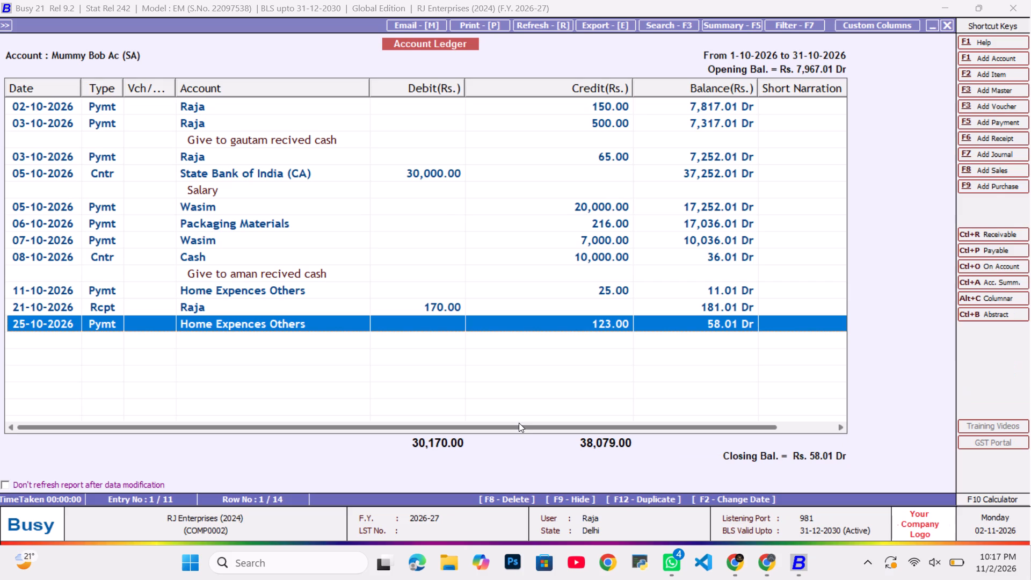
# Start a new receipt voucher dated 26-10-2026 with a credit first line.
pyautogui.hotkey('alt', 'F6')
pyautogui.press('Return')
pyautogui.press('Tab')
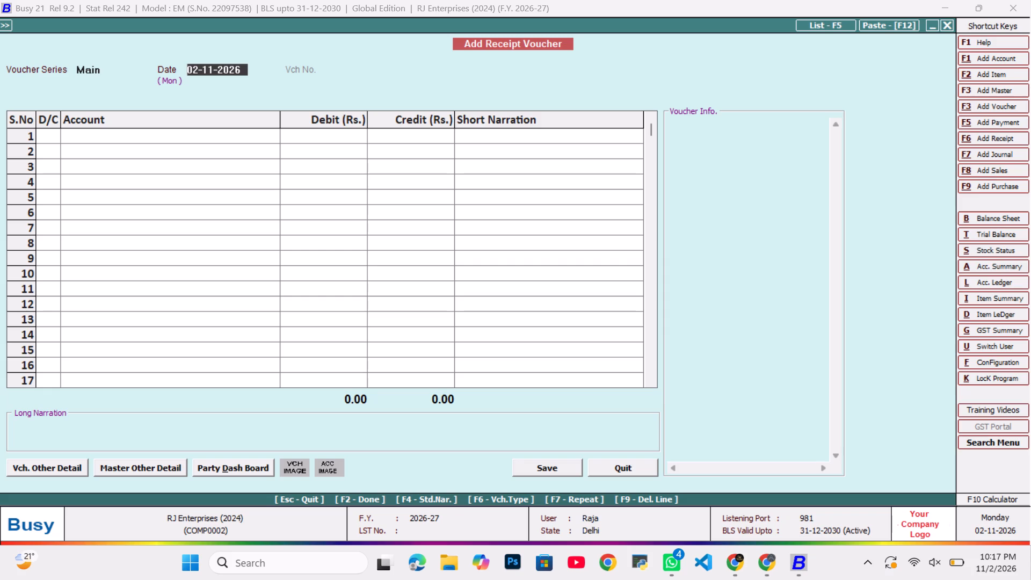
pyautogui.write('26')
pyautogui.write('-10')
pyautogui.press('Return')
pyautogui.press('Tab')
# Credit the Raja capital account with Rs. 170 on the receipt's first line.
pyautogui.write('raja')
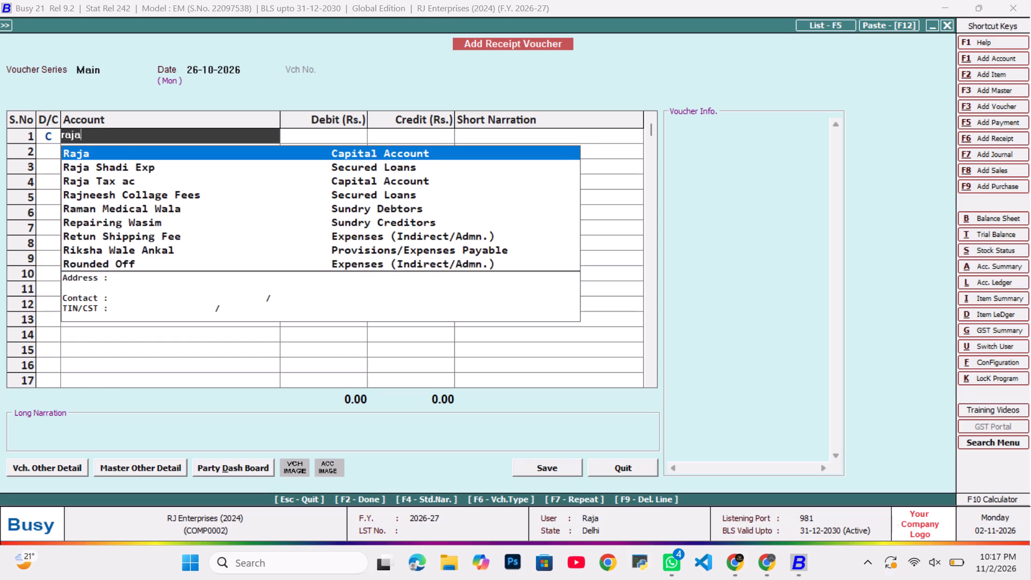
pyautogui.press('Return')
pyautogui.press('1')
pyautogui.press('1')
pyautogui.write('70')
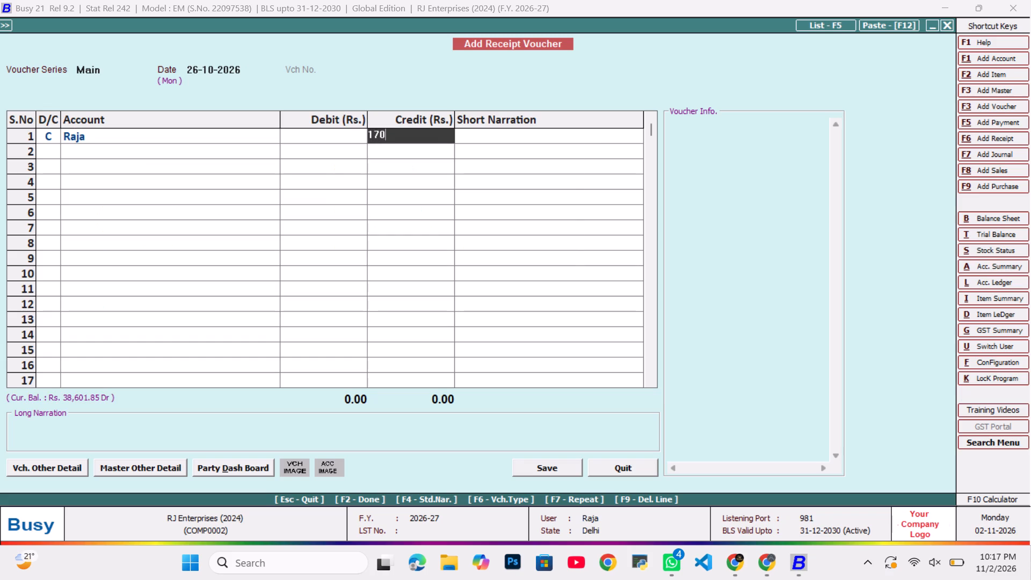
pyautogui.press('Return')
pyautogui.press('Return')
# Add a second credit line for the Raja account with Rs. 170.
pyautogui.press('c')
pyautogui.press('c')
pyautogui.press('Return')
pyautogui.write('rra')
pyautogui.press('Return')
pyautogui.write('170')
pyautogui.press('Return')
pyautogui.press('Return')
# Debit Mummy Bob Ac (SA) with 340 on the third line and save the receipt voucher without narration.
pyautogui.press('Return')
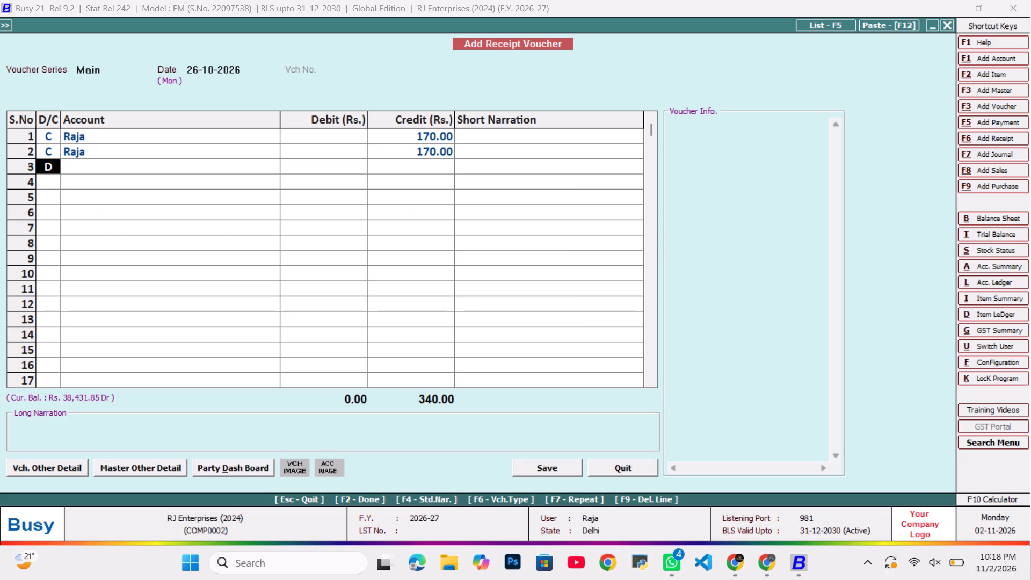
pyautogui.write('mu')
pyautogui.press('Return')
pyautogui.press('Return')
pyautogui.press('Return')
pyautogui.press('Tab')
pyautogui.press('Return')
pyautogui.press('Tab')
pyautogui.press('Tab')
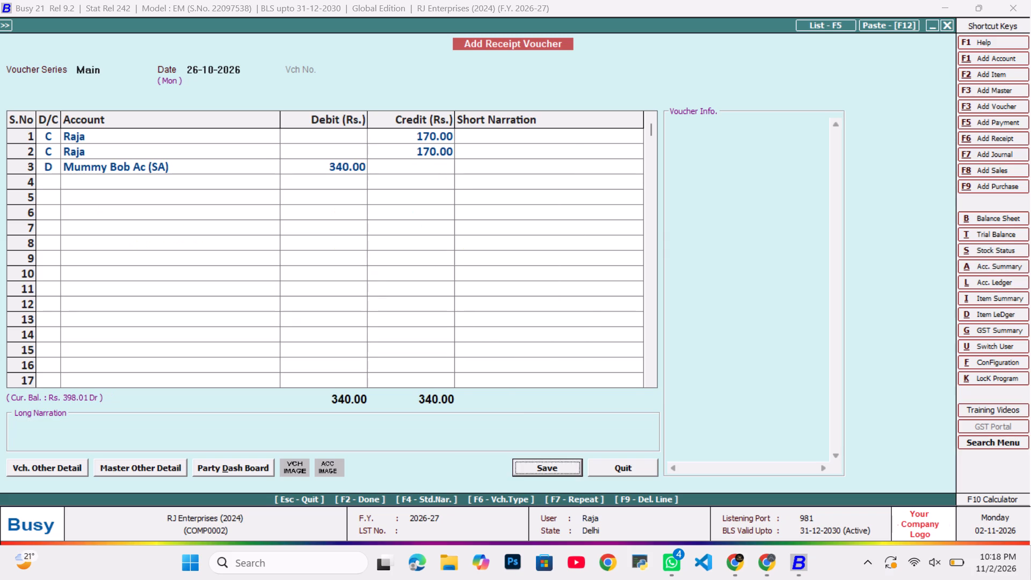
pyautogui.press('Return')
pyautogui.press('End')
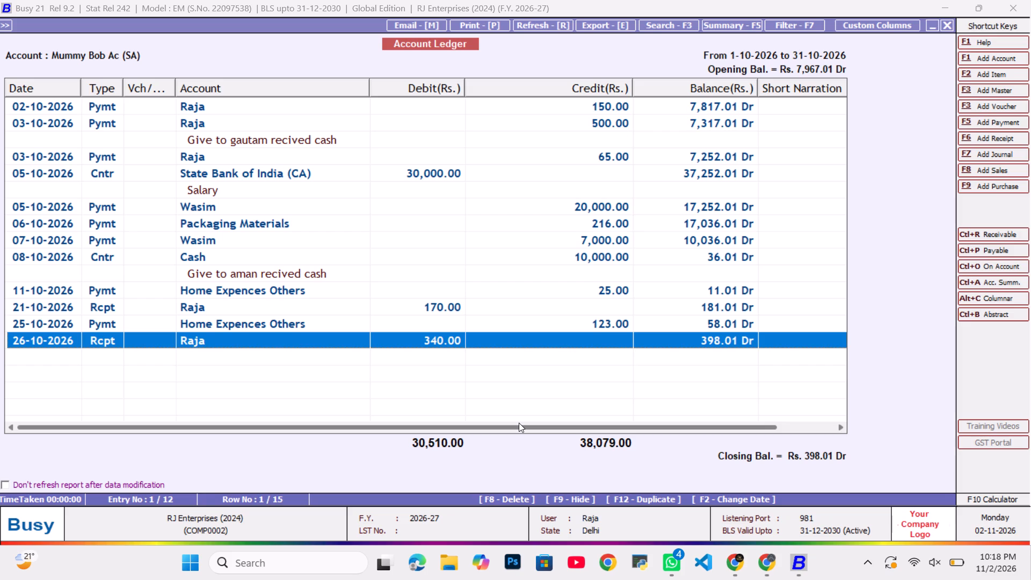
# Start a payment voucher dated 28-10-2026 and debit Home Expences Others with Rs. 200 on its first line.
pyautogui.hotkey('alt', 'F5')
pyautogui.press('Return')
pyautogui.press('Tab')
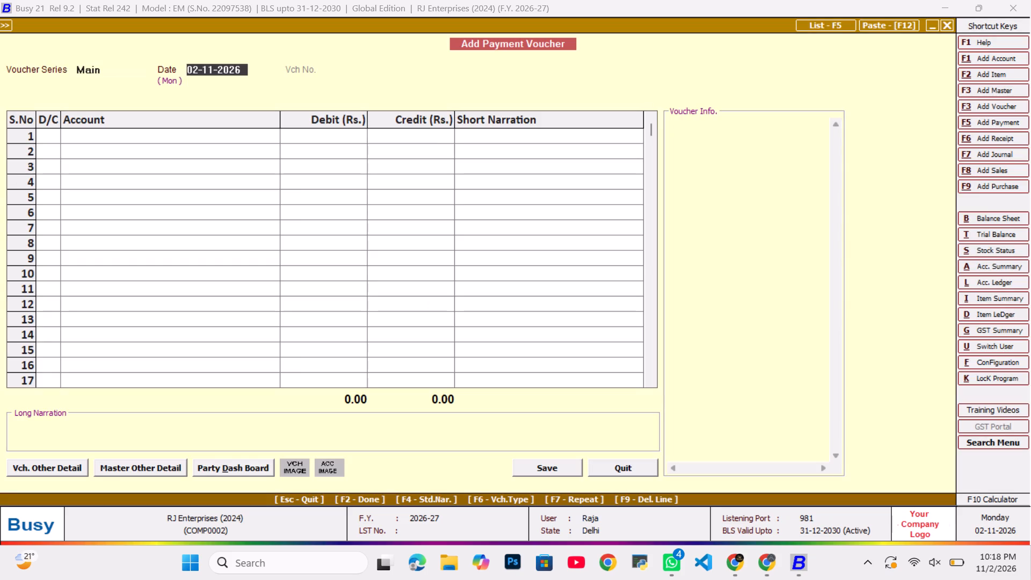
pyautogui.write('28-10')
pyautogui.press('Return')
pyautogui.press('Tab')
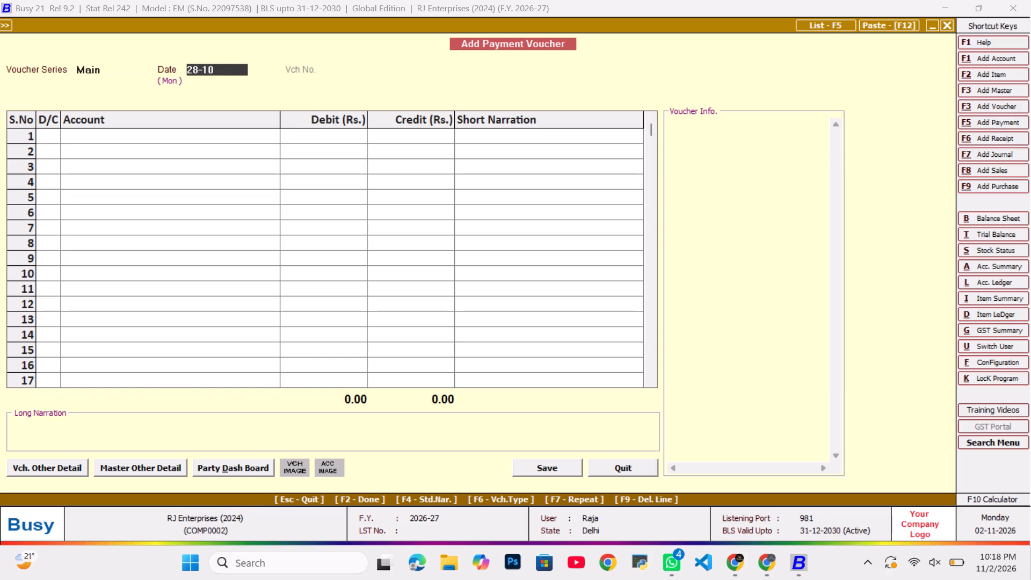
pyautogui.write('home')
pyautogui.press('Down')
pyautogui.press('Return')
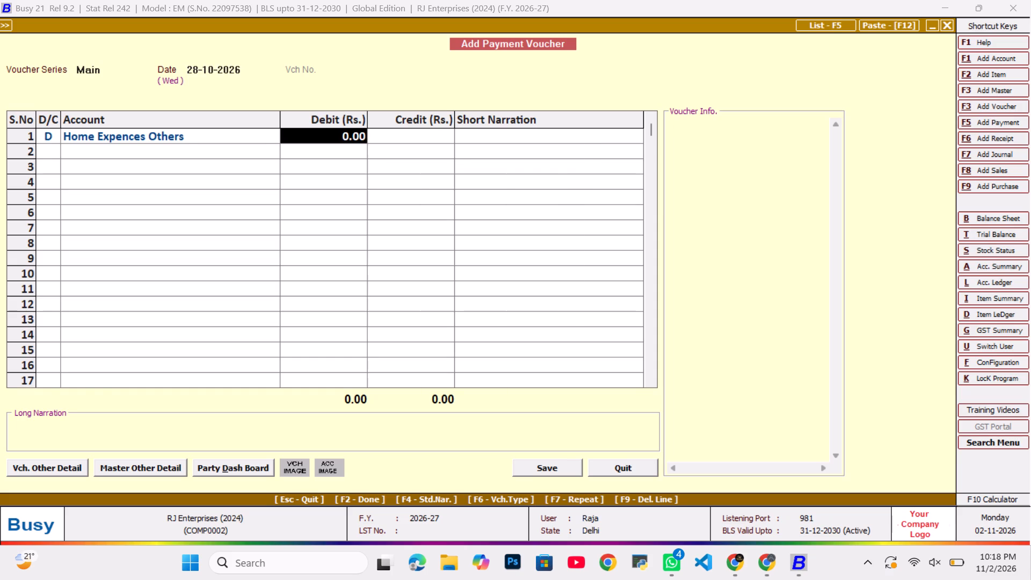
pyautogui.write('200')
pyautogui.press('Return')
pyautogui.press('Return')
# Credit Mummy Bob Ac (SA) with the 200 on the second line and save the payment voucher without narration.
pyautogui.press('Return')
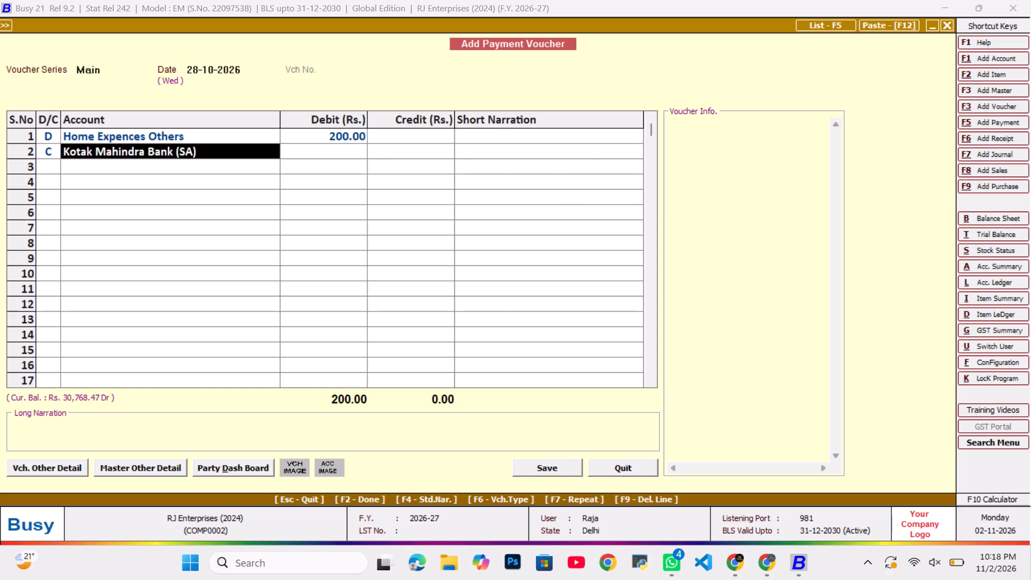
pyautogui.write('mmu')
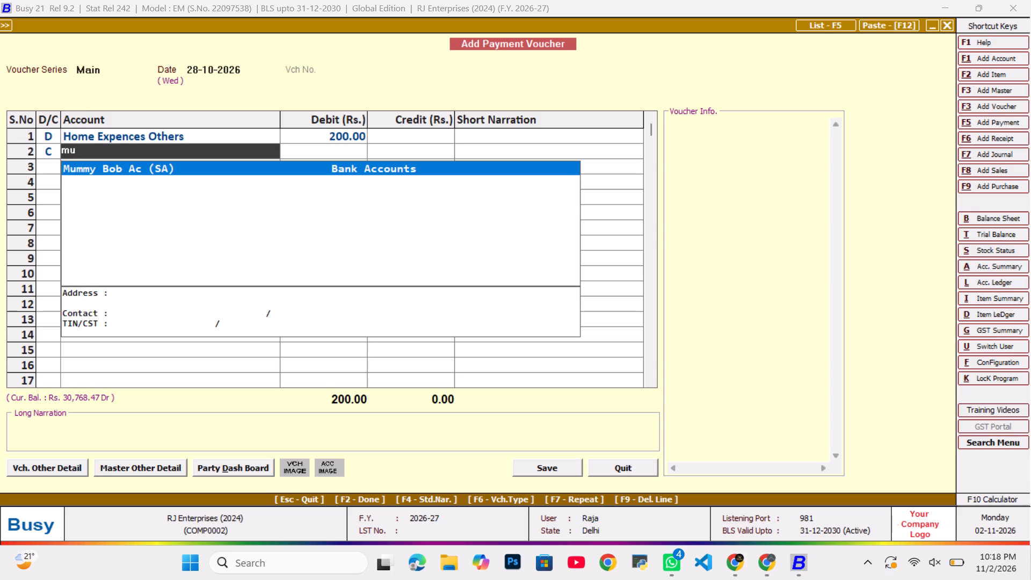
pyautogui.press('Return')
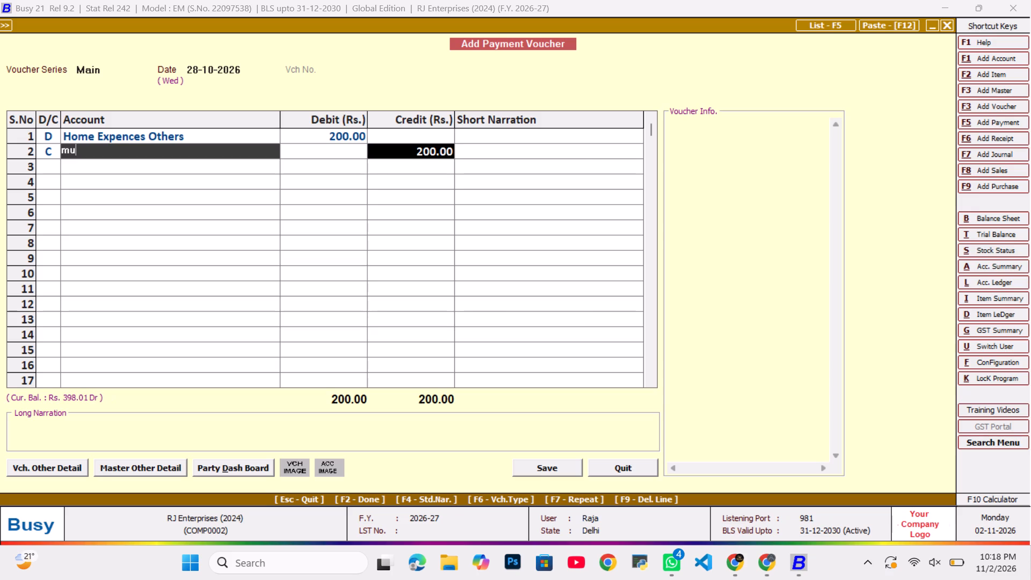
pyautogui.press('Return')
pyautogui.press('Return')
pyautogui.press('Tab')
pyautogui.press('Return')
pyautogui.press('Tab')
pyautogui.press('Tab')
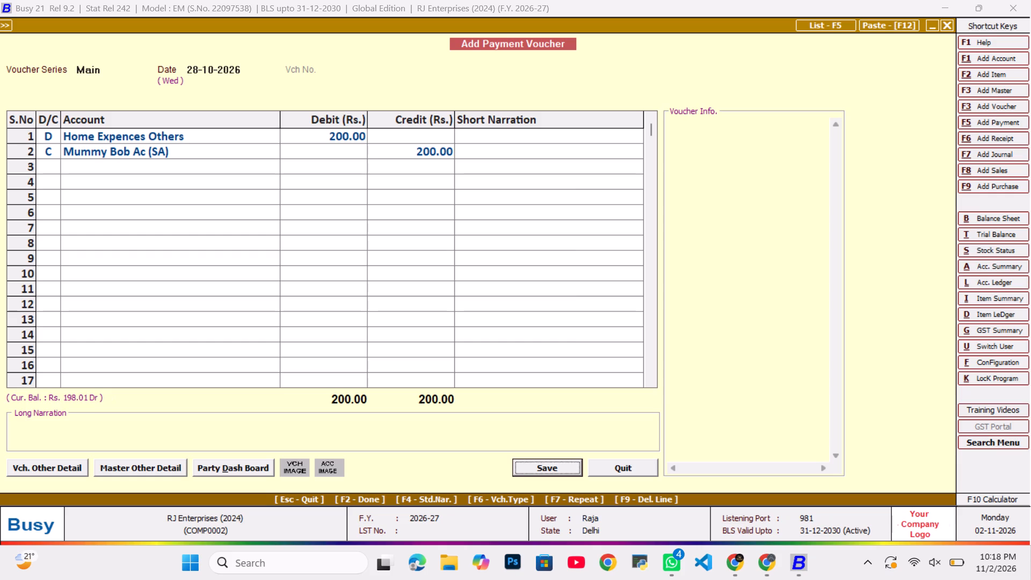
pyautogui.press('Return')
pyautogui.press('End')
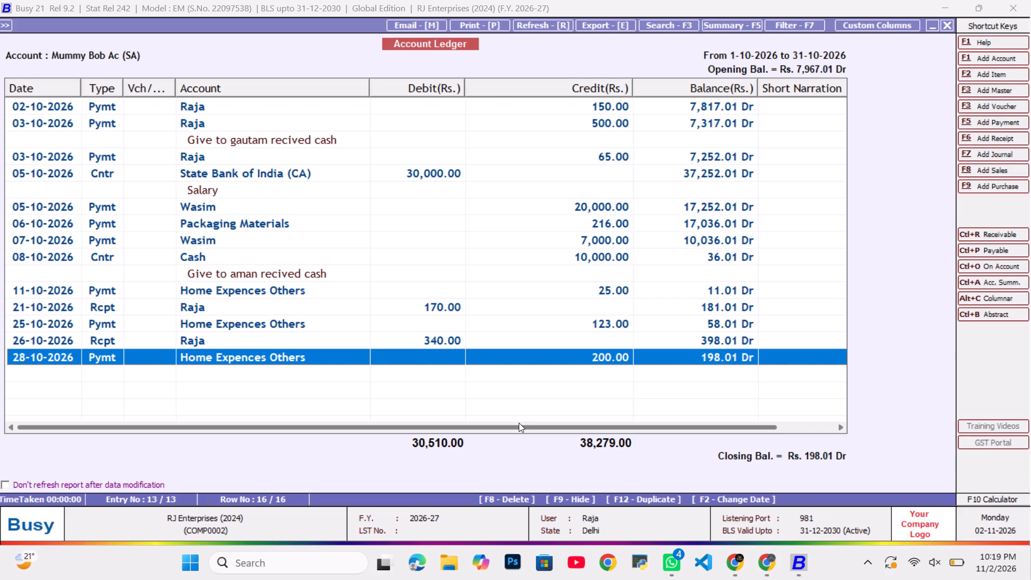
# Start a payment voucher dated 20-10-2026 and debit Home Expences Others with Rs. 70 on its first line.
pyautogui.hotkey('alt', 'F5')
pyautogui.press('Return')
pyautogui.press('Tab')
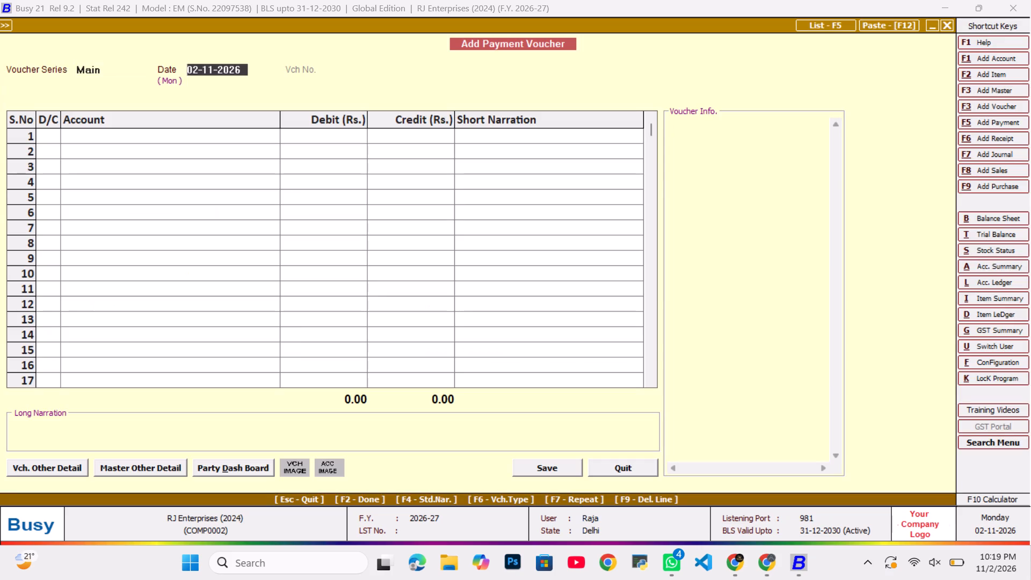
pyautogui.write('20-10')
pyautogui.press('Return')
pyautogui.press('Tab')
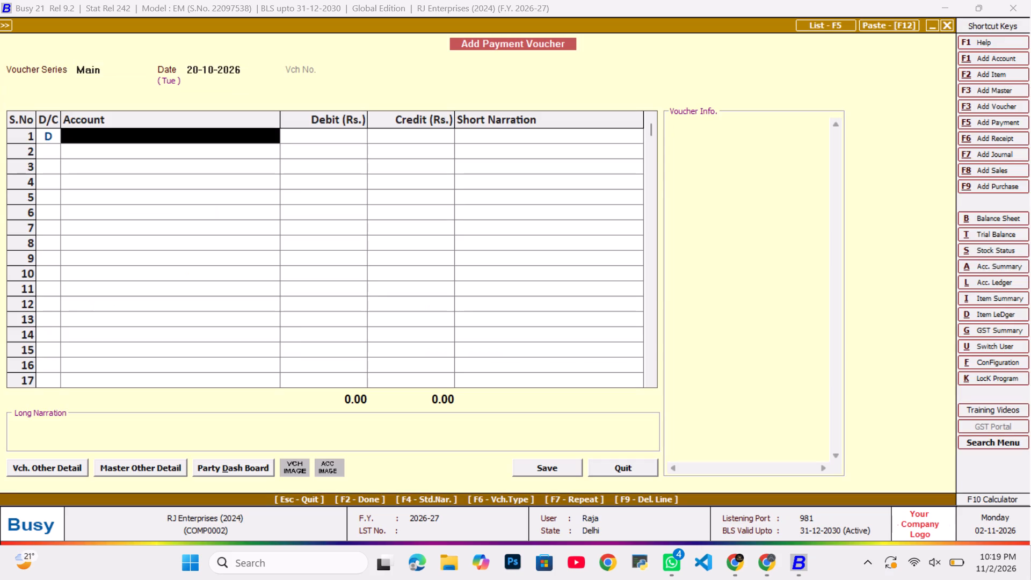
pyautogui.write('home')
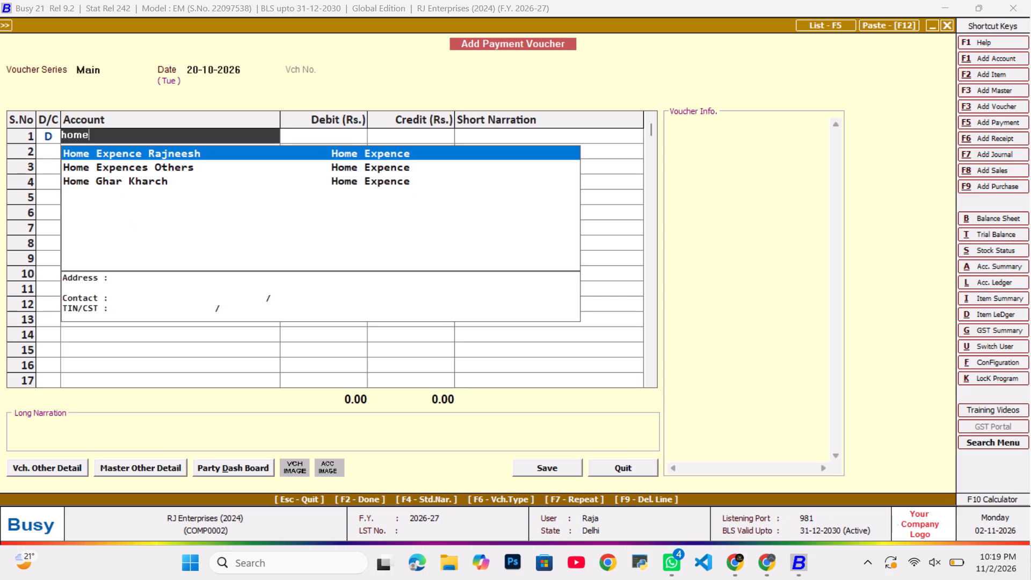
pyautogui.press('Down')
pyautogui.press('Return')
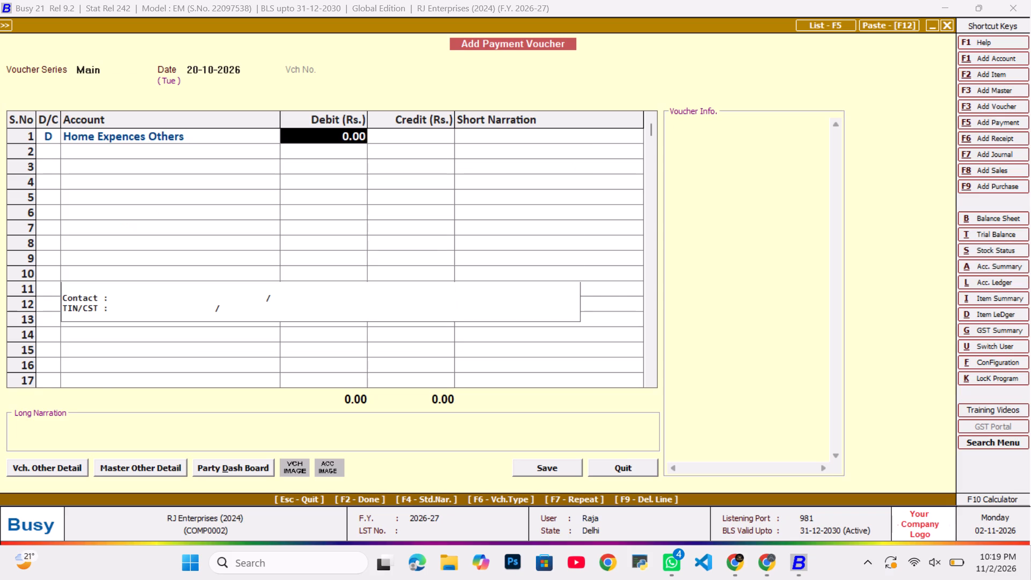
pyautogui.write('70')
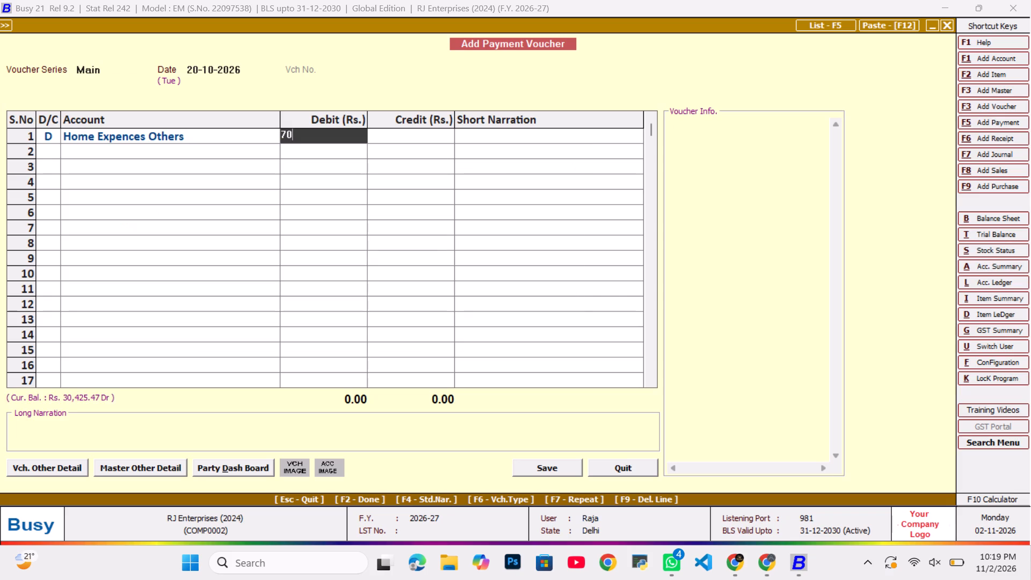
pyautogui.press('Return')
pyautogui.press('Return')
# Add a second debit line for Home Expences Others with Rs. 32.
pyautogui.press('d')
pyautogui.press('d')
pyautogui.press('Return')
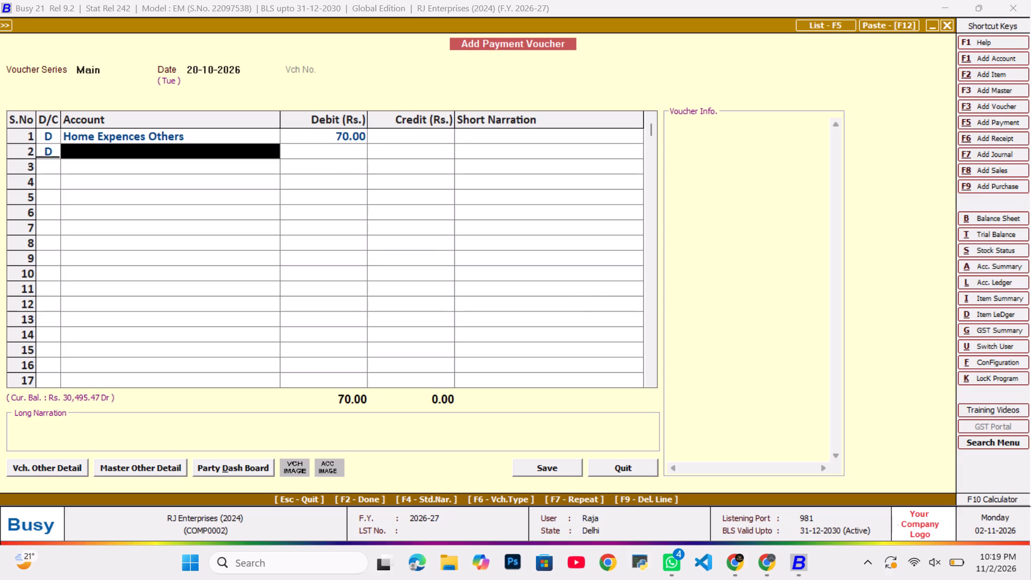
pyautogui.write('home')
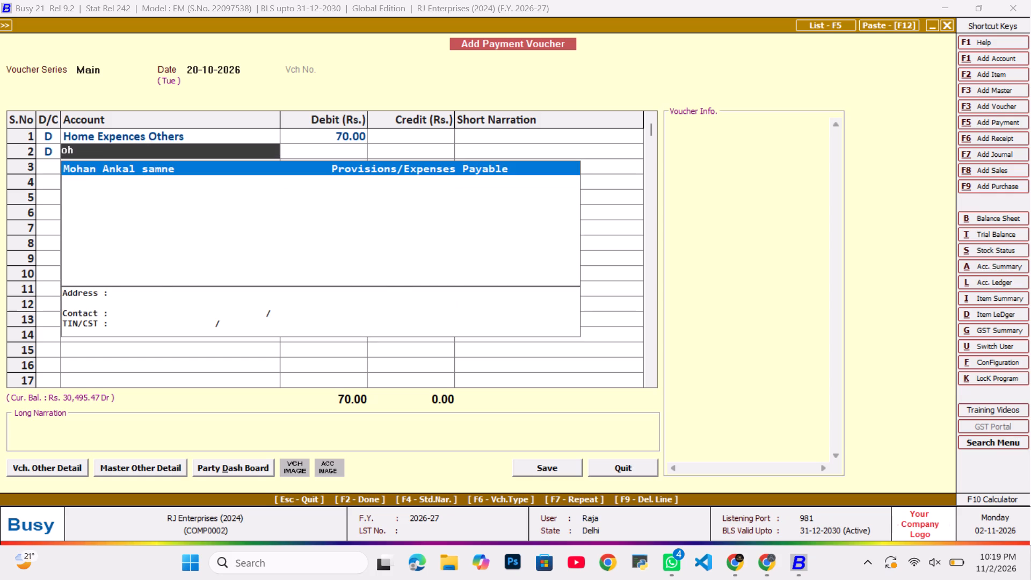
pyautogui.press('BackSpace')
pyautogui.press('BackSpace')
pyautogui.write('home')
pyautogui.press('Down')
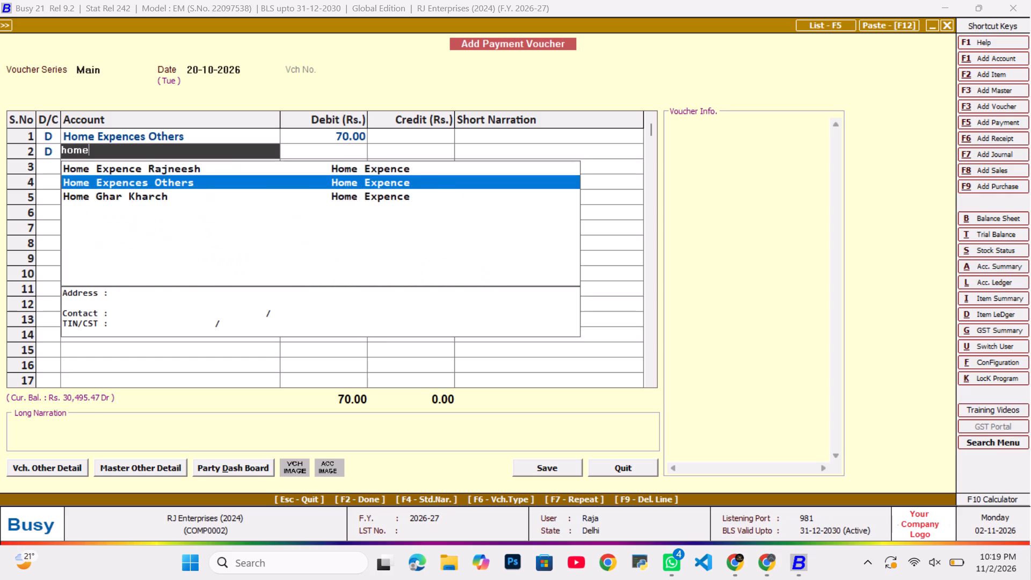
pyautogui.press('Return')
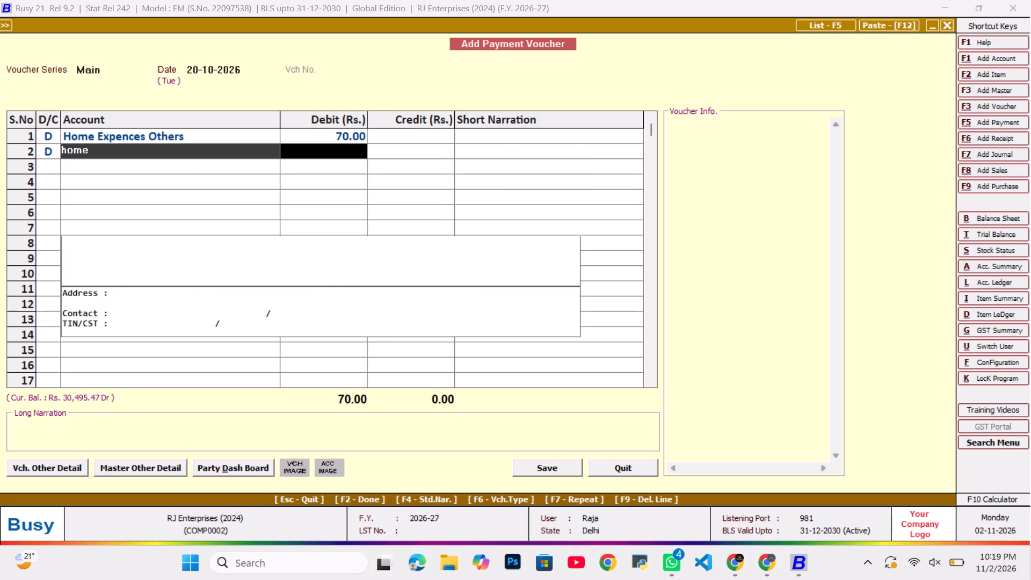
pyautogui.write('32')
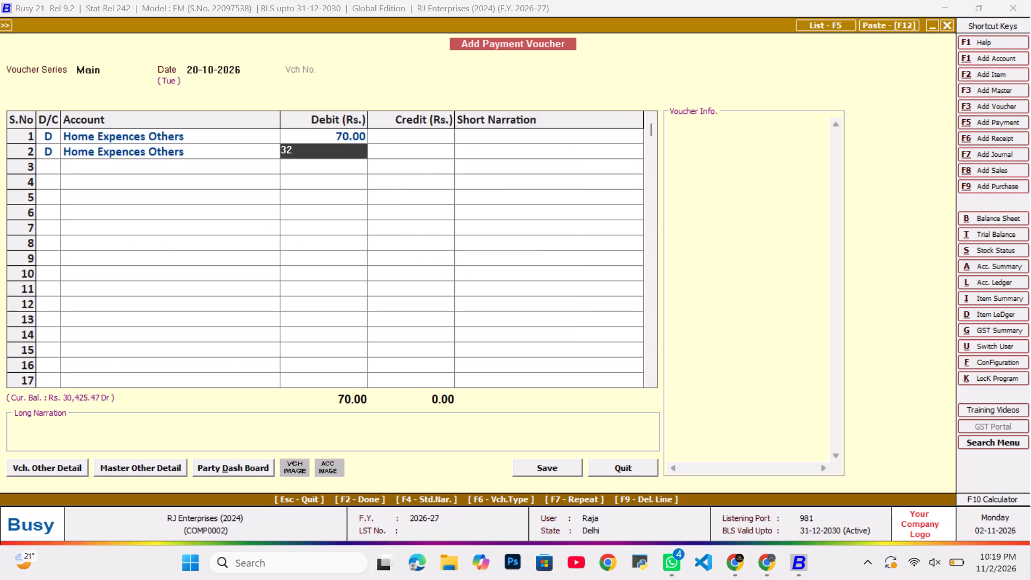
pyautogui.press('Return')
pyautogui.press('Return')
# Credit Mummy Bob Ac (SA) with the 102 on the third line and save the payment voucher without narration.
pyautogui.press('Return')
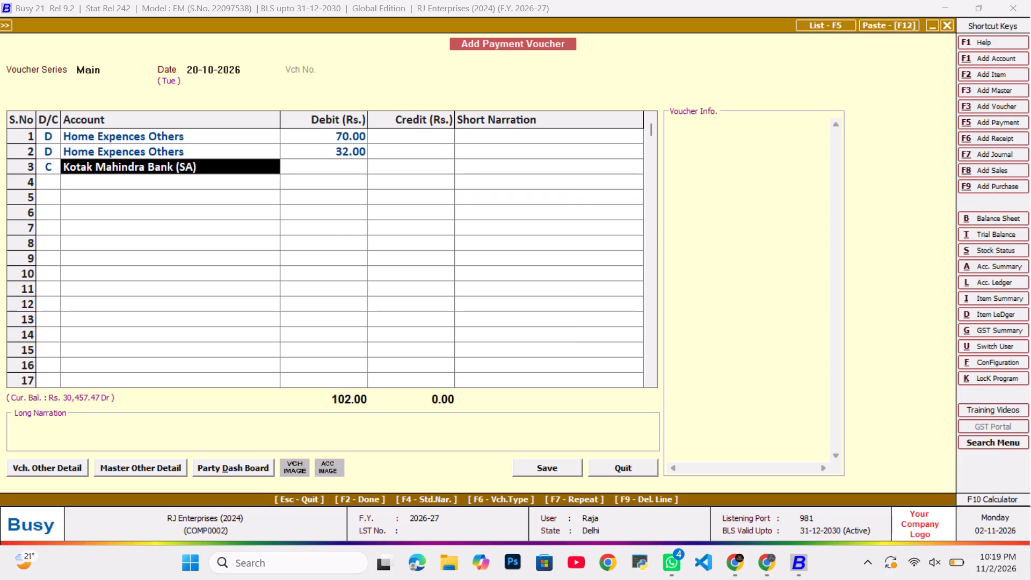
pyautogui.write('mu')
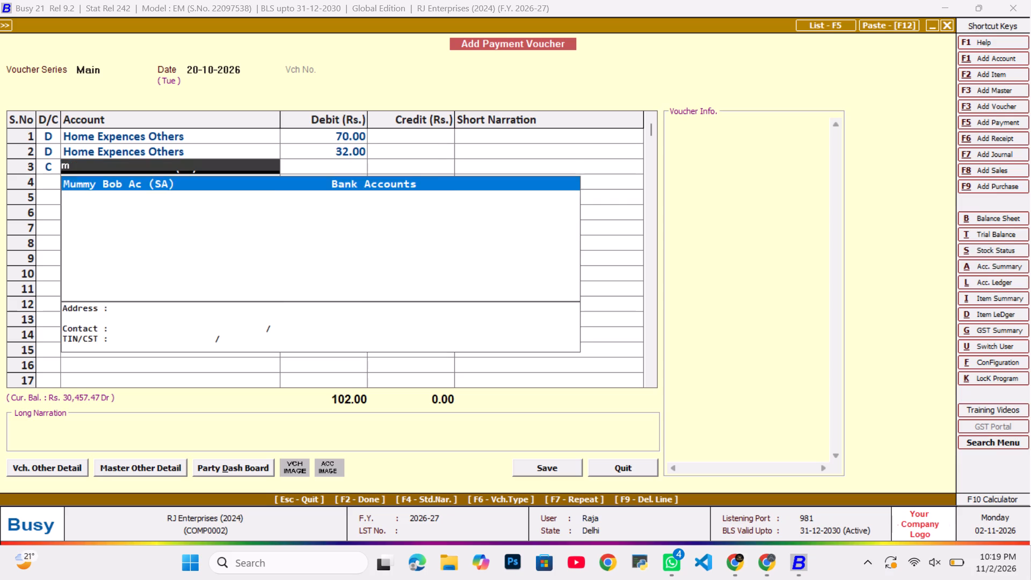
pyautogui.press('Return')
pyautogui.press('Return')
pyautogui.press('Return')
pyautogui.press('Tab')
pyautogui.press('Return')
pyautogui.press('Tab')
pyautogui.press('Tab')
pyautogui.press('Return')
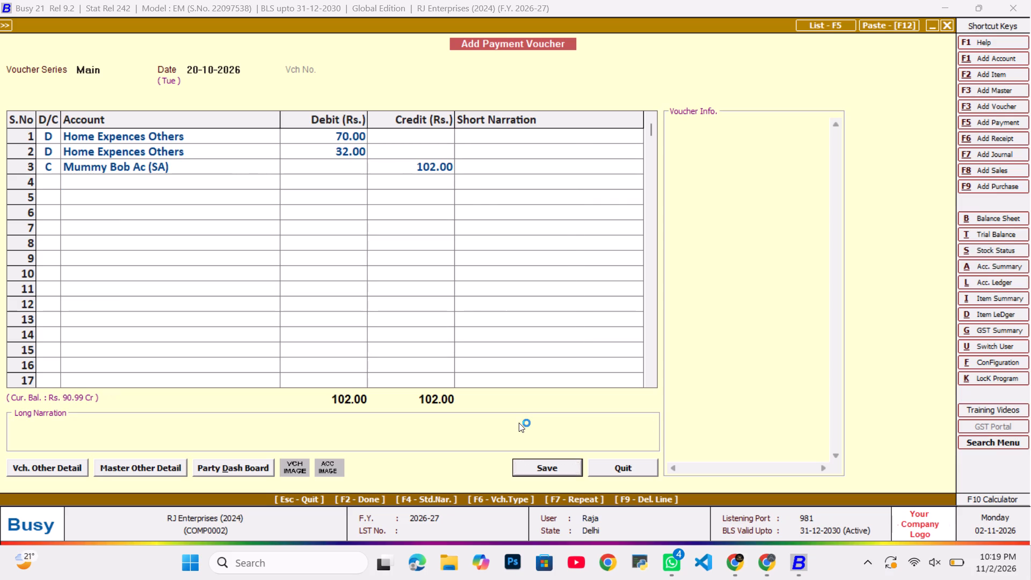
# Examine the October ledger entries of Mummy Bob Ac (SA) and its month-by-month balances.
pyautogui.press('End')
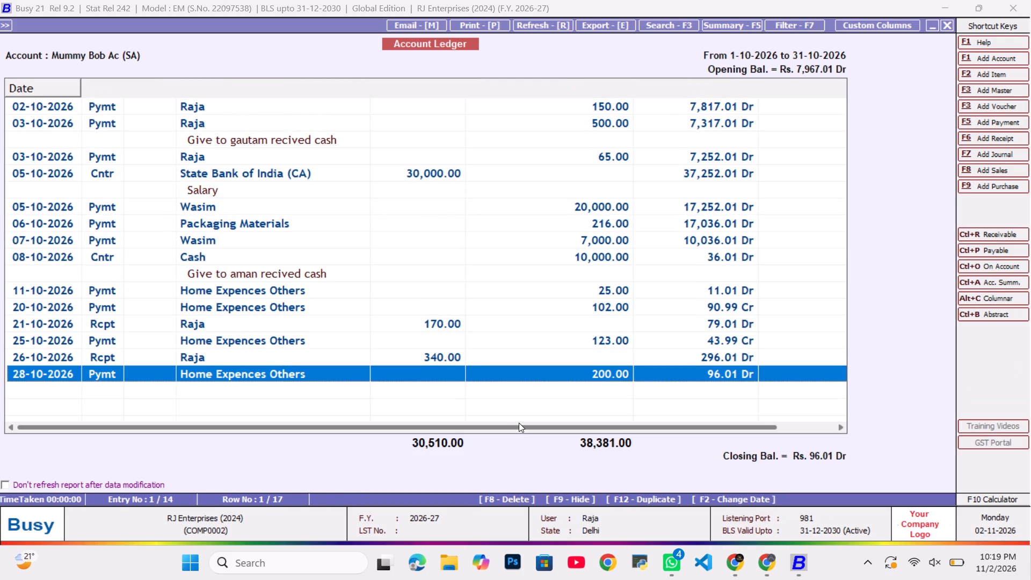
pyautogui.press('Down')
pyautogui.press('Down')
pyautogui.press('Down')
pyautogui.press('Escape')
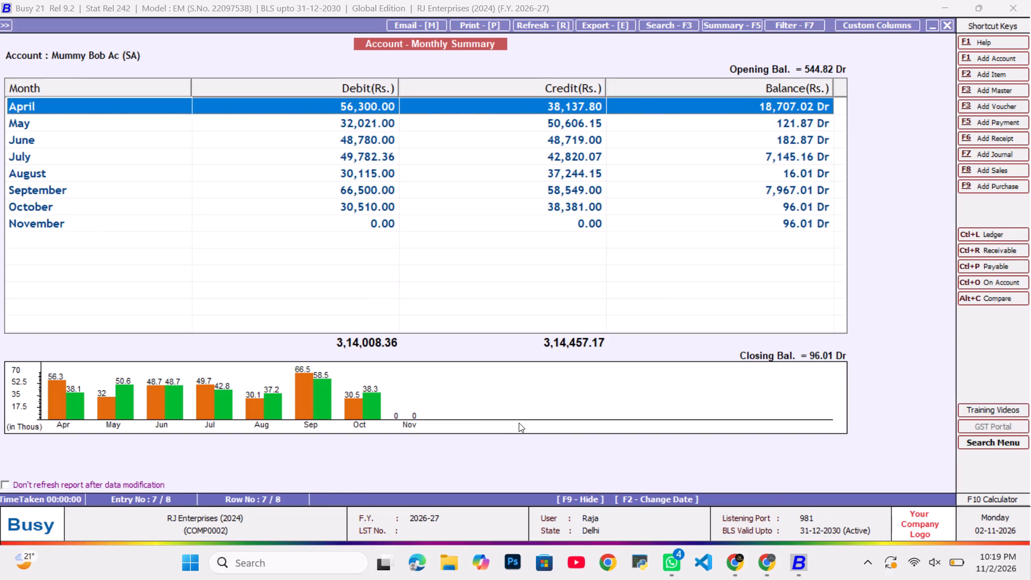
pyautogui.press('Down')
pyautogui.press('Down')
pyautogui.press('Down')
pyautogui.press('Down')
pyautogui.press('Down')
pyautogui.press('Down')
pyautogui.press('Down')
pyautogui.press('Down')
pyautogui.press('Down')
pyautogui.press('Down')
pyautogui.press('Down')
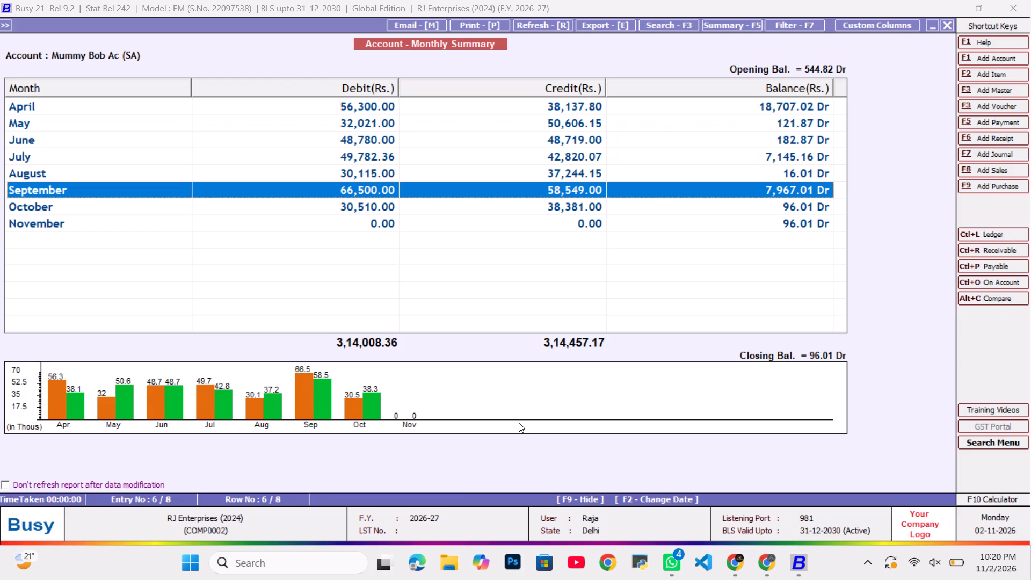
# Display the Home Expences Others account ledger with its default dates and go to its latest entries.
pyautogui.hotkey('alt', 'l')
pyautogui.write('home')
pyautogui.press('Down')
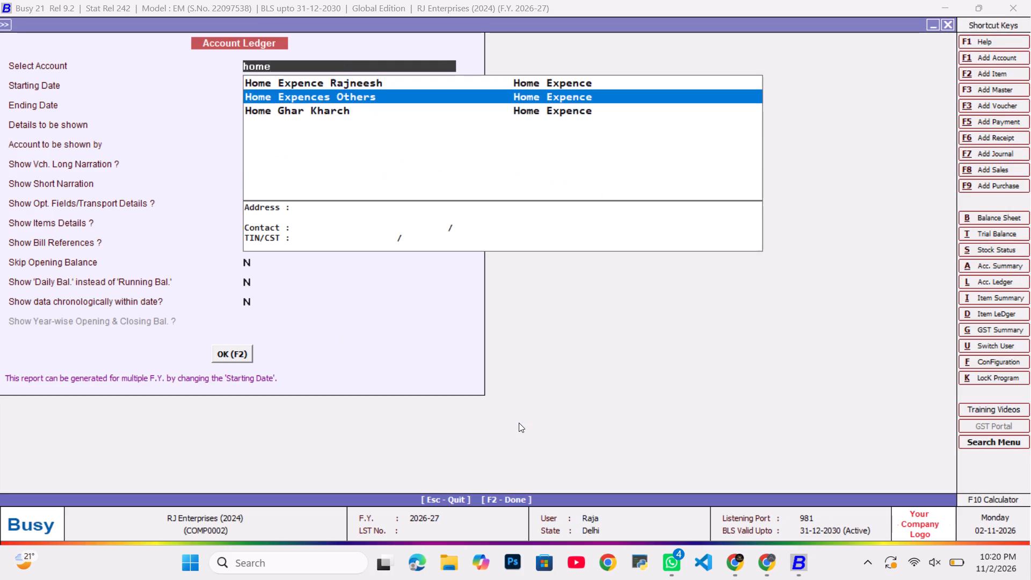
pyautogui.press('Return')
pyautogui.press('Tab')
pyautogui.press('F2')
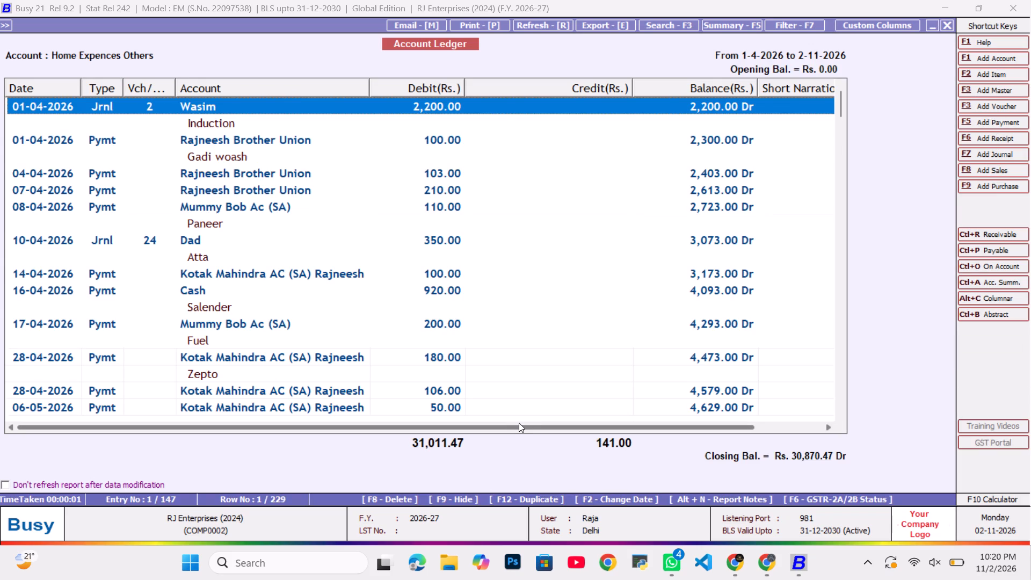
pyautogui.press('End')
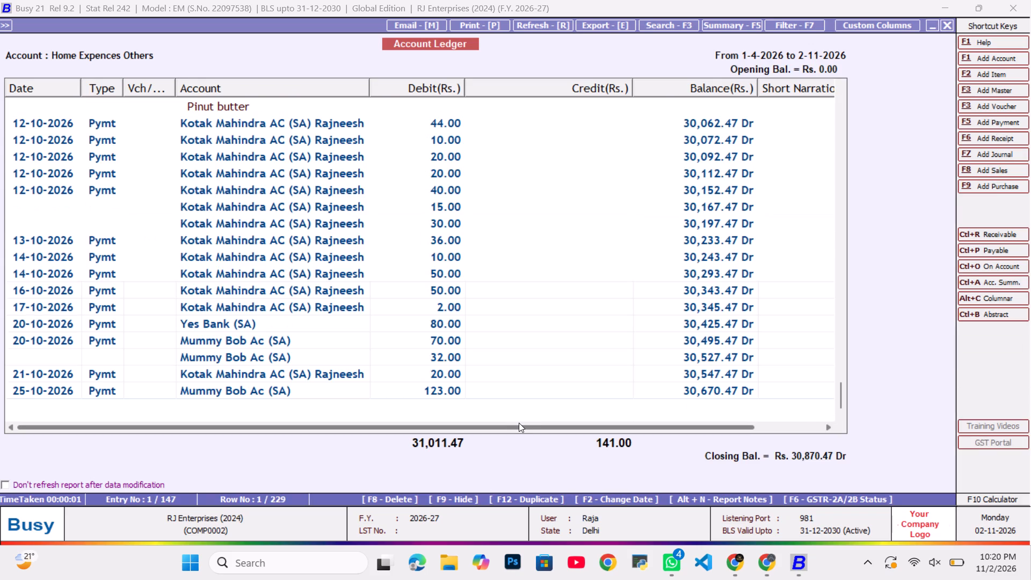
# Open the Mummy Bob payment voucher dated 20-10-2026 from the ledger and set its date to 30-10-2026.
pyautogui.press('Up')
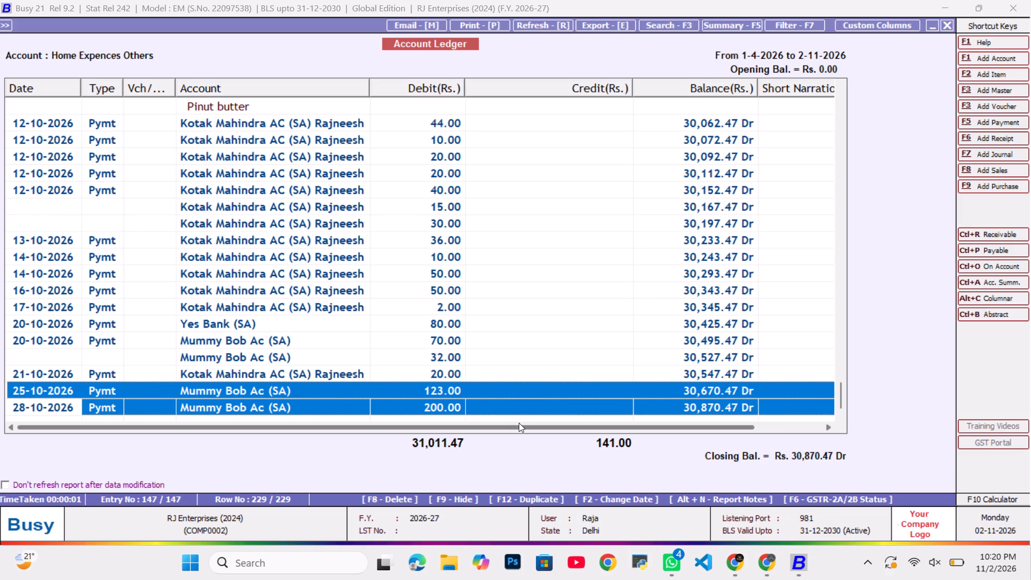
pyautogui.press('Up')
pyautogui.press('Up')
pyautogui.press('Up')
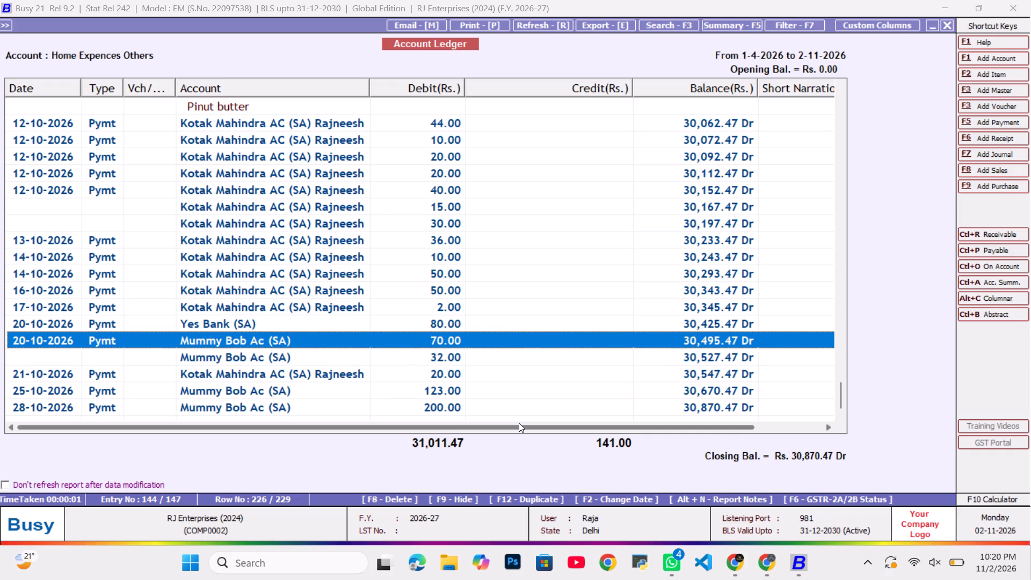
pyautogui.press('Return')
pyautogui.press('Return')
pyautogui.press('Tab')
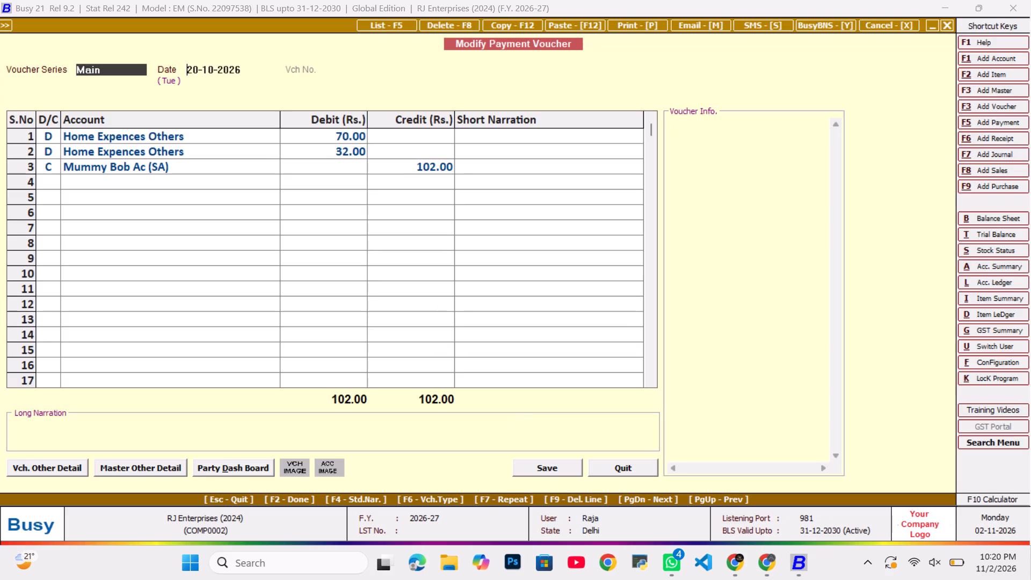
pyautogui.write('301-0')
pyautogui.press('Return')
pyautogui.press('Tab')
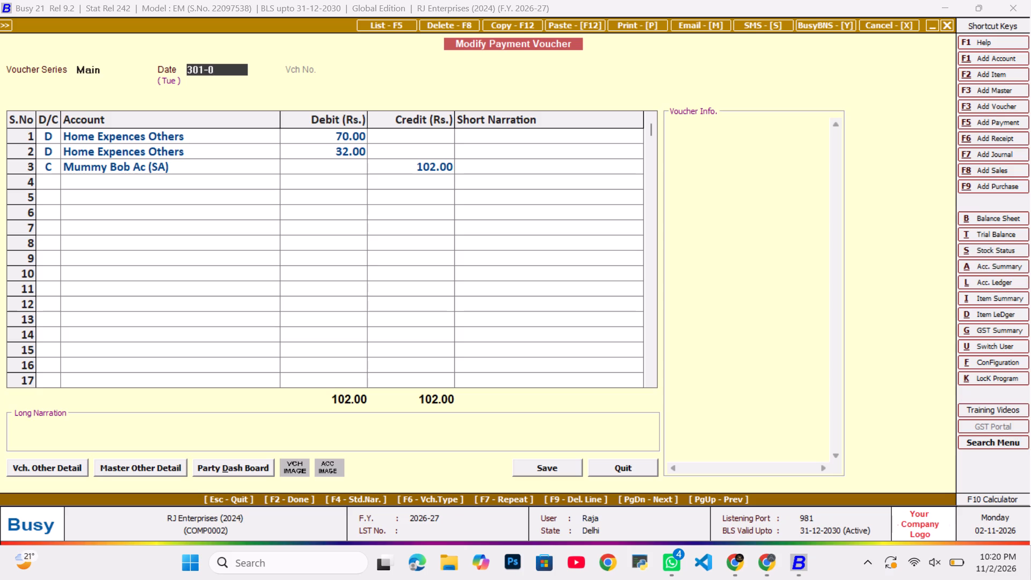
pyautogui.write('30-10')
pyautogui.press('Return')
pyautogui.press('Tab')
# Keep the voucher's existing lines, save the modified payment voucher, and return to Mummy Bob's monthly summary.
pyautogui.press('Return')
pyautogui.press('Return')
pyautogui.press('Return')
pyautogui.press('Return')
pyautogui.press('Return')
pyautogui.press('Return')
pyautogui.press('Return')
pyautogui.press('Return')
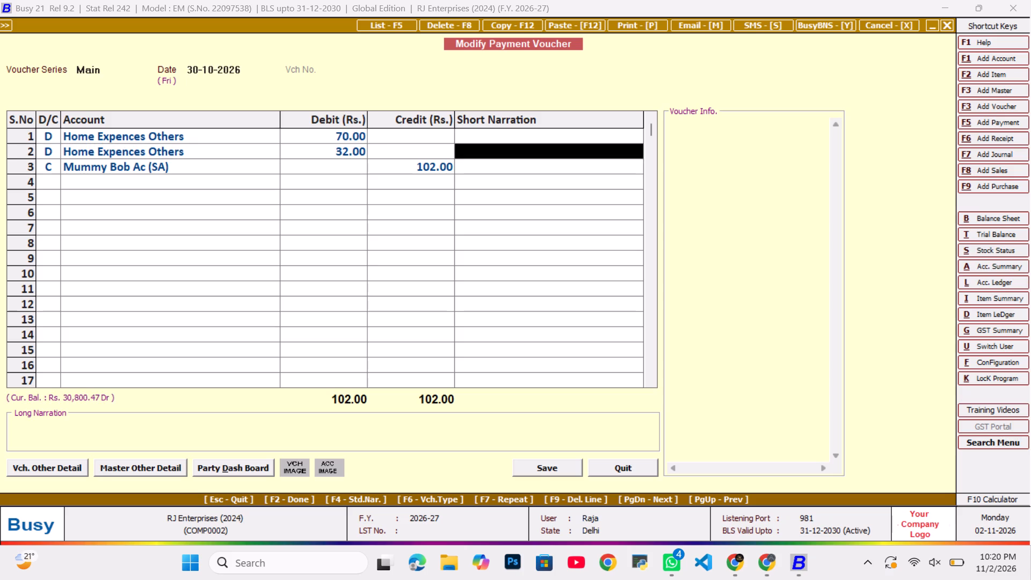
pyautogui.press('Return')
pyautogui.press('Return')
pyautogui.press('Return')
pyautogui.press('Return')
pyautogui.press('Tab')
pyautogui.press('Return')
pyautogui.press('Tab')
pyautogui.press('Tab')
pyautogui.press('Return')
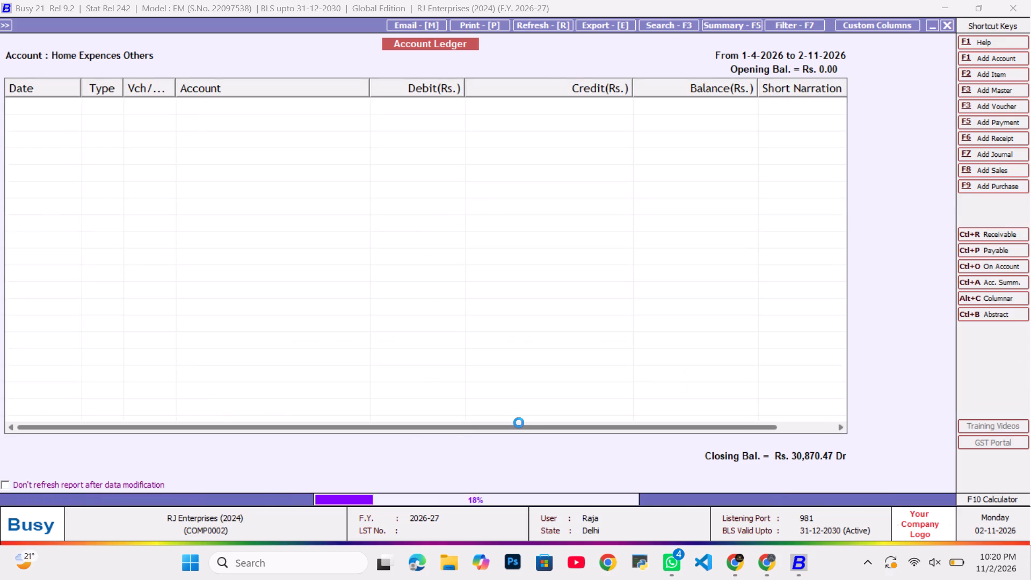
pyautogui.press('End')
pyautogui.press('Escape')
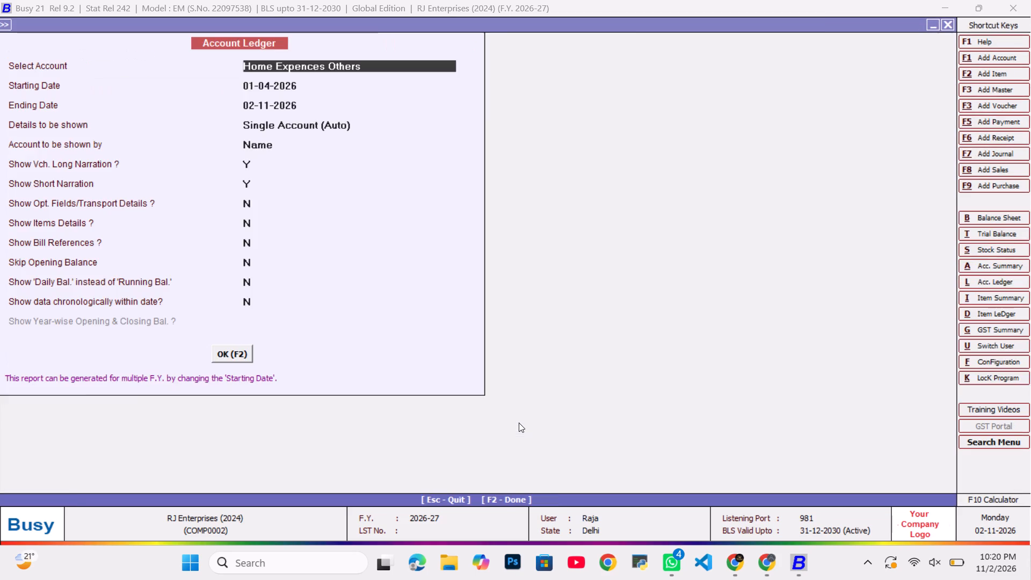
pyautogui.press('Escape')
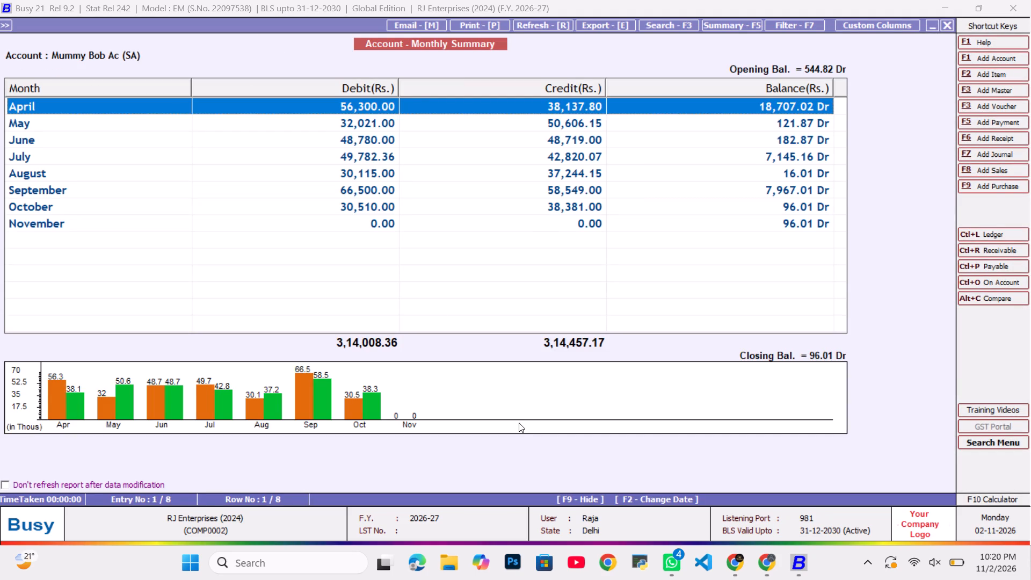
# Start a new payment voucher dated 27-10-2026 and debit Home Expences Others with Rs. 49.
pyautogui.press('End')
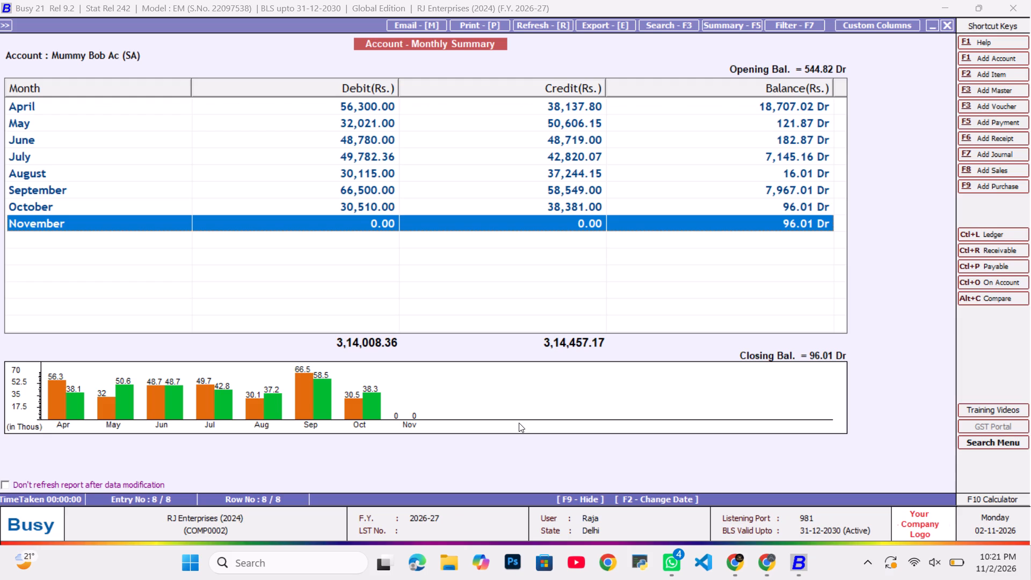
pyautogui.hotkey('alt', 'F5')
pyautogui.press('Return')
pyautogui.press('Tab')
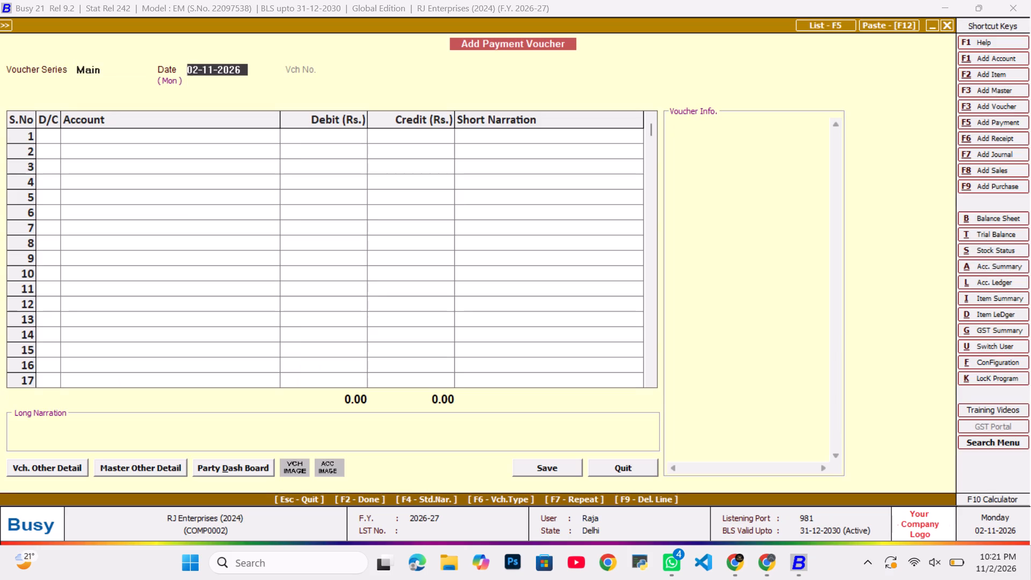
pyautogui.write('27-10')
pyautogui.press('Return')
pyautogui.press('Tab')
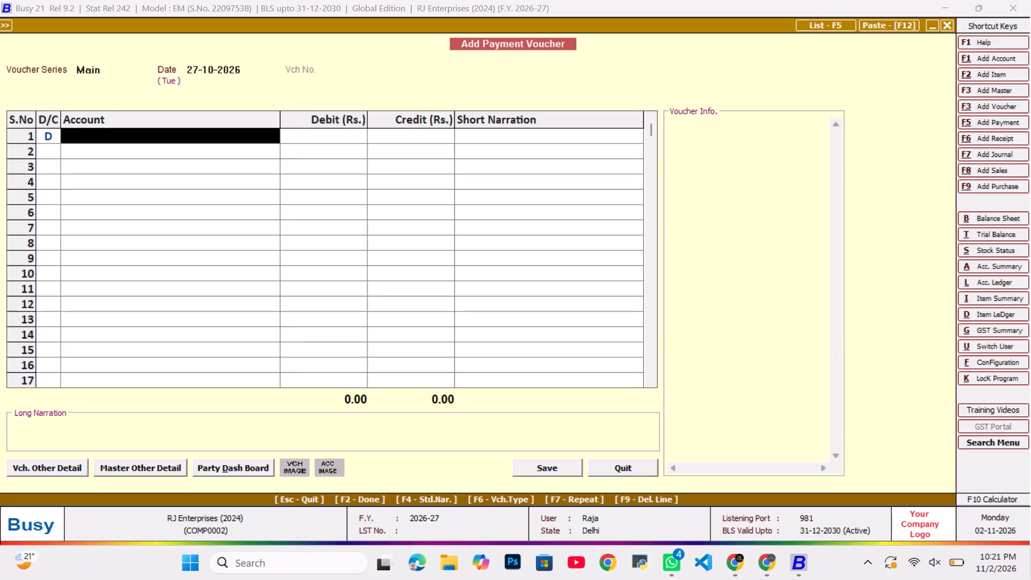
pyautogui.write('home')
pyautogui.press('Down')
pyautogui.press('Return')
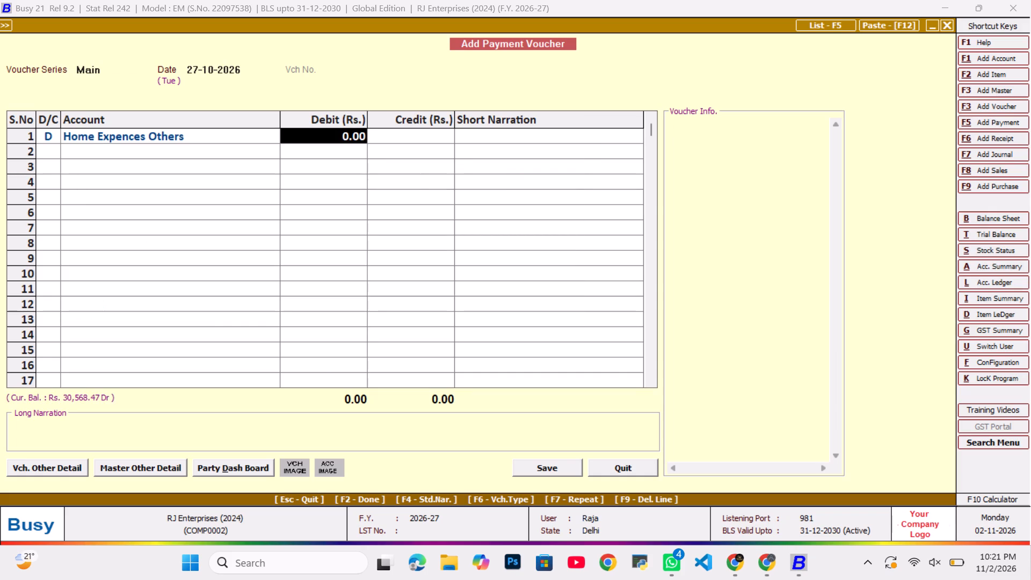
pyautogui.write('49')
pyautogui.press('Return')
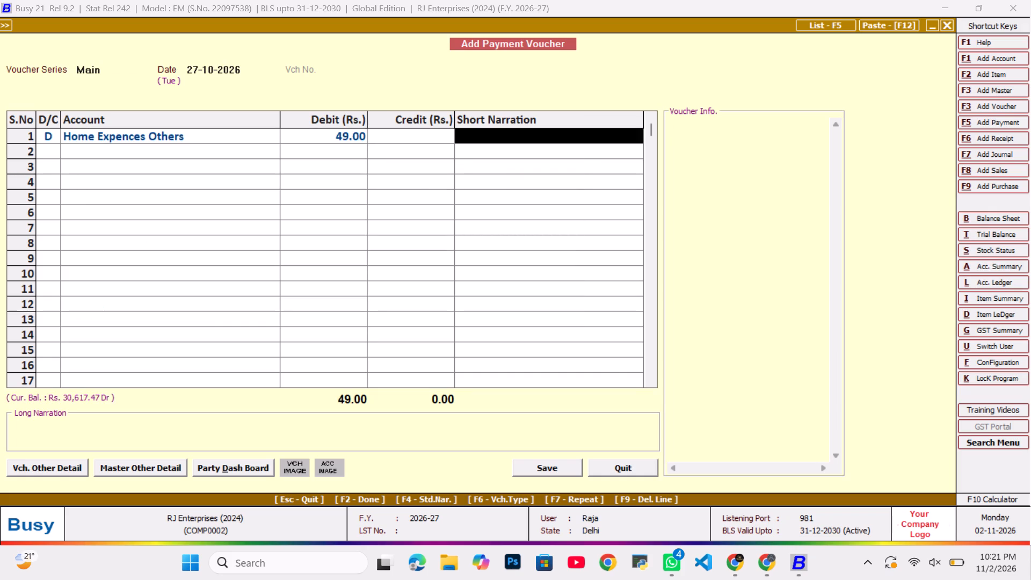
pyautogui.press('Return')
# Credit Mummy Bob Ac (SA) with Rs. 49, save the payment voucher, and return to the Bank Accounts group balances.
pyautogui.press('Return')
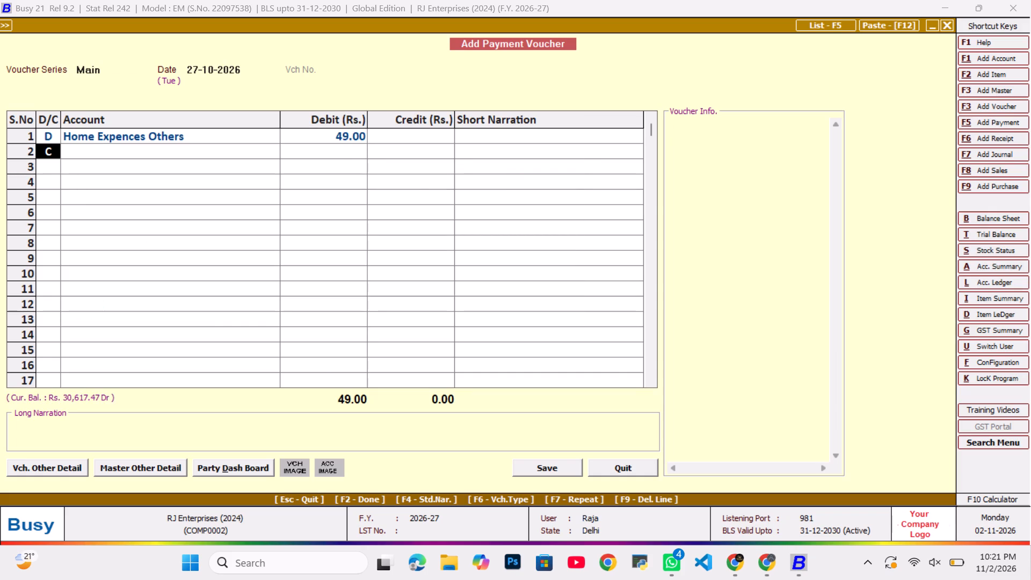
pyautogui.write('mu')
pyautogui.press('Return')
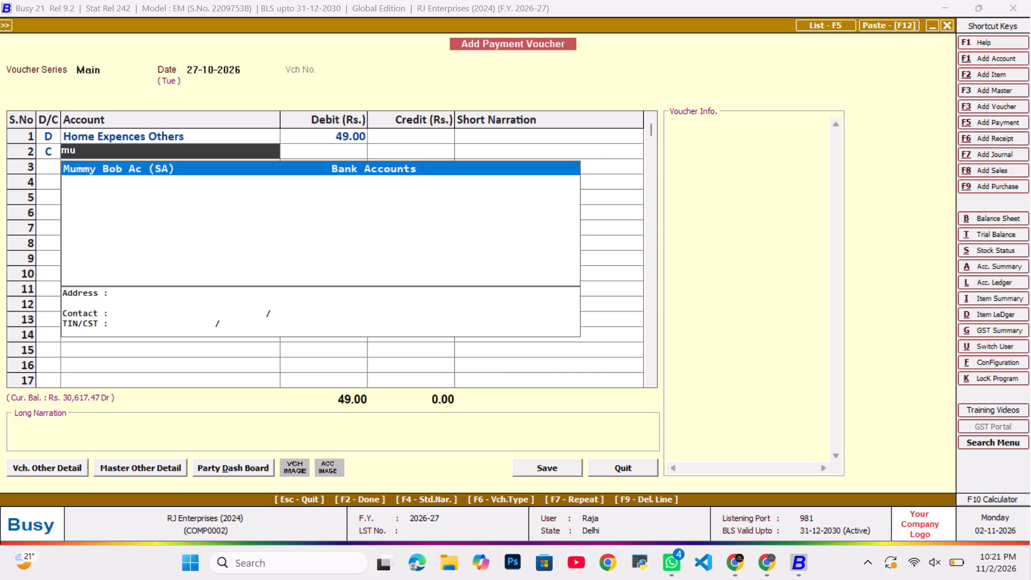
pyautogui.press('Return')
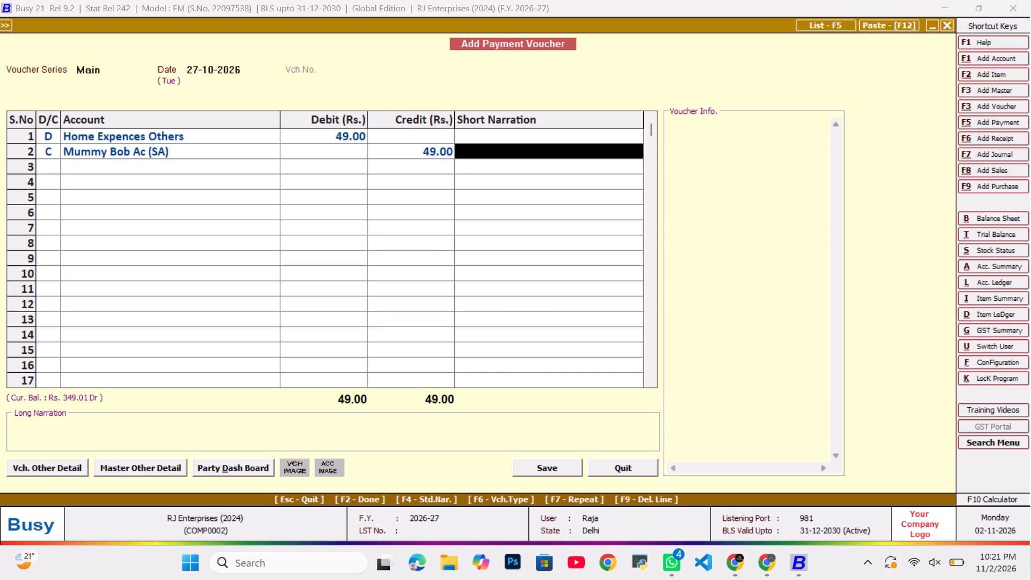
pyautogui.press('Return')
pyautogui.press('Tab')
pyautogui.press('Return')
pyautogui.press('Tab')
pyautogui.press('Tab')
pyautogui.press('Return')
pyautogui.press('End')
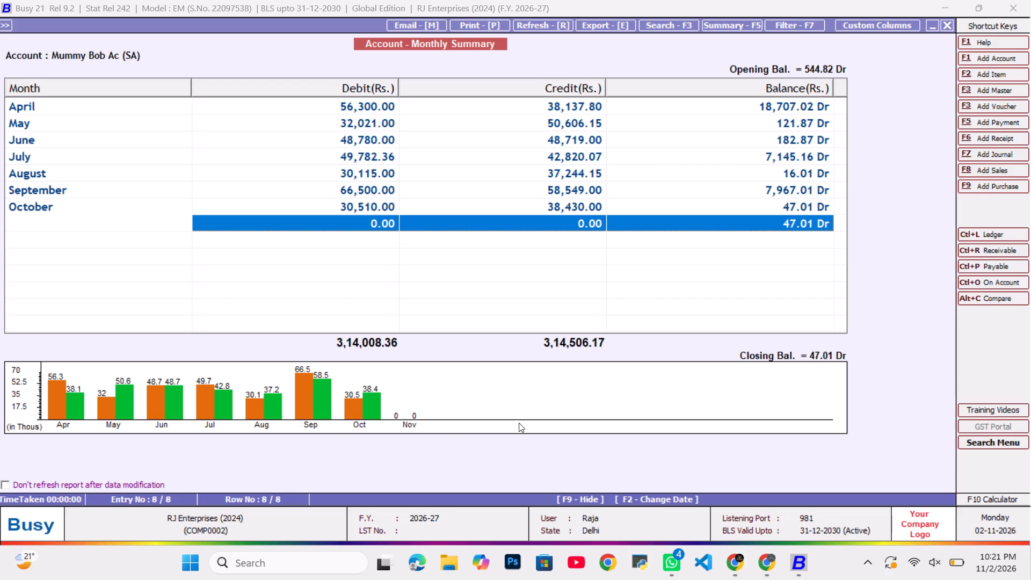
pyautogui.press('Escape')
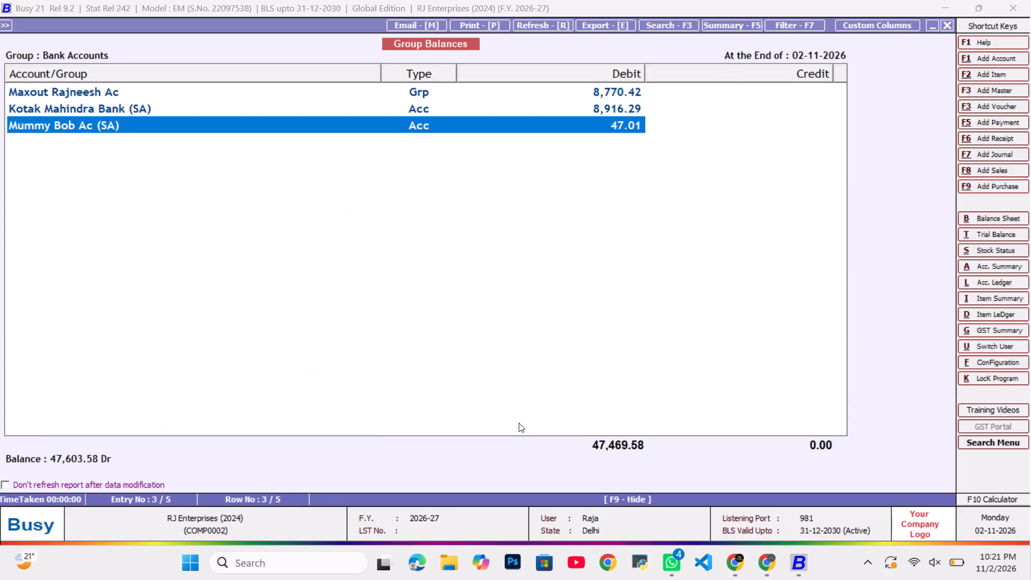
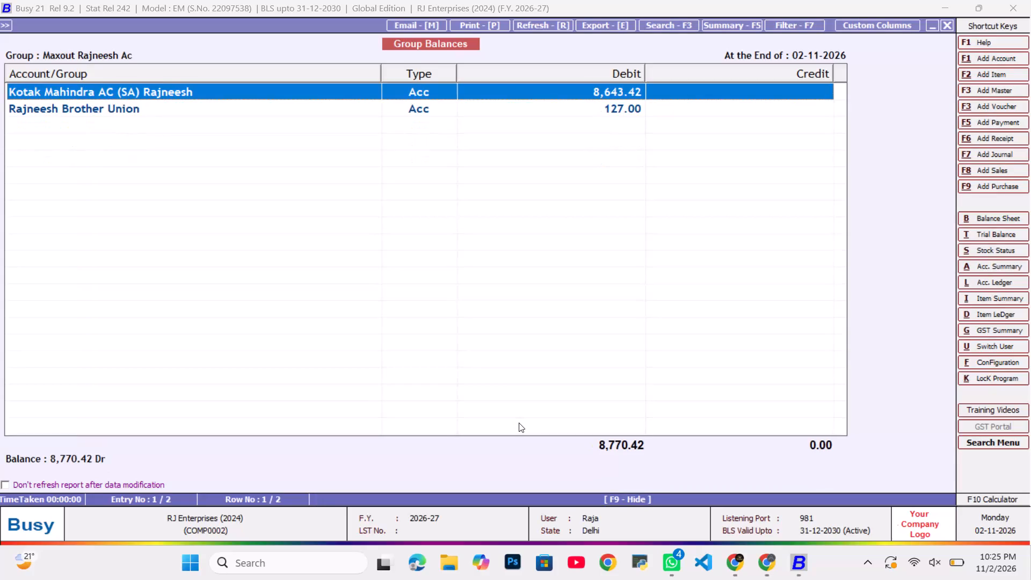
# Select the Rajneesh Brother Union account in the Maxout Rajneesh Ac group balances.
pyautogui.press('End')
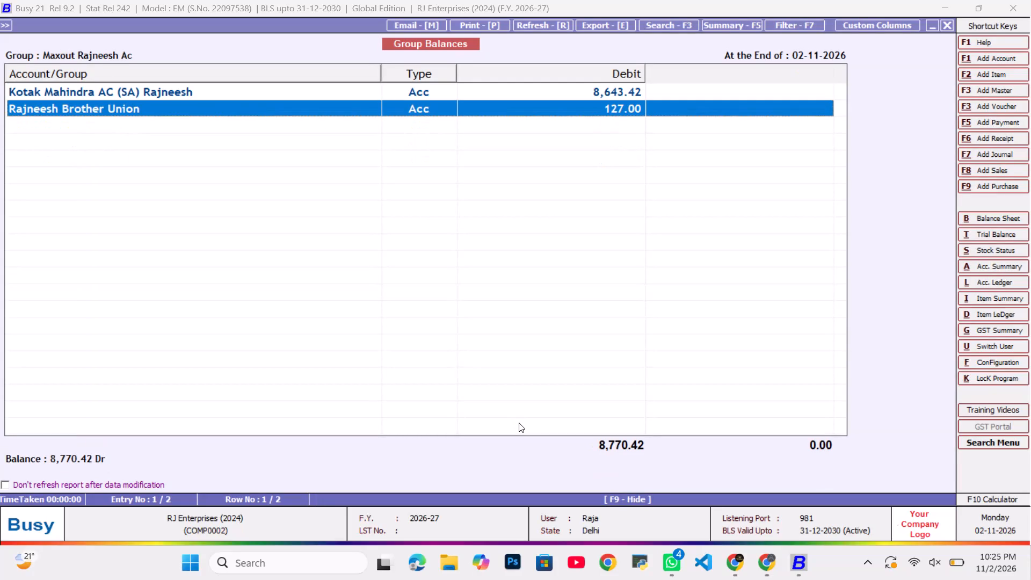
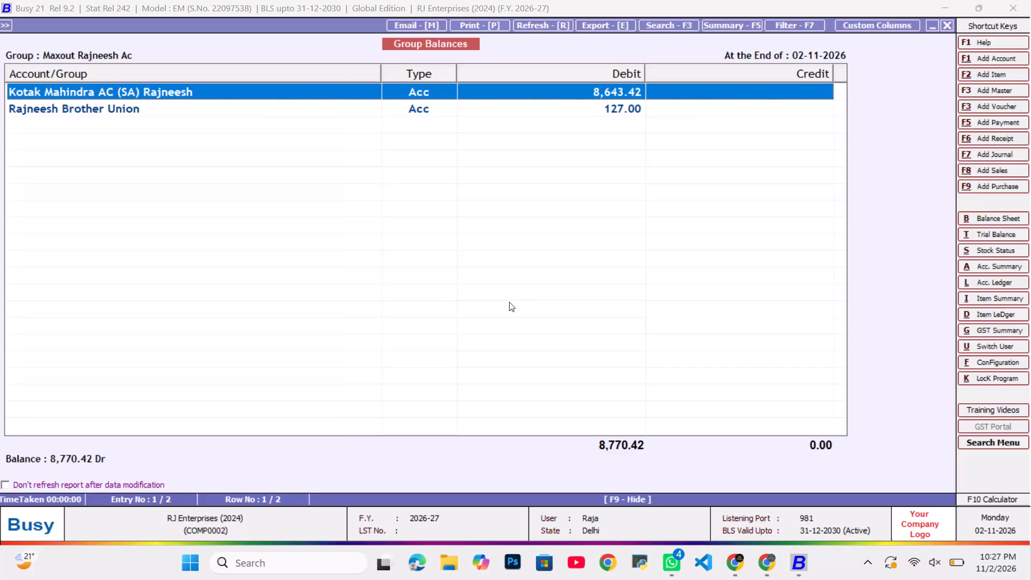
# Open the October ledger of the Kotak Mahindra AC (SA) Rajneesh account and go to its latest entry.
pyautogui.press('Return')
pyautogui.press('End')
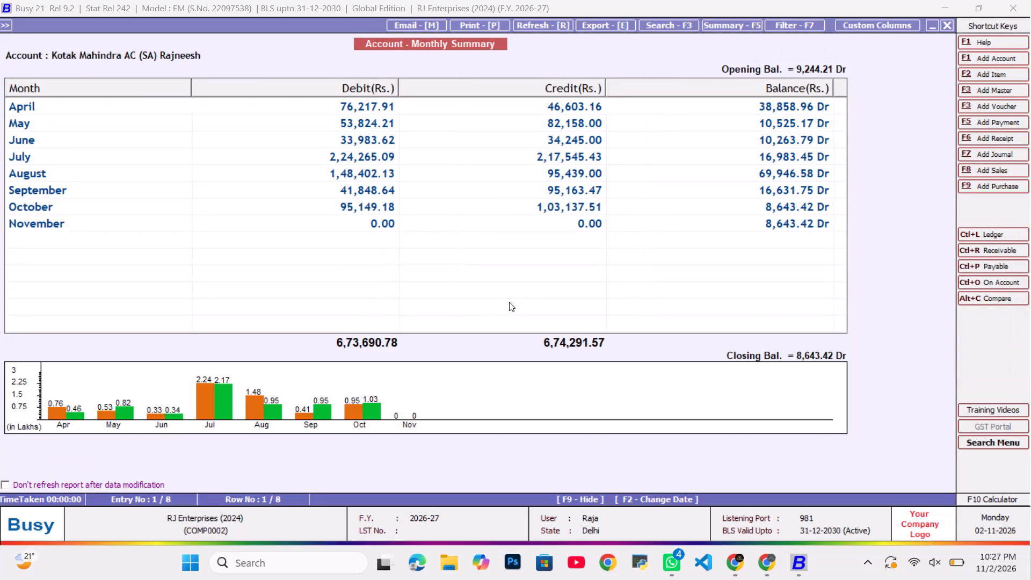
pyautogui.press('Up')
pyautogui.press('Return')
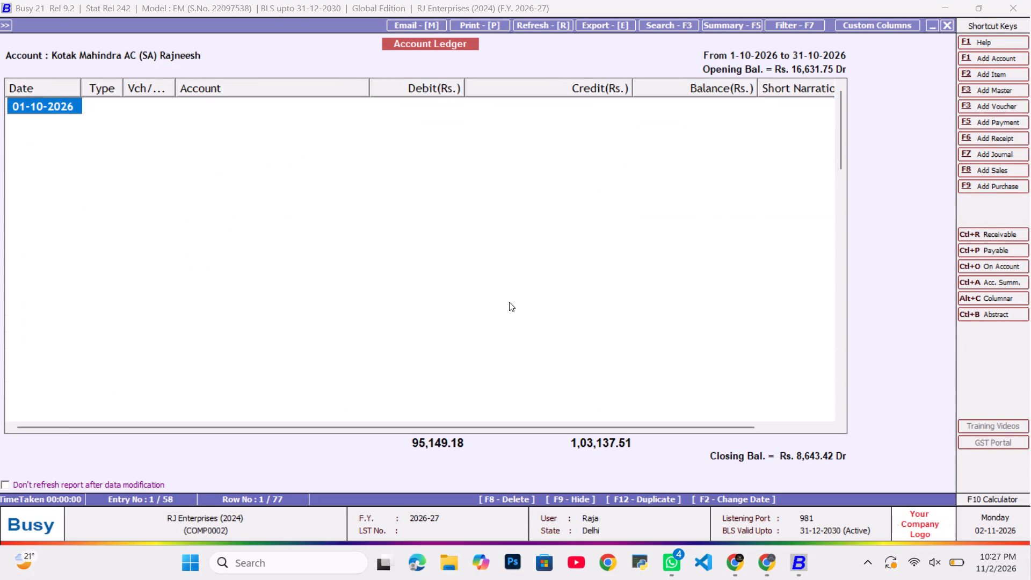
pyautogui.press('End')
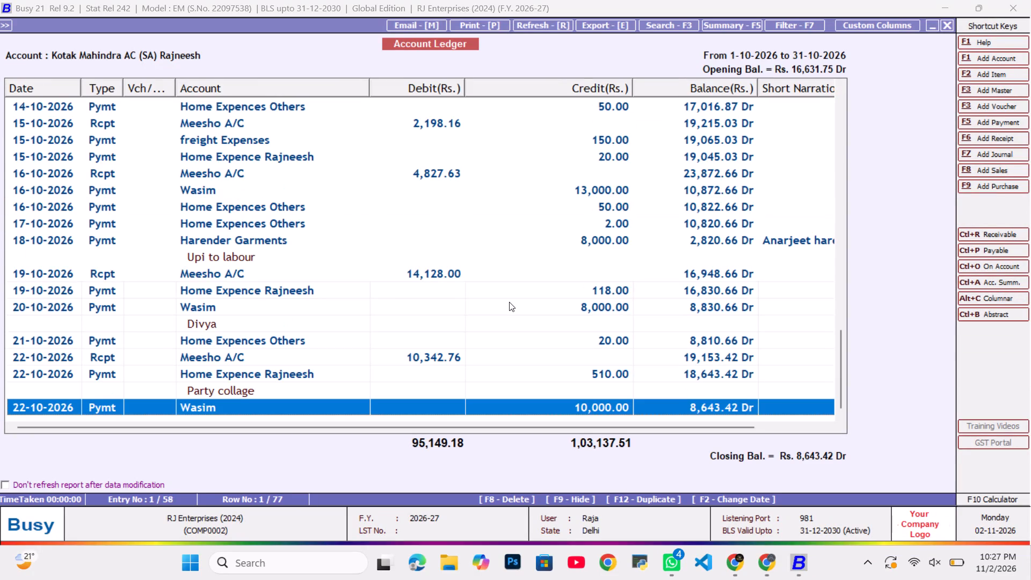
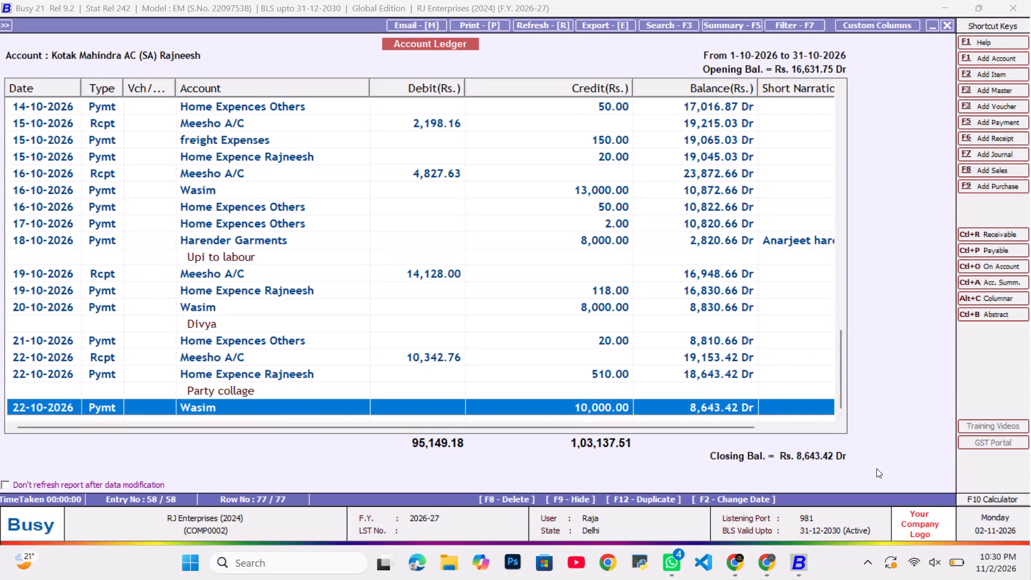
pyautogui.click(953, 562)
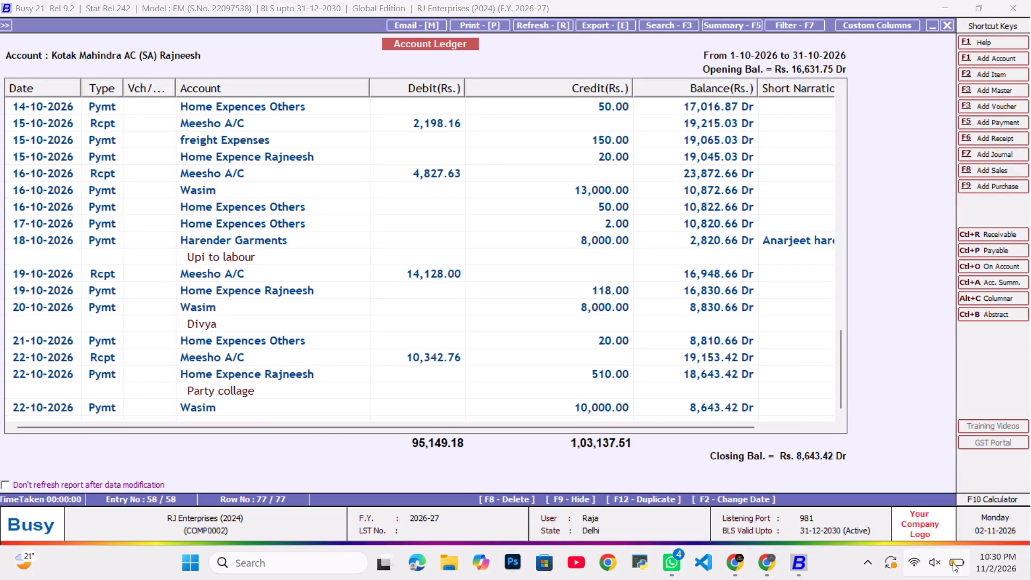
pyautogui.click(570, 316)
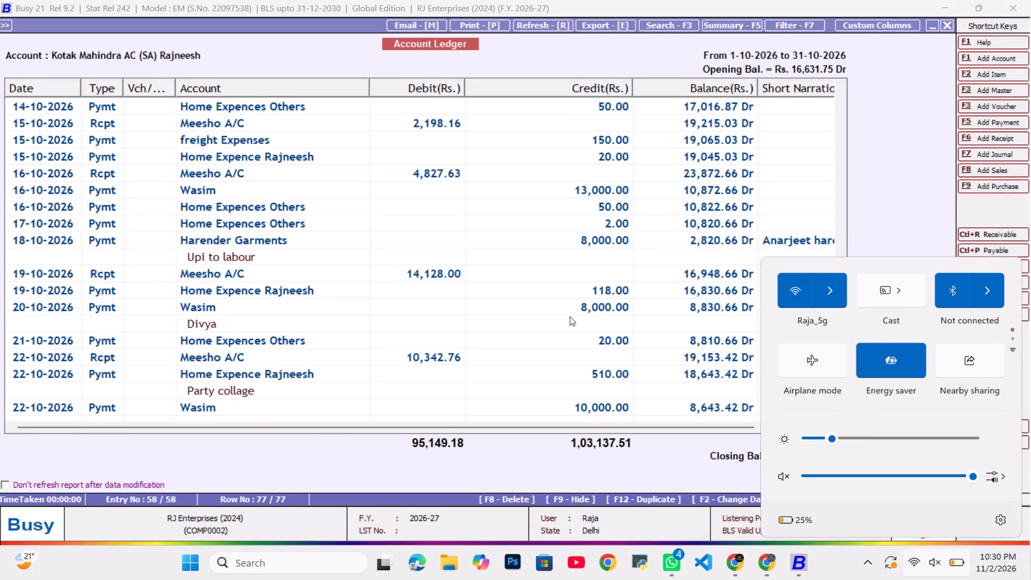
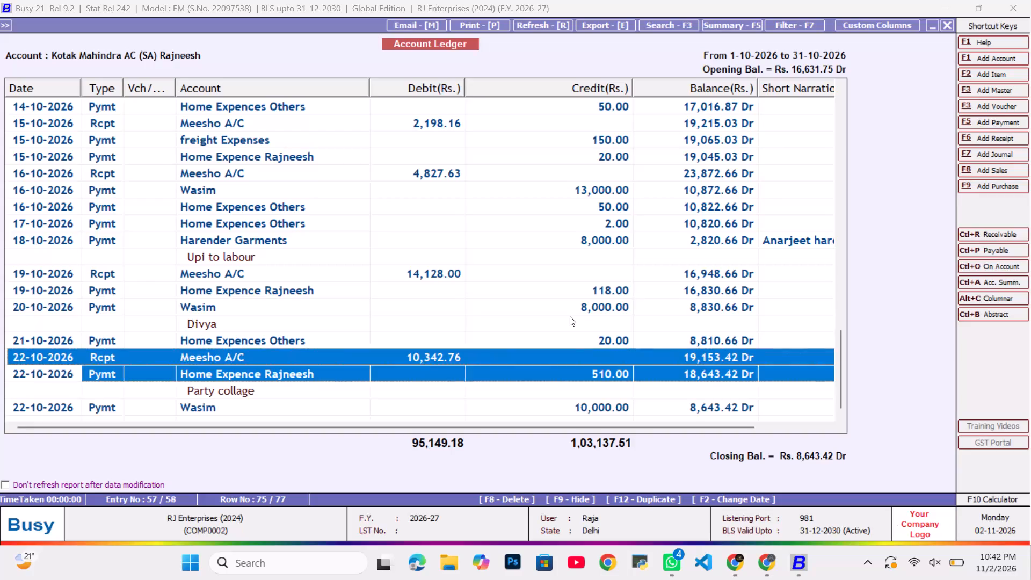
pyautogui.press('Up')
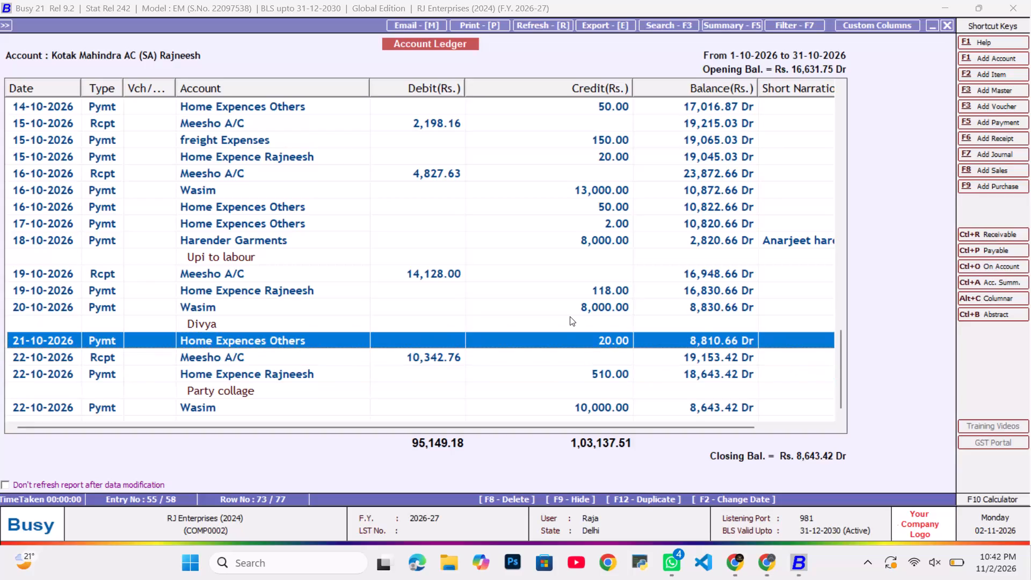
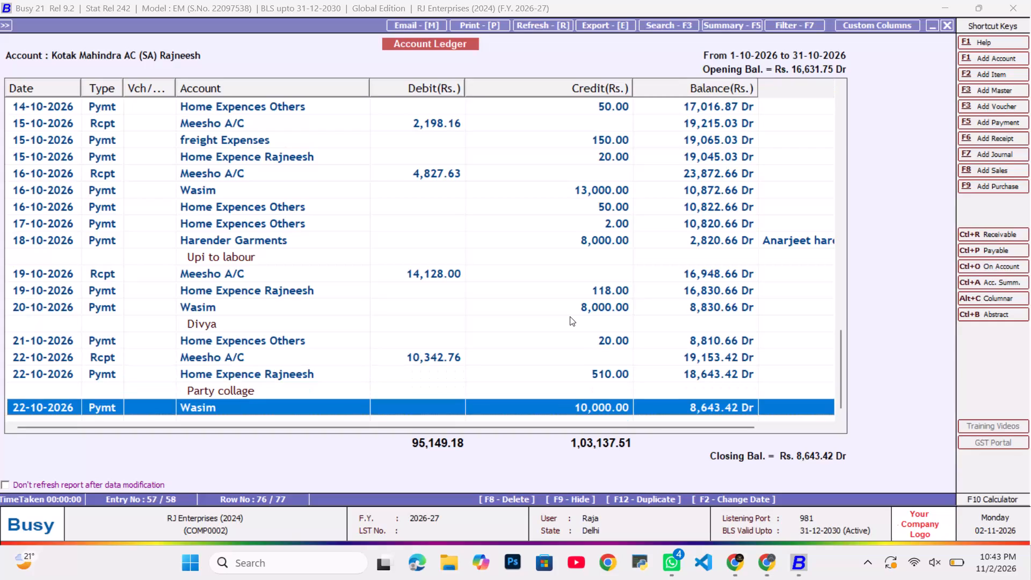
# Start a receipt voucher dated 23-10-2026 and credit Meesho A/C with 2,542.79.
pyautogui.hotkey('alt', 'F6')
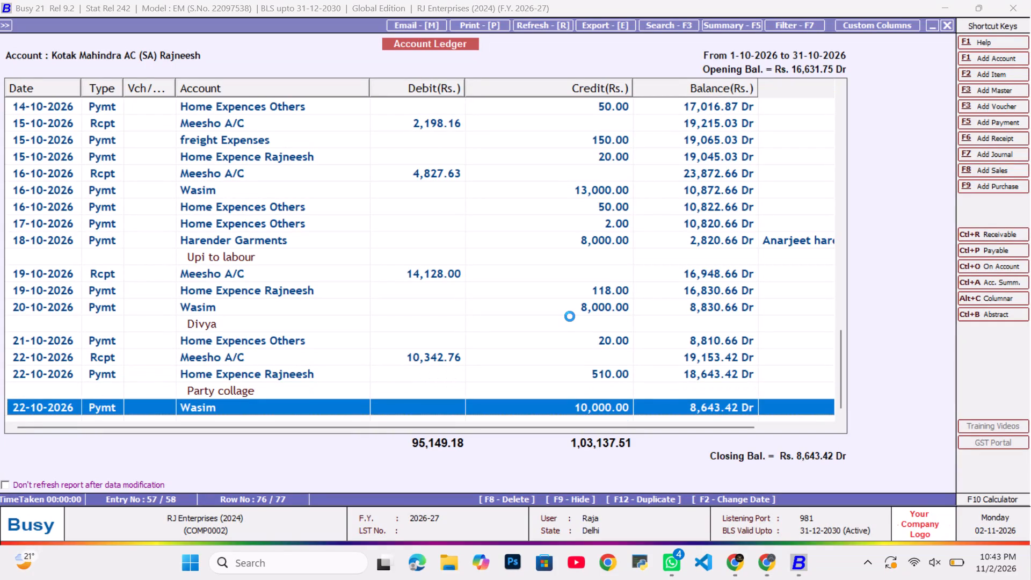
pyautogui.press('Return')
pyautogui.press('Tab')
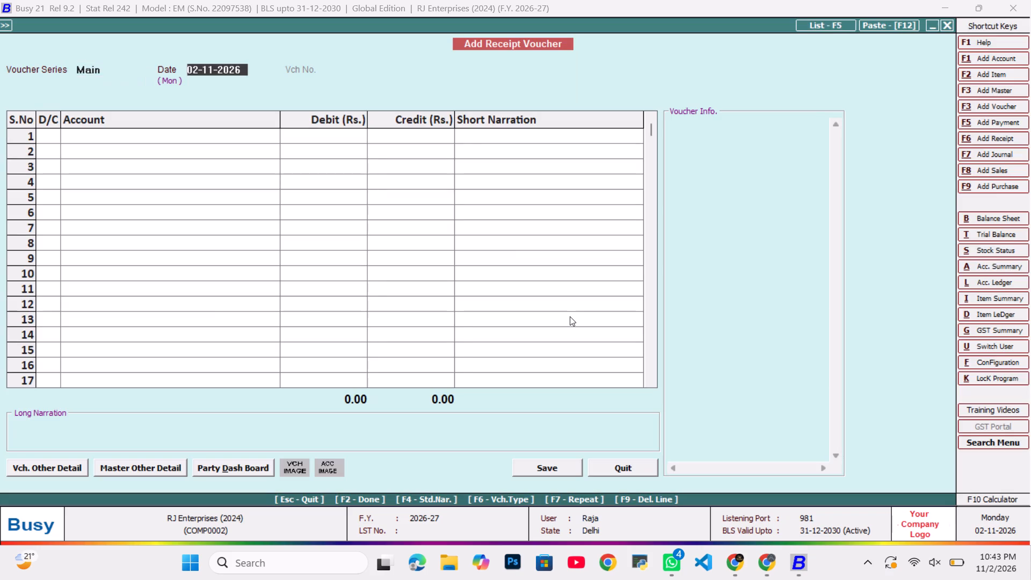
pyautogui.write('23')
pyautogui.press('Return')
pyautogui.press('Tab')
pyautogui.press('BackSpace')
pyautogui.hotkey('shift', 'Tab')
pyautogui.write('23-10')
pyautogui.press('Return')
pyautogui.press('Tab')
pyautogui.write('mee')
pyautogui.press('Return')
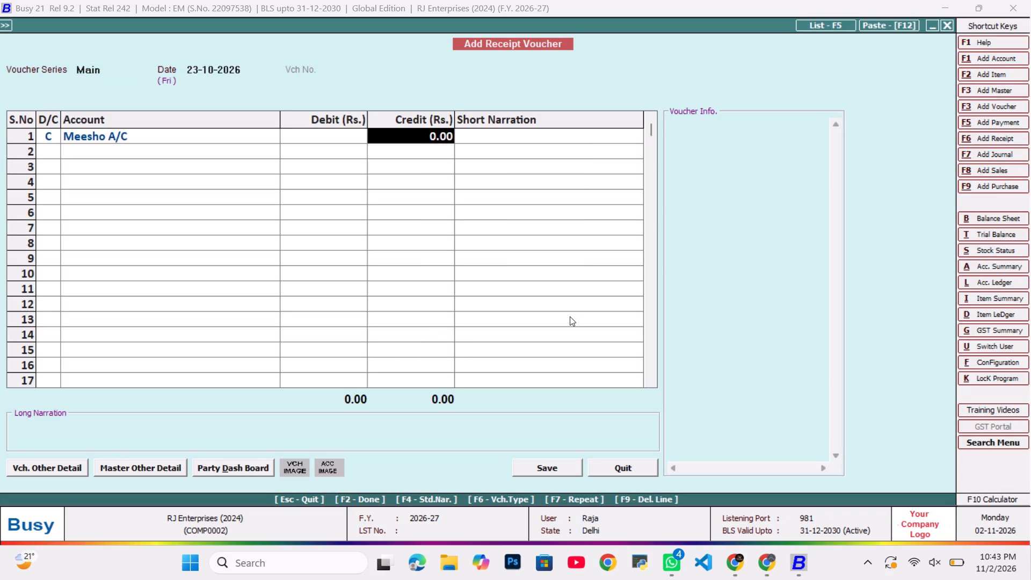
pyautogui.press('2')
pyautogui.press('2')
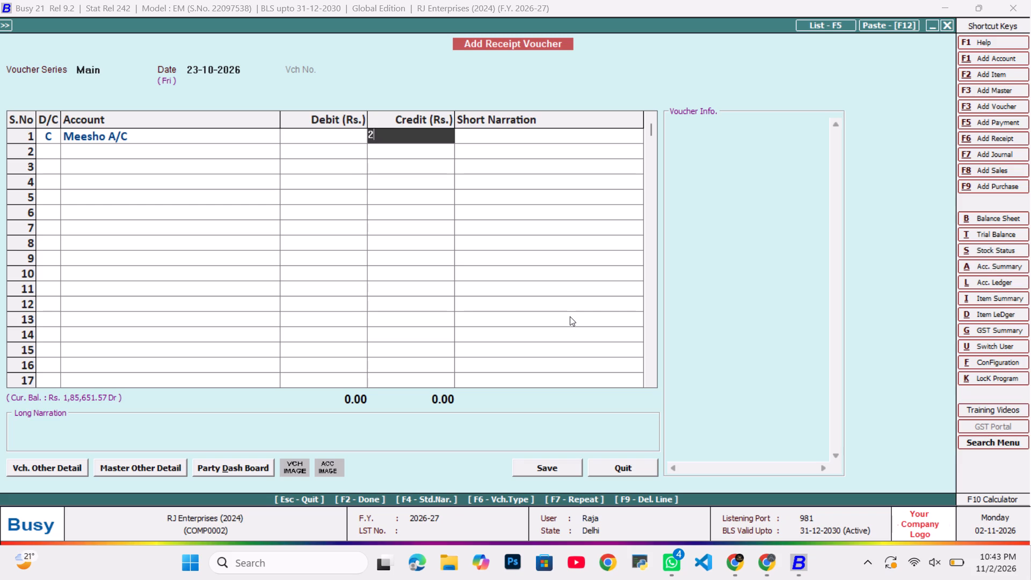
pyautogui.press('5')
pyautogui.write('42.')
pyautogui.write('79')
pyautogui.press('Return')
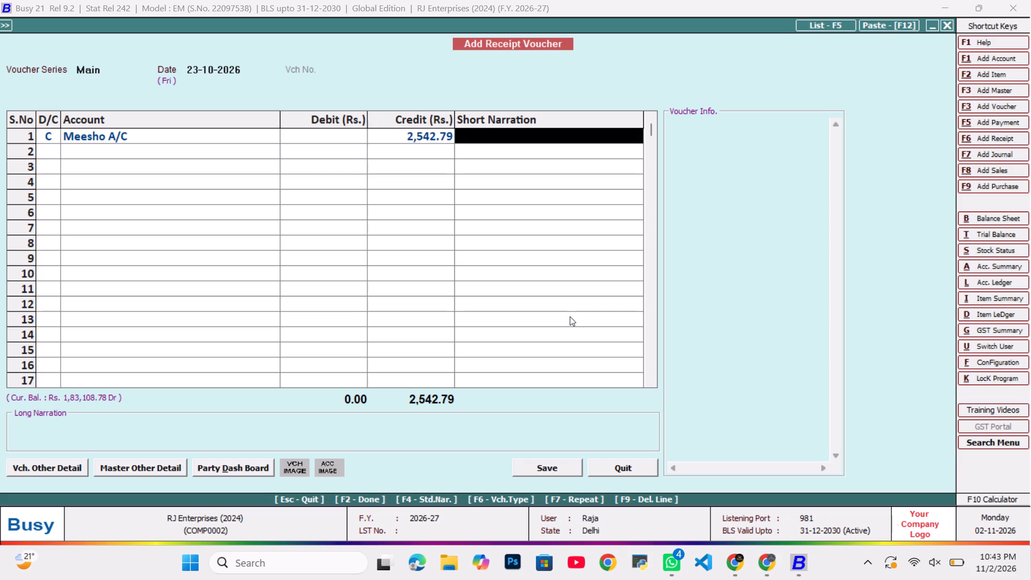
pyautogui.press('Return')
pyautogui.press('Return')
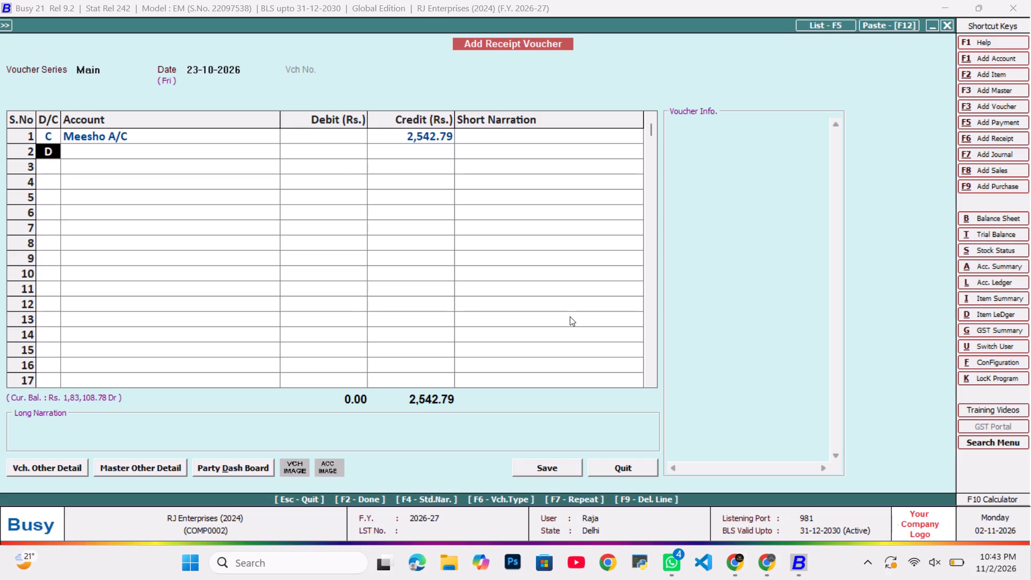
# Debit Kotak Mahindra AC (SA) Rajneesh for the receipt's full amount and save the voucher without narration.
pyautogui.write('ko')
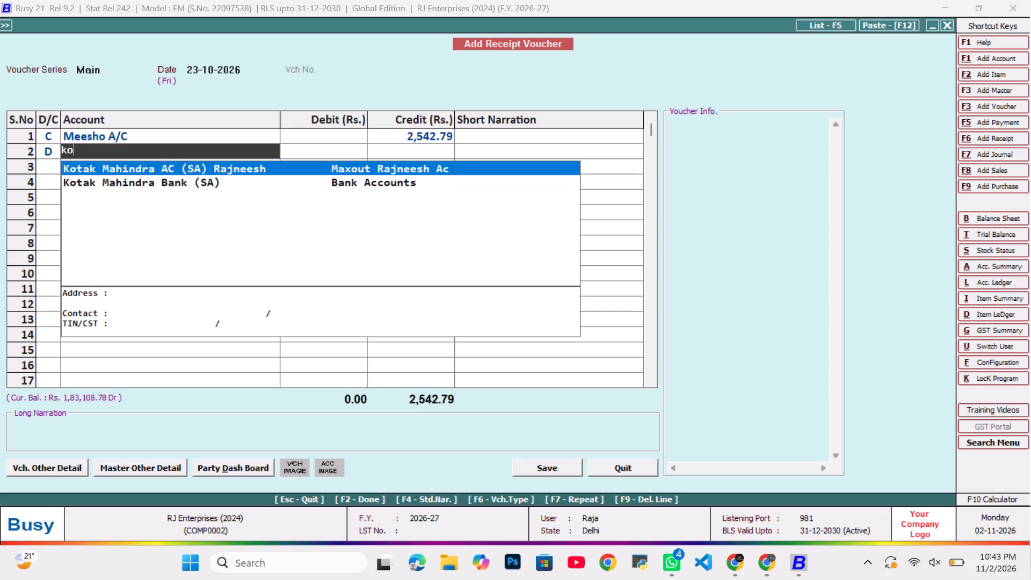
pyautogui.press('Return')
pyautogui.press('Return')
pyautogui.press('Return')
pyautogui.press('Tab')
pyautogui.press('Return')
pyautogui.press('Tab')
pyautogui.press('Tab')
pyautogui.press('Return')
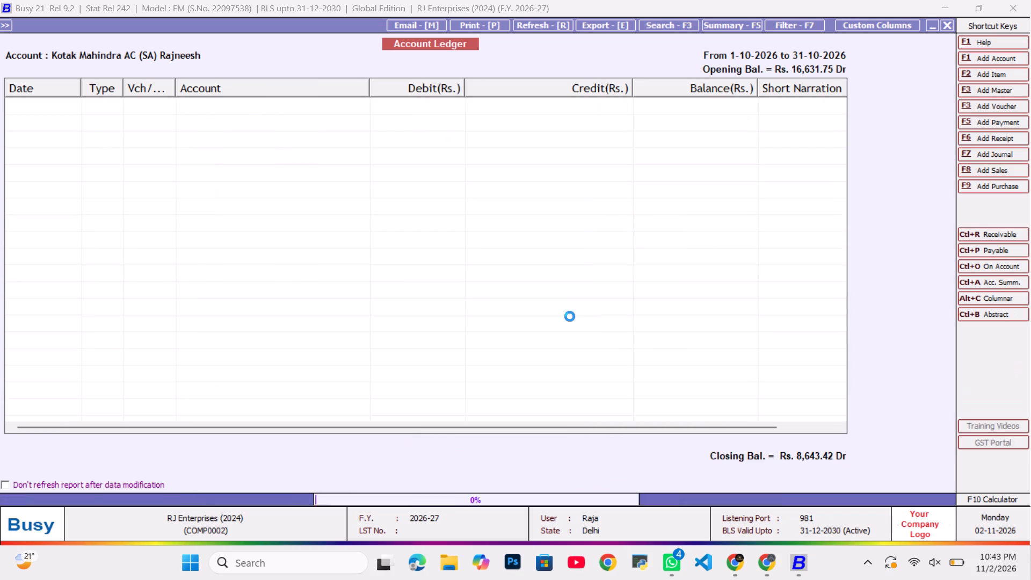
pyautogui.press('End')
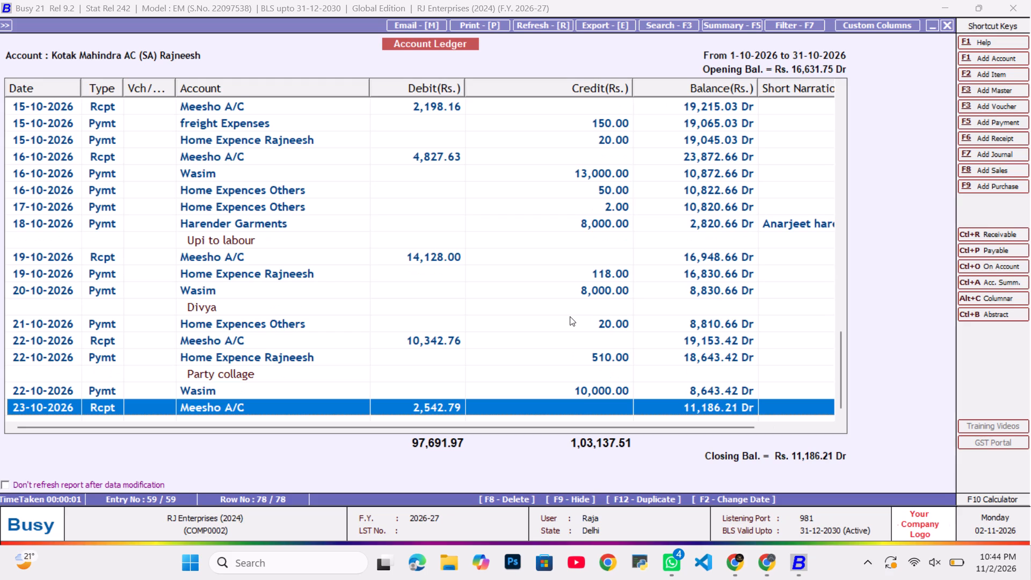
# Start a payment voucher dated 24-10-2026 and debit Home Expence Rajneesh with 30.00.
pyautogui.hotkey('alt', 'F5')
pyautogui.press('Return')
pyautogui.press('Tab')
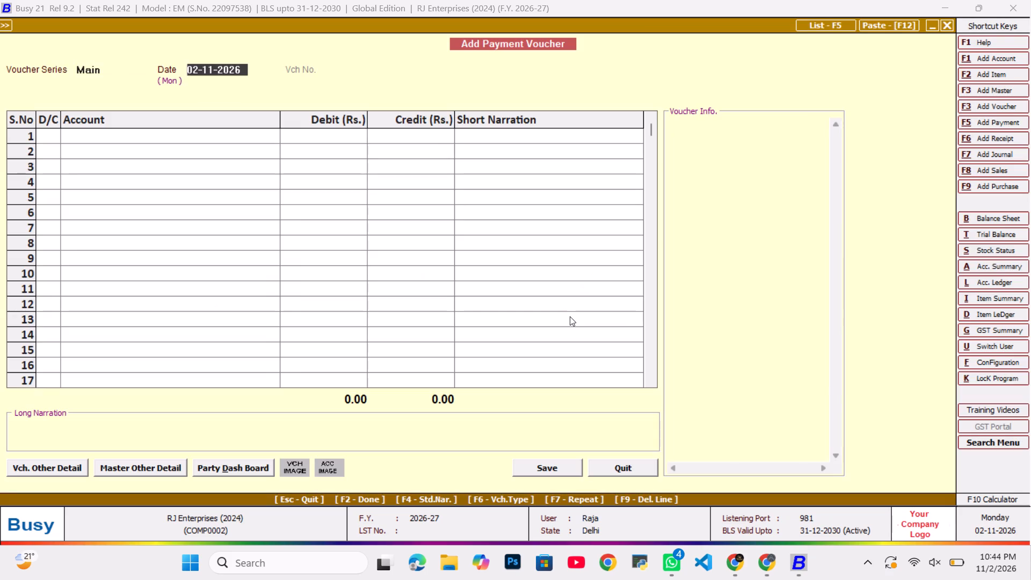
pyautogui.write('24-10')
pyautogui.press('Return')
pyautogui.press('Tab')
pyautogui.write('home')
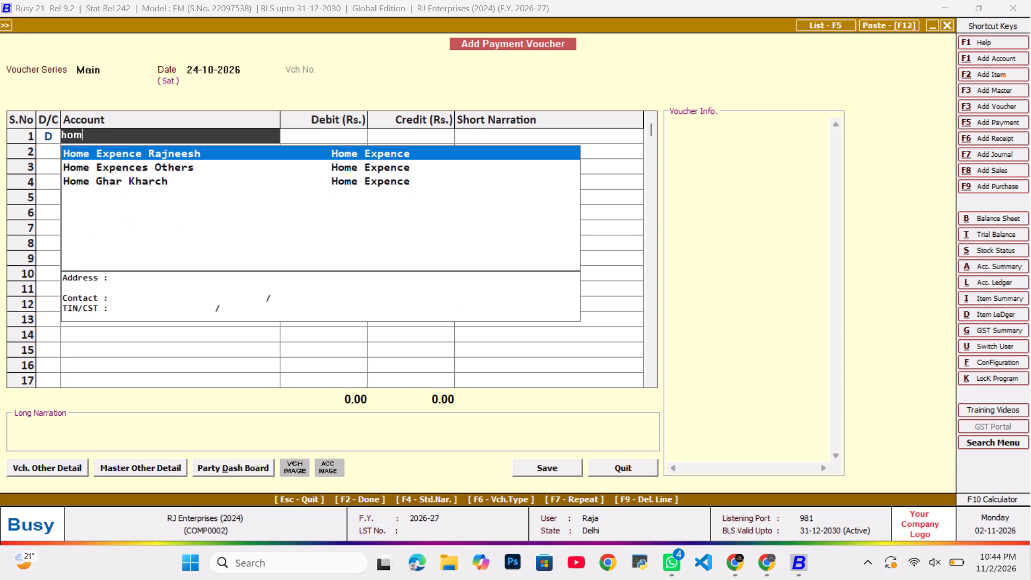
pyautogui.press('Return')
pyautogui.write('30')
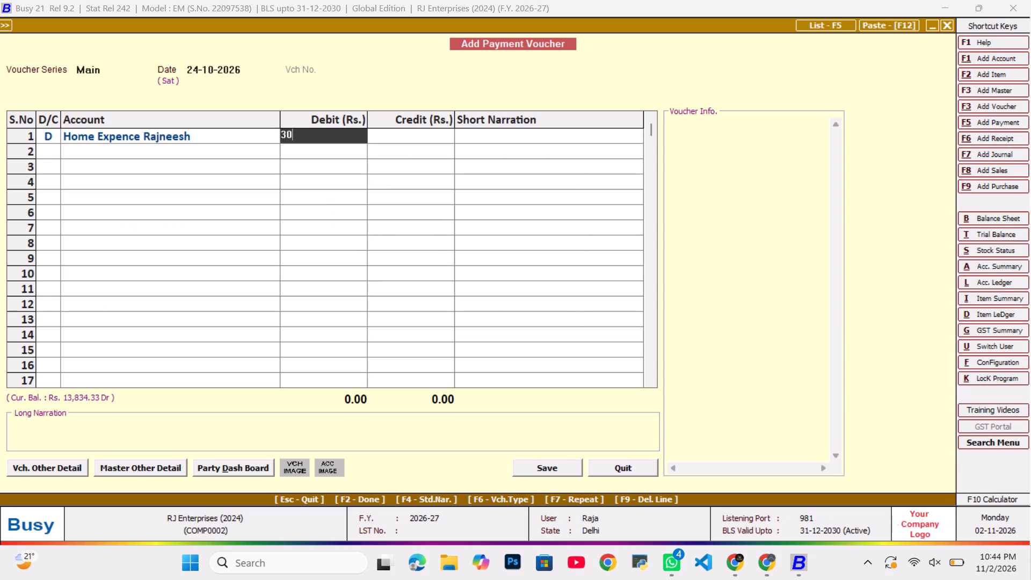
pyautogui.press('Return')
pyautogui.press('Return')
pyautogui.press('Return')
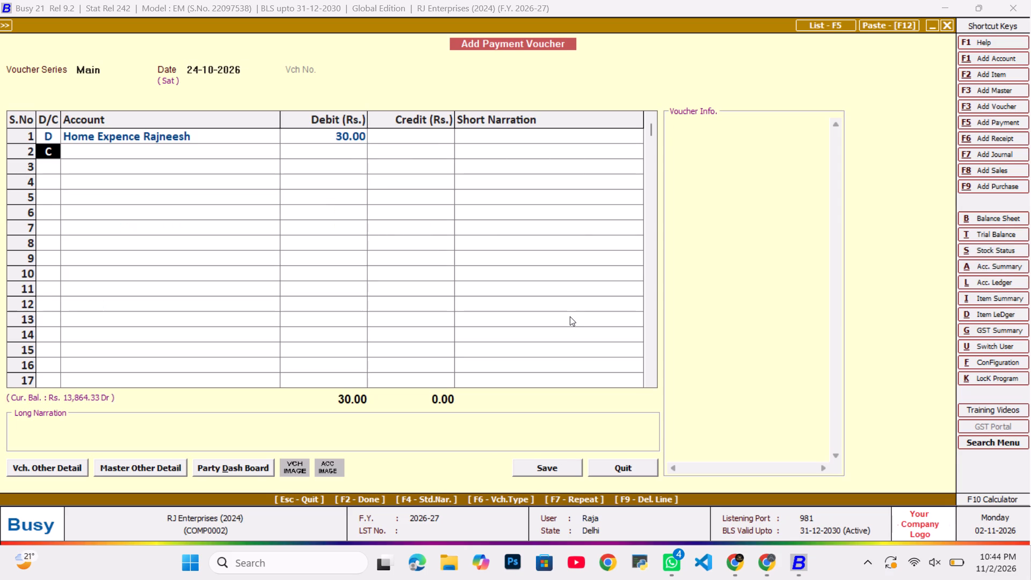
# Credit Kotak Mahindra AC (SA) Rajneesh with 30.00, enter the long narration "egg" and save the payment voucher.
pyautogui.write('ko')
pyautogui.press('Return')
pyautogui.press('Return')
pyautogui.press('Return')
pyautogui.press('Tab')
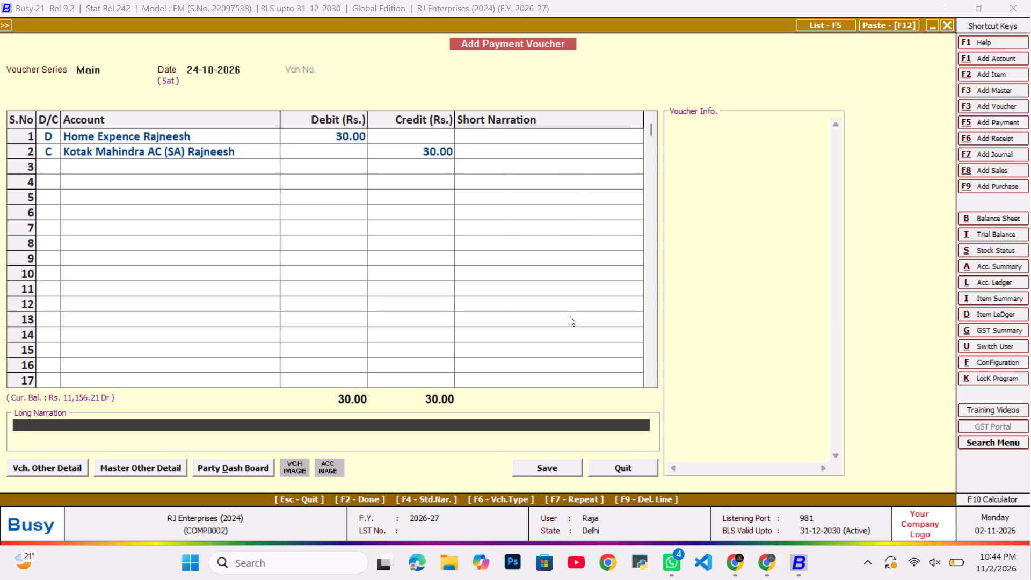
pyautogui.write('egg')
pyautogui.press('Return')
pyautogui.press('Tab')
pyautogui.press('Return')
pyautogui.press('Tab')
pyautogui.press('Return')
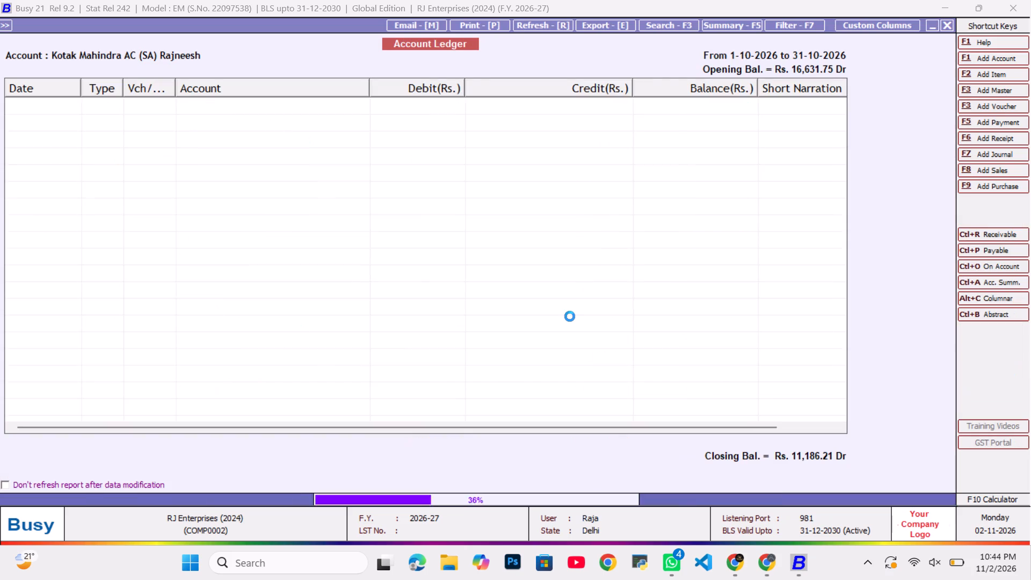
pyautogui.press('End')
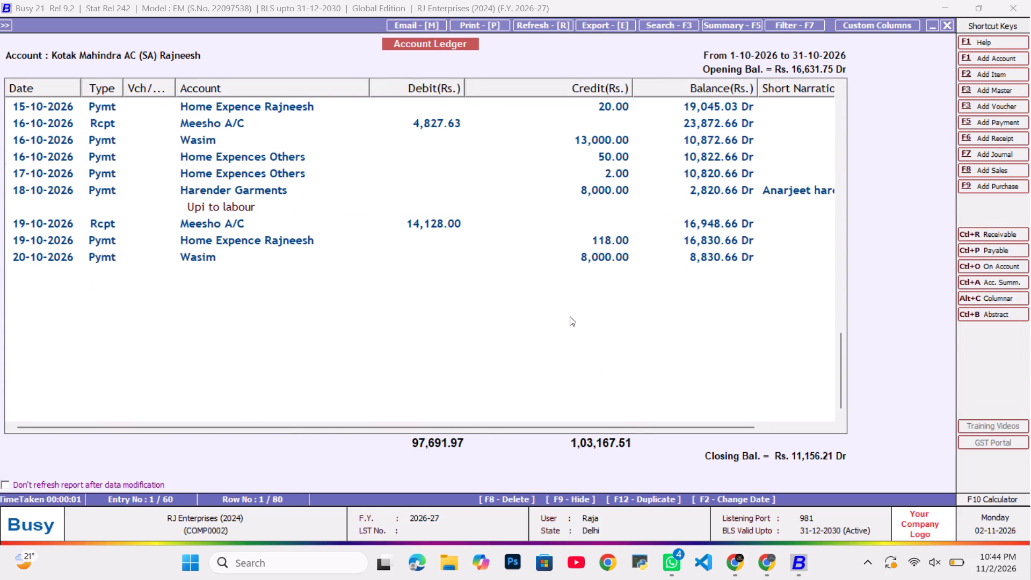
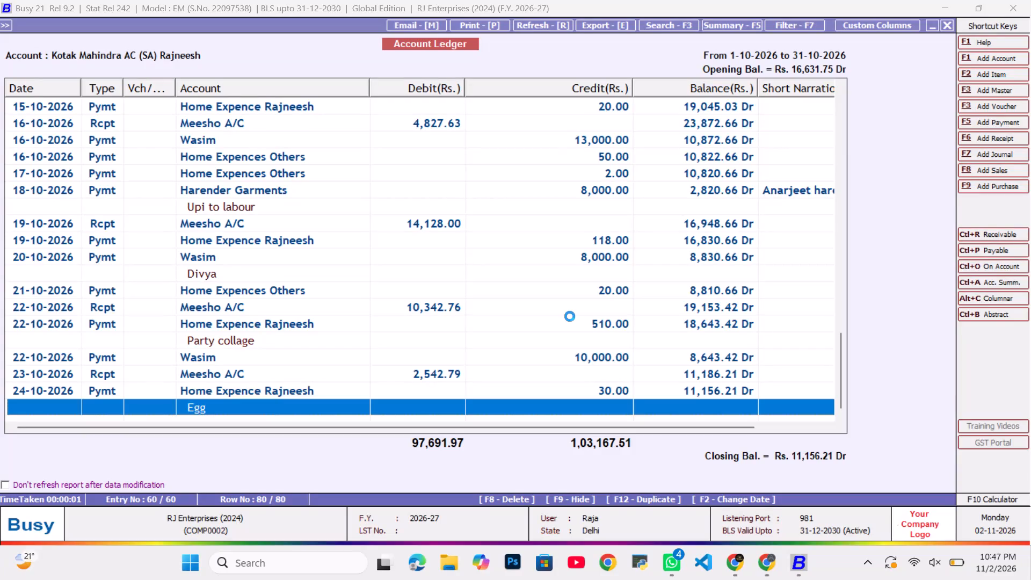
# Start a payment voucher dated 25-10-2026 and debit Home Expences Others with 1,380.00.
pyautogui.press('Return')
pyautogui.press('Tab')
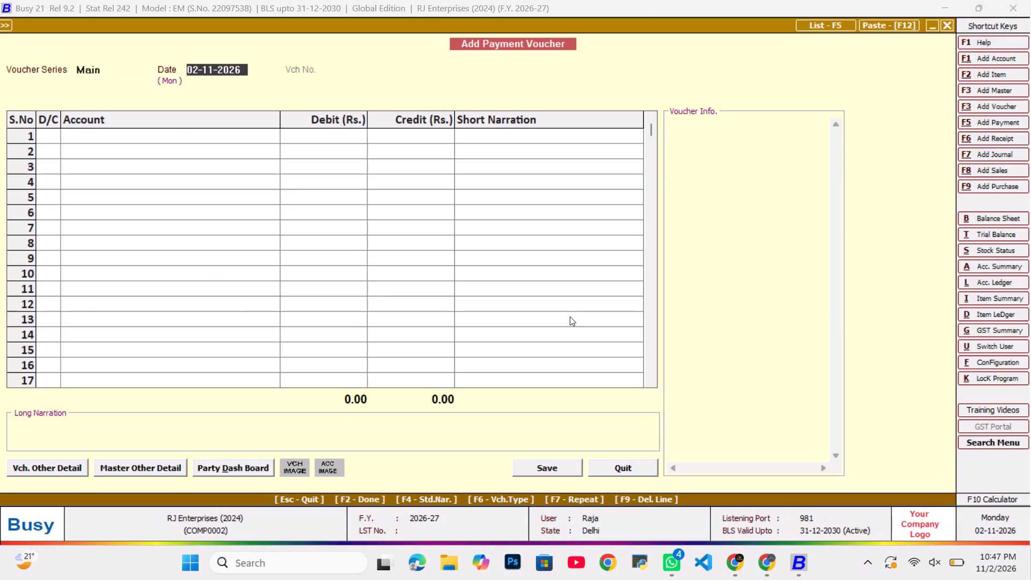
pyautogui.write('25')
pyautogui.press('Return')
pyautogui.press('Tab')
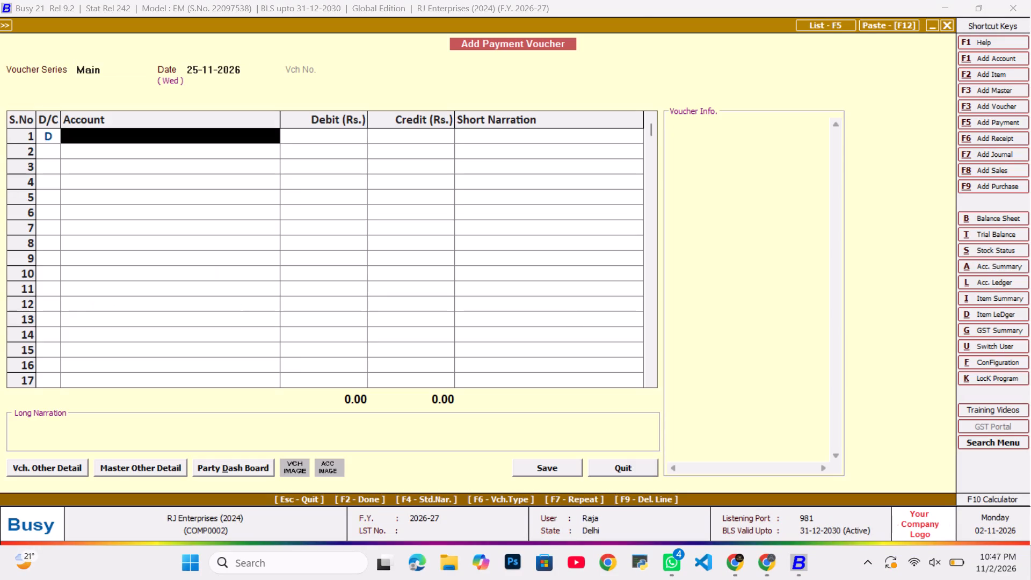
pyautogui.press('BackSpace')
pyautogui.hotkey('shift', 'Tab')
pyautogui.write('25-10')
pyautogui.press('Return')
pyautogui.press('Tab')
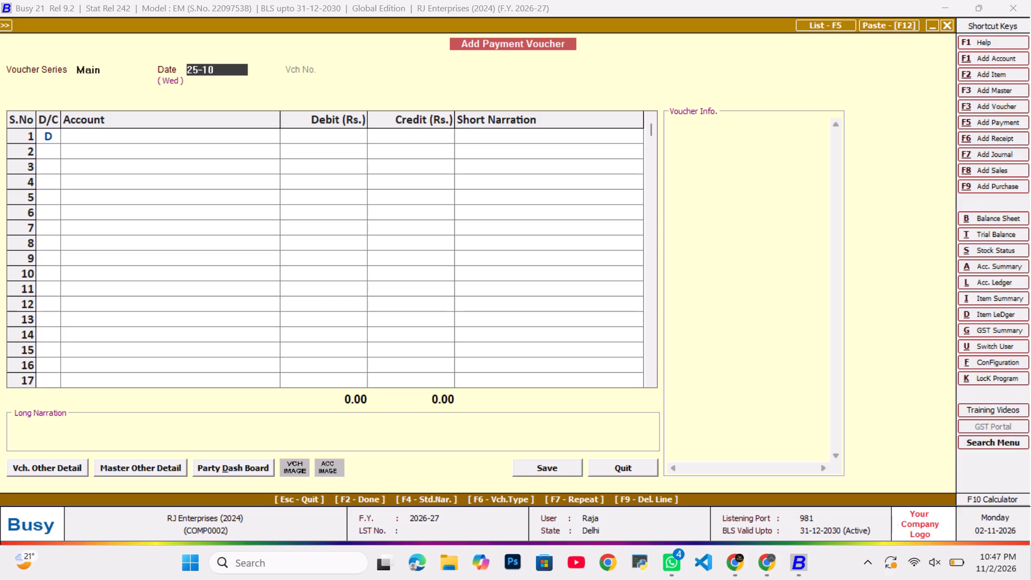
pyautogui.write('home')
pyautogui.press('Down')
pyautogui.press('Return')
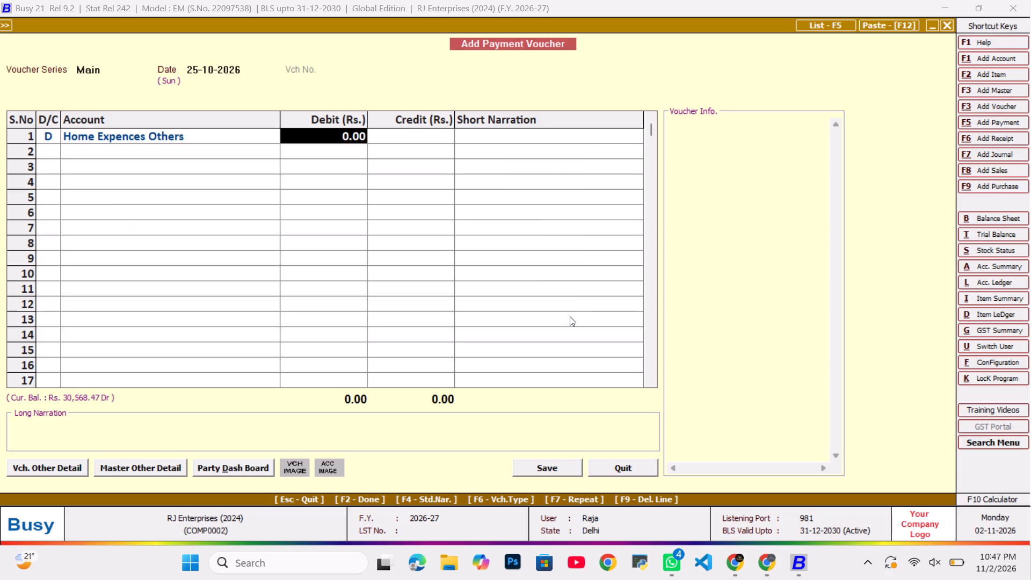
pyautogui.write('1380')
pyautogui.press('Return')
pyautogui.press('Return')
pyautogui.press('Return')
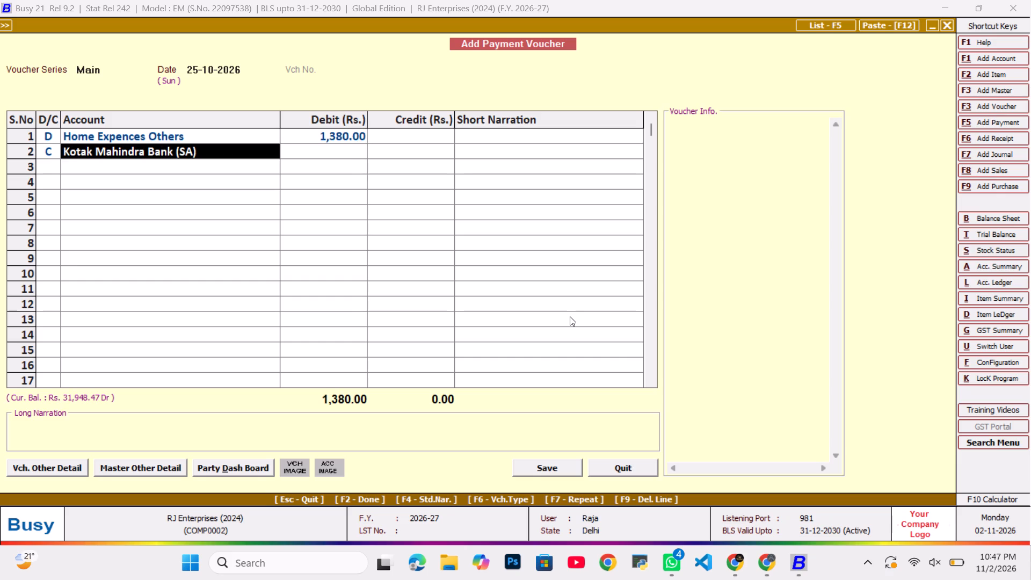
pyautogui.write('ko')
pyautogui.press('Return')
pyautogui.press('Return')
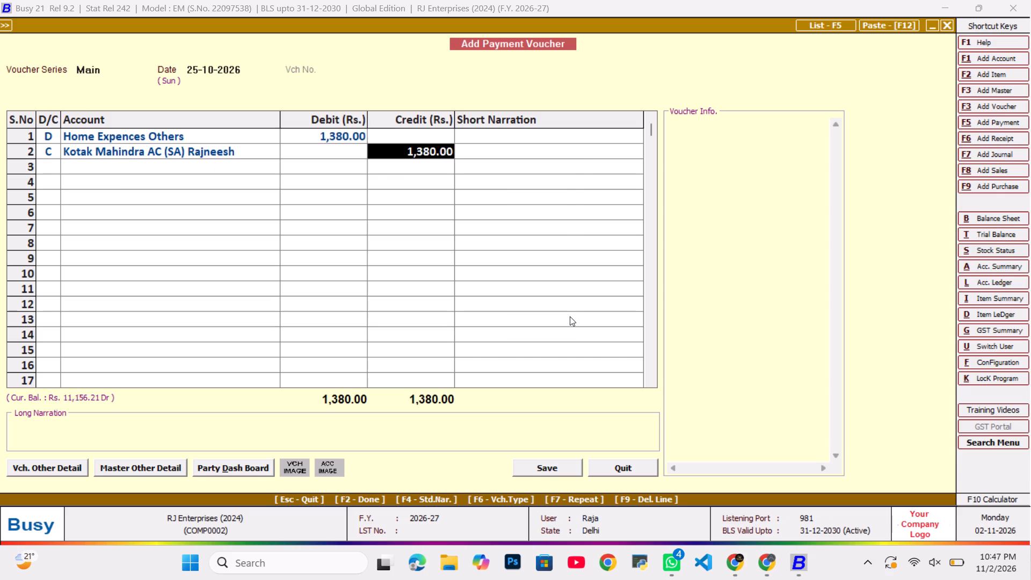
pyautogui.press('Return')
pyautogui.press('Tab')
pyautogui.write('chawala')
pyautogui.press('Return')
pyautogui.press('Tab')
pyautogui.press('Return')
pyautogui.press('Tab')
pyautogui.press('Return')
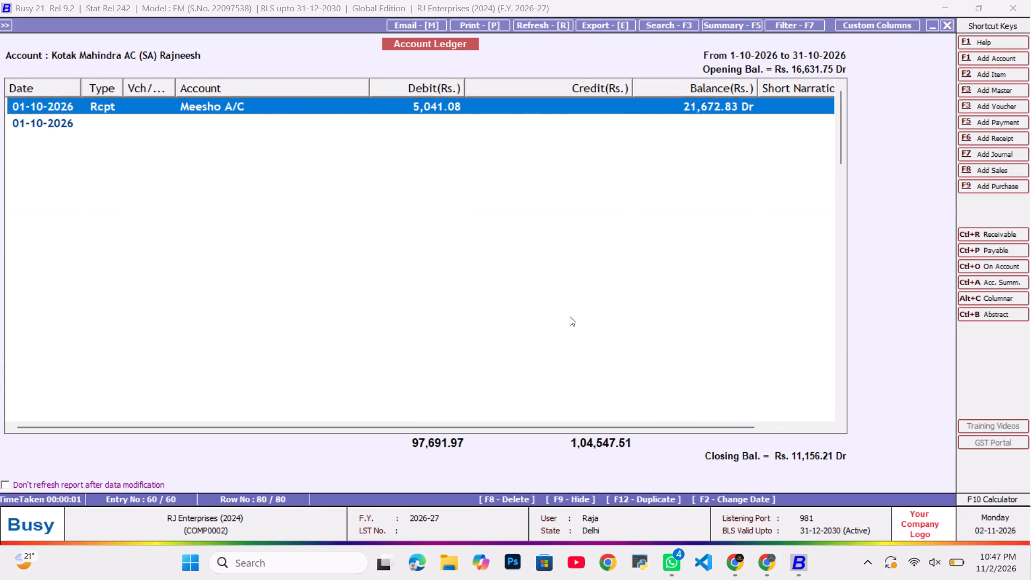
# Start a payment voucher dated 25-11-2026 and debit Home Expence Rajneesh with 52.00.
pyautogui.press('End')
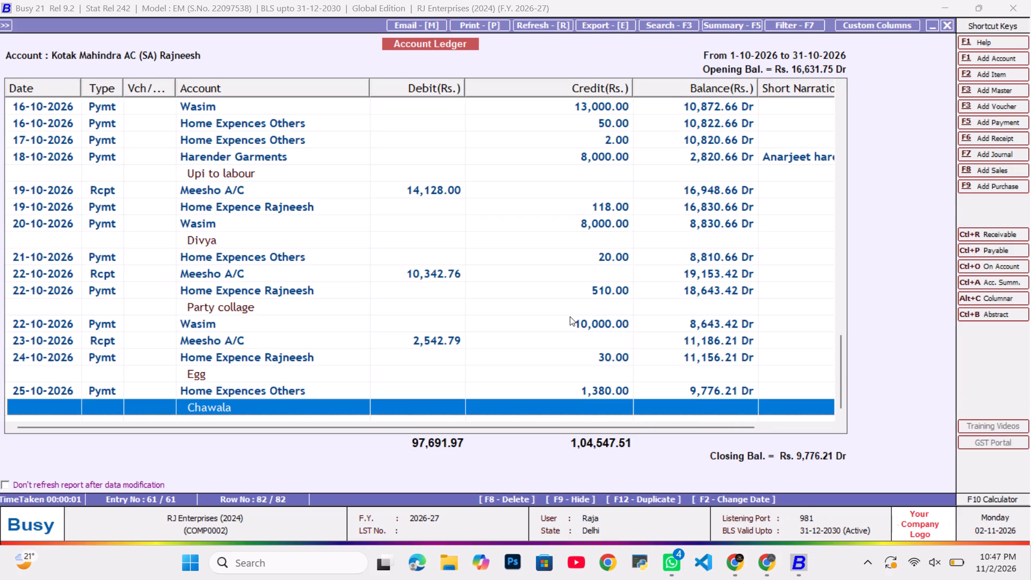
pyautogui.press('Up')
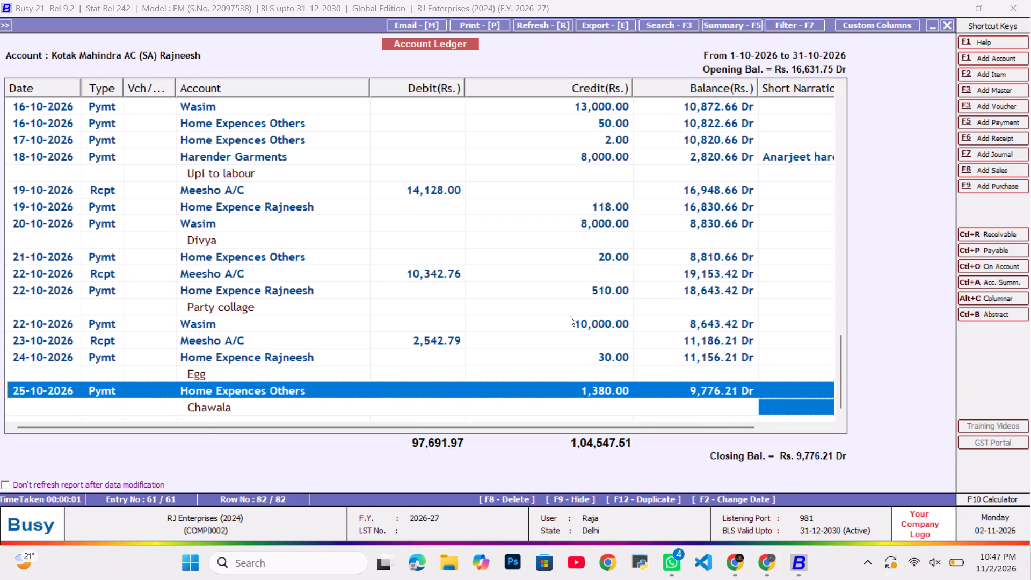
pyautogui.hotkey('alt', 'F5')
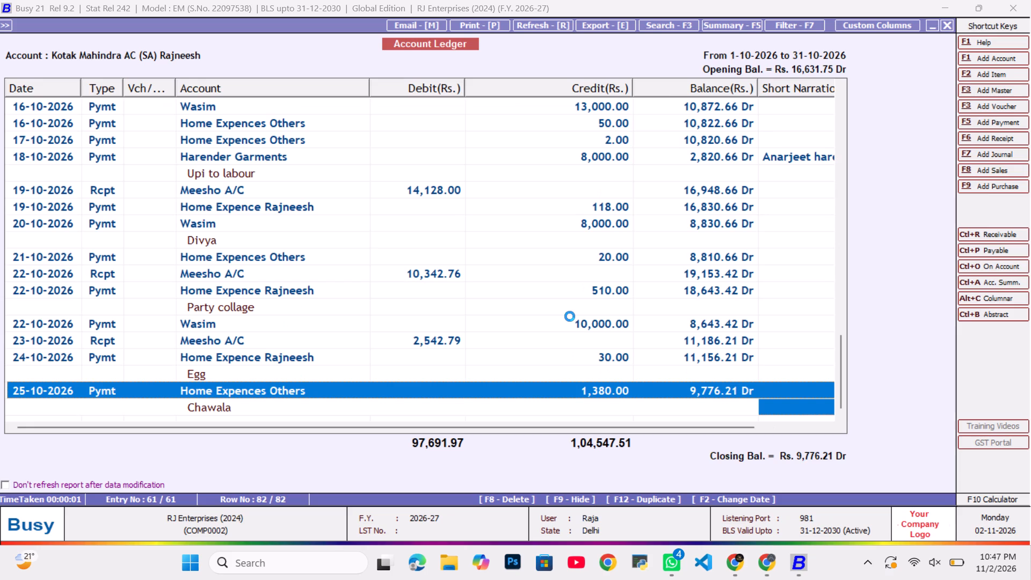
pyautogui.press('2')
pyautogui.press('Return')
pyautogui.press('Tab')
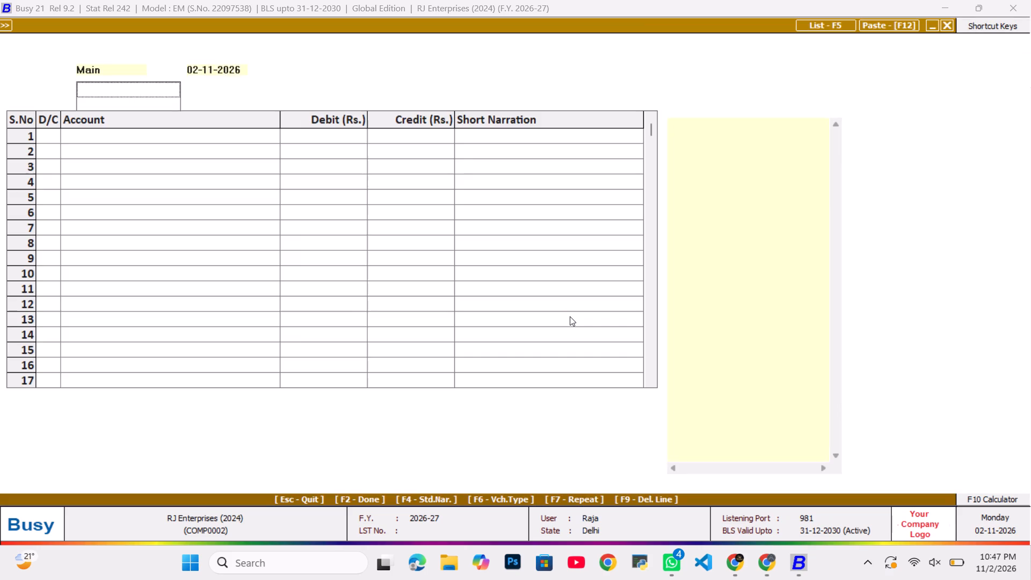
pyautogui.write('25')
pyautogui.press('Return')
pyautogui.press('Tab')
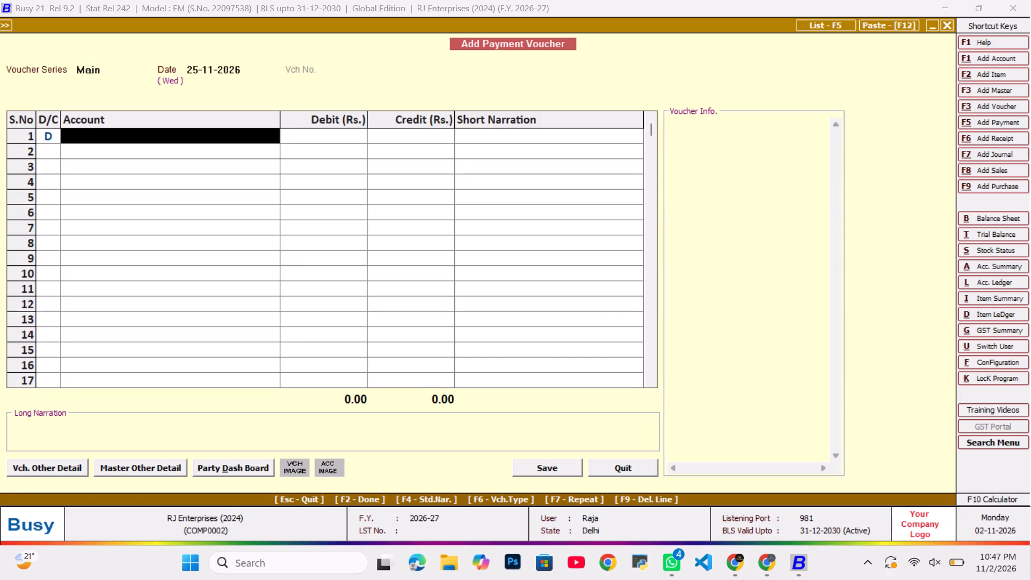
pyautogui.write('hoe')
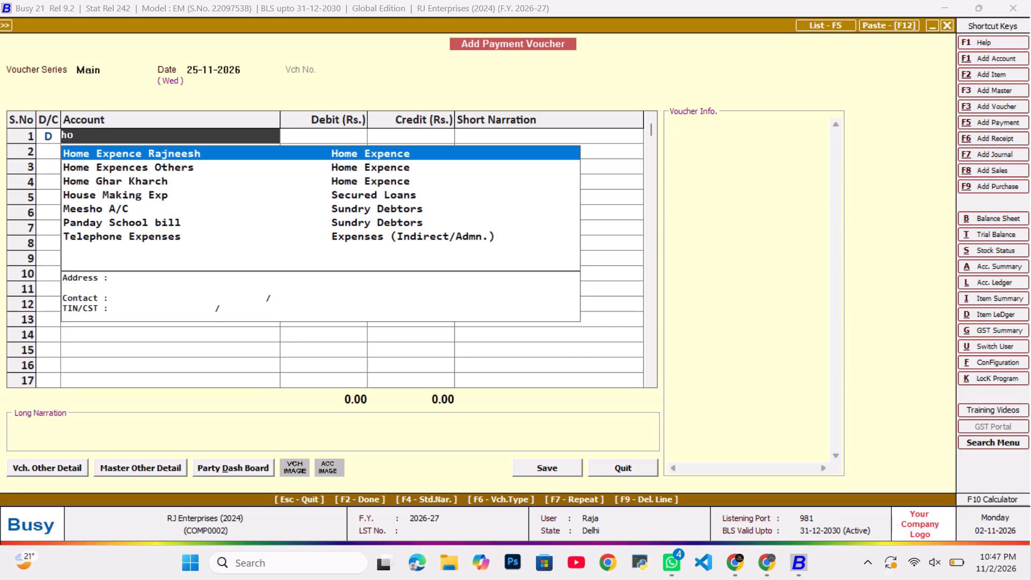
pyautogui.write('me')
pyautogui.press('space')
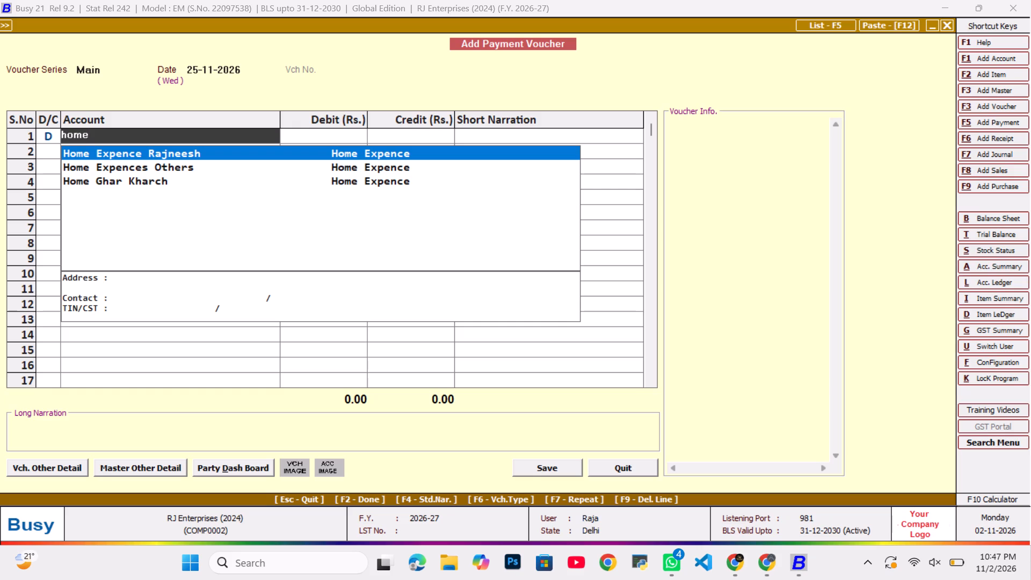
pyautogui.press('Return')
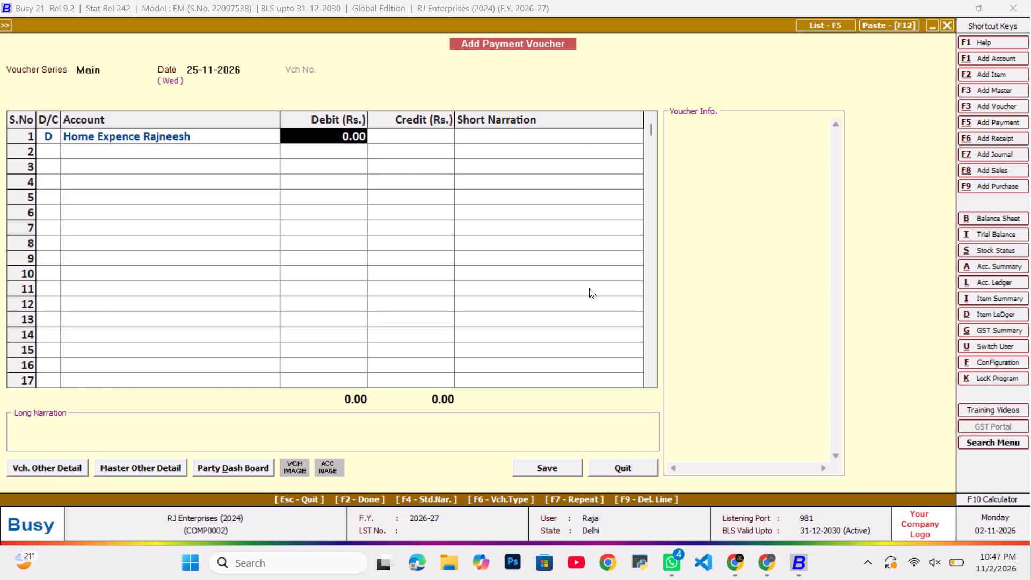
pyautogui.write('52')
pyautogui.press('Return')
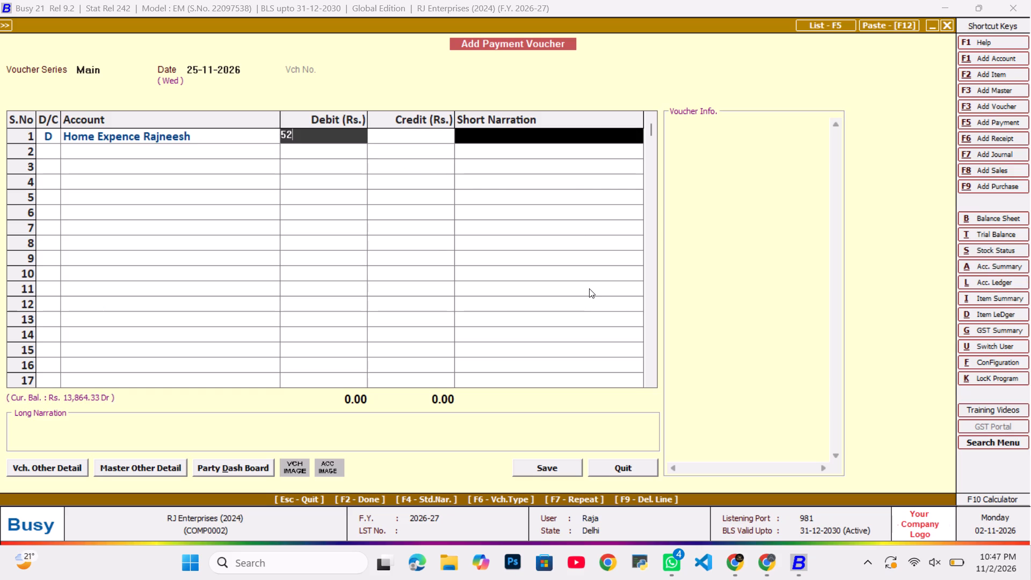
pyautogui.press('Return')
pyautogui.press('Return')
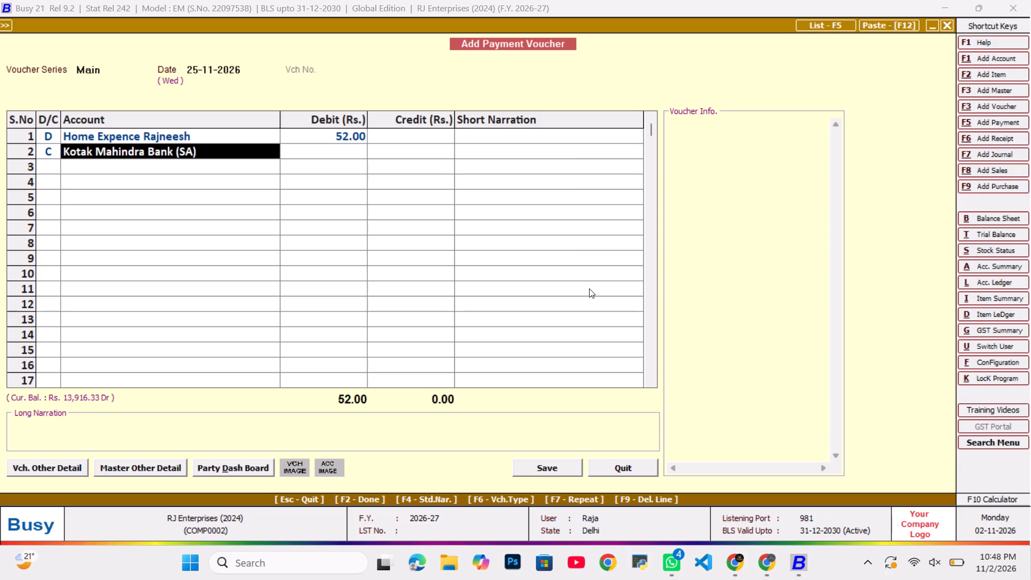
# Credit Kotak Mahindra AC (SA) Rajneesh with 52.00 and save the payment voucher without narration.
pyautogui.write('ko')
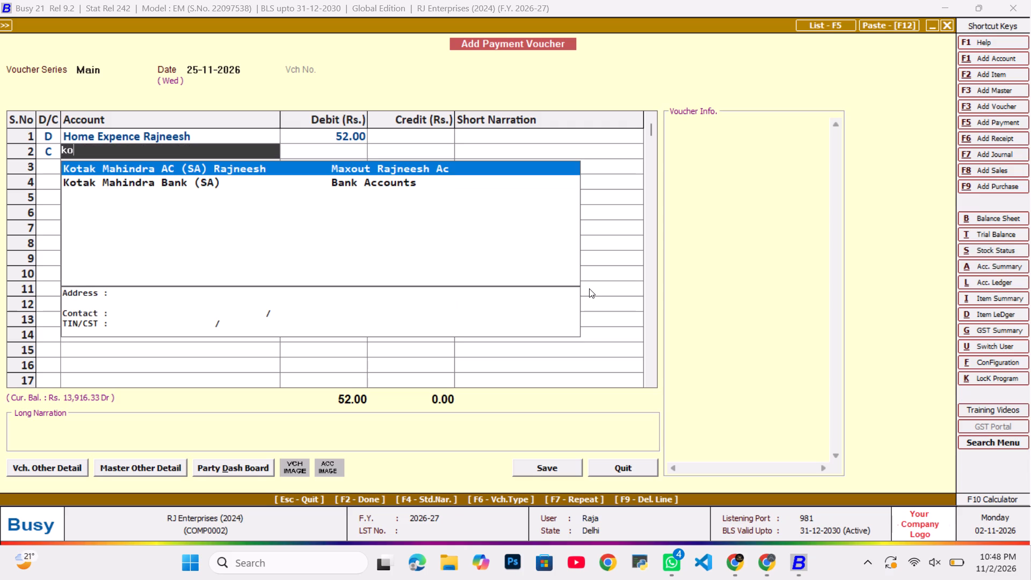
pyautogui.press('Return')
pyautogui.press('Return')
pyautogui.press('Return')
pyautogui.press('Tab')
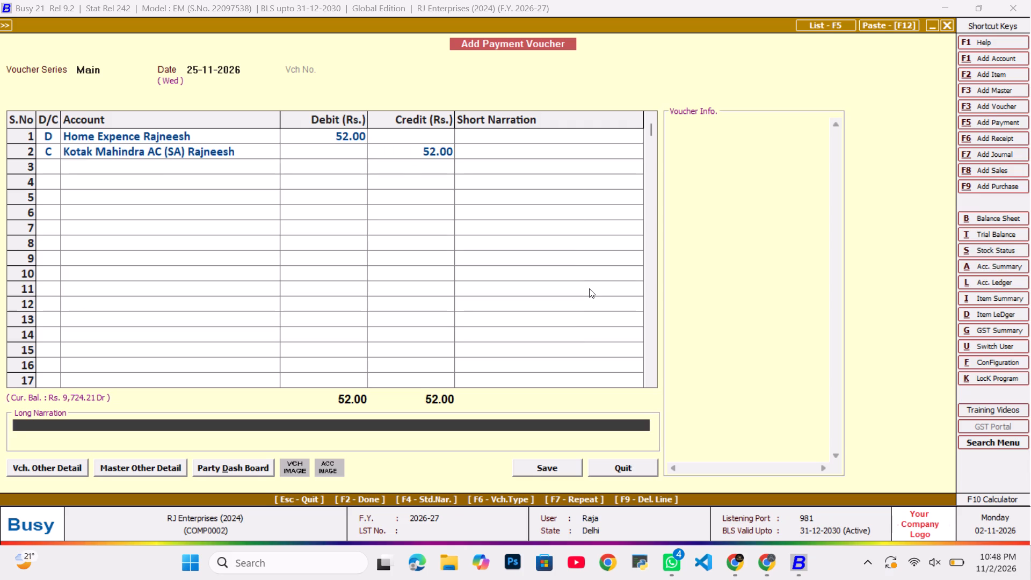
pyautogui.press('Return')
pyautogui.press('Tab')
pyautogui.press('Tab')
pyautogui.press('Return')
pyautogui.press('Return')
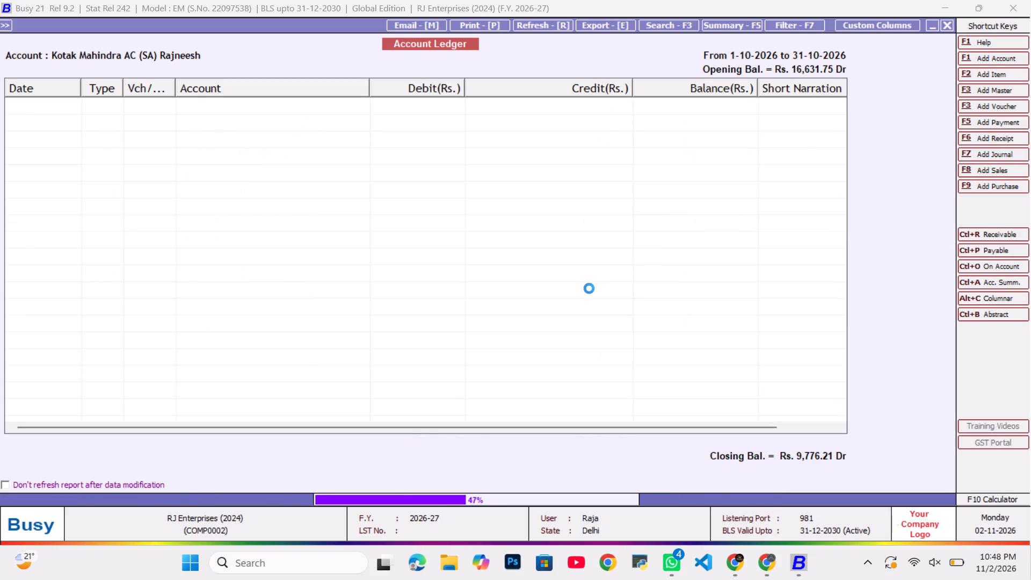
# Go back to the Kotak Mahindra AC (SA) Rajneesh monthly summary and open its November ledger.
pyautogui.press('End')
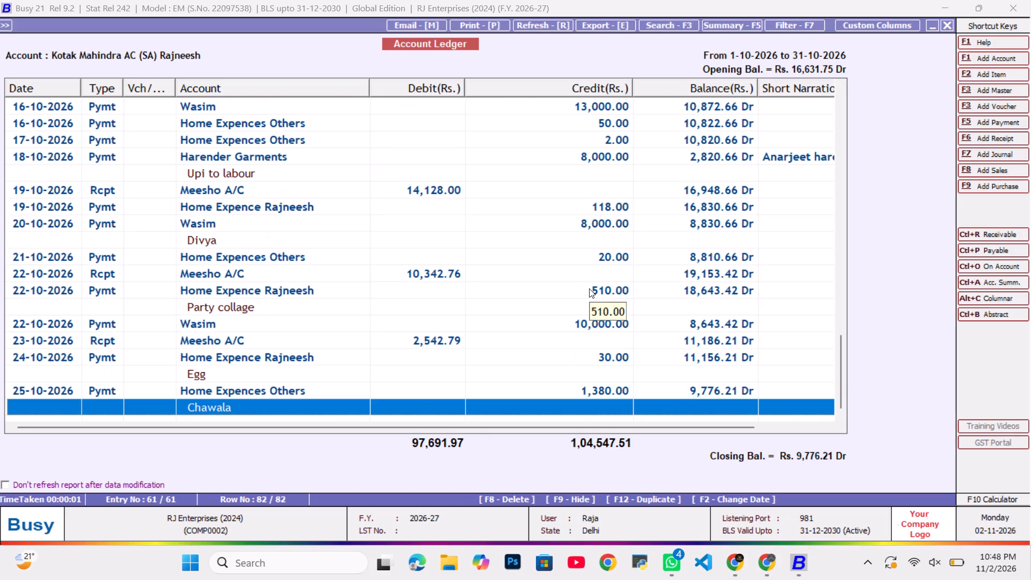
pyautogui.press('Escape')
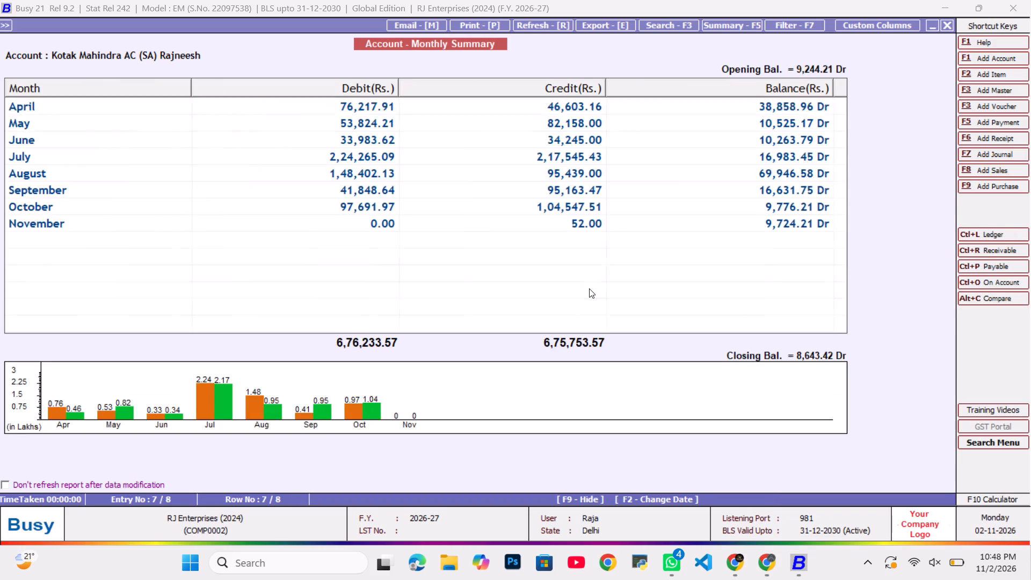
pyautogui.press('Down')
pyautogui.press('Down')
pyautogui.press('Down')
pyautogui.press('Down')
pyautogui.press('Down')
pyautogui.press('Down')
pyautogui.press('Down')
pyautogui.press('Down')
pyautogui.press('Down')
pyautogui.press('Down')
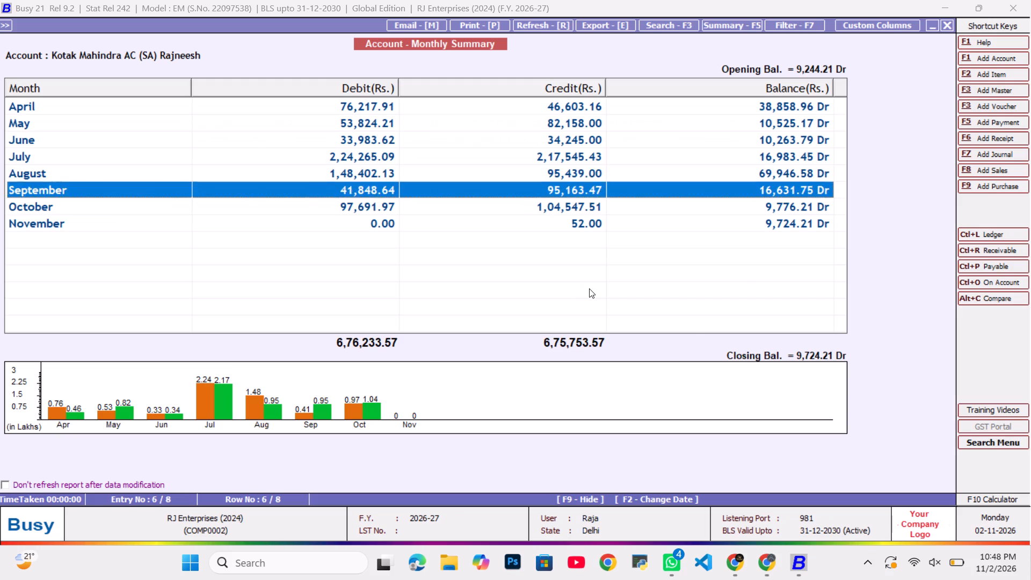
pyautogui.press('Down')
pyautogui.press('Return')
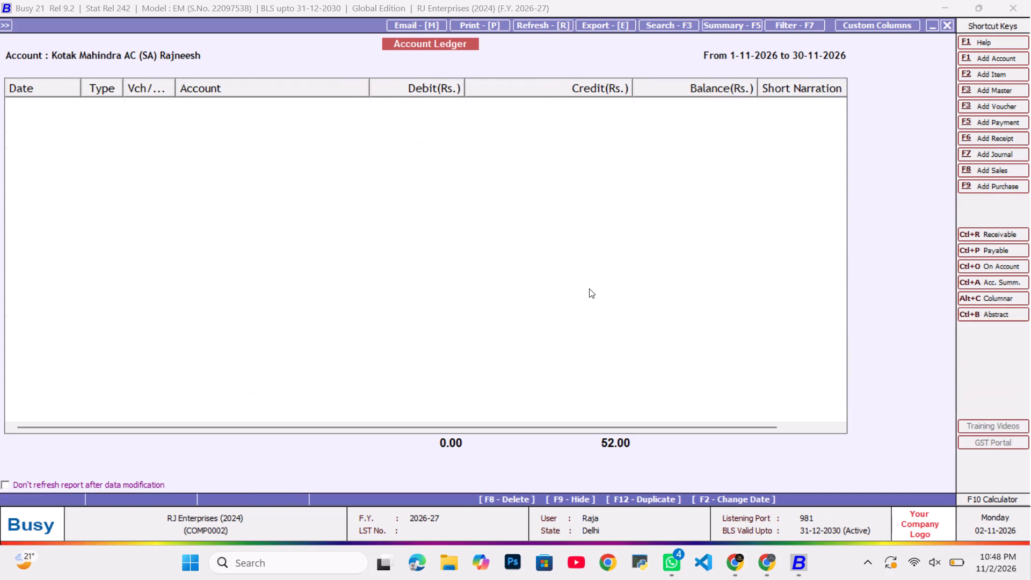
# Change the date of the 52.00 Home Expence Rajneesh payment voucher to 25-10-2026 and save it.
pyautogui.press('Return')
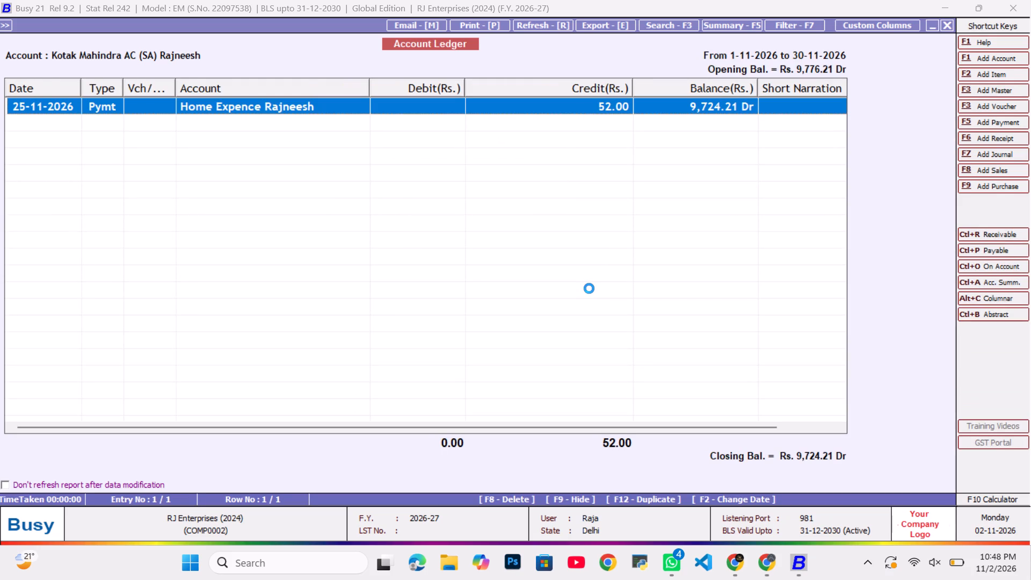
pyautogui.press('Return')
pyautogui.press('Tab')
pyautogui.write('25-10')
pyautogui.press('Return')
pyautogui.press('Tab')
pyautogui.press('Return')
pyautogui.press('Return')
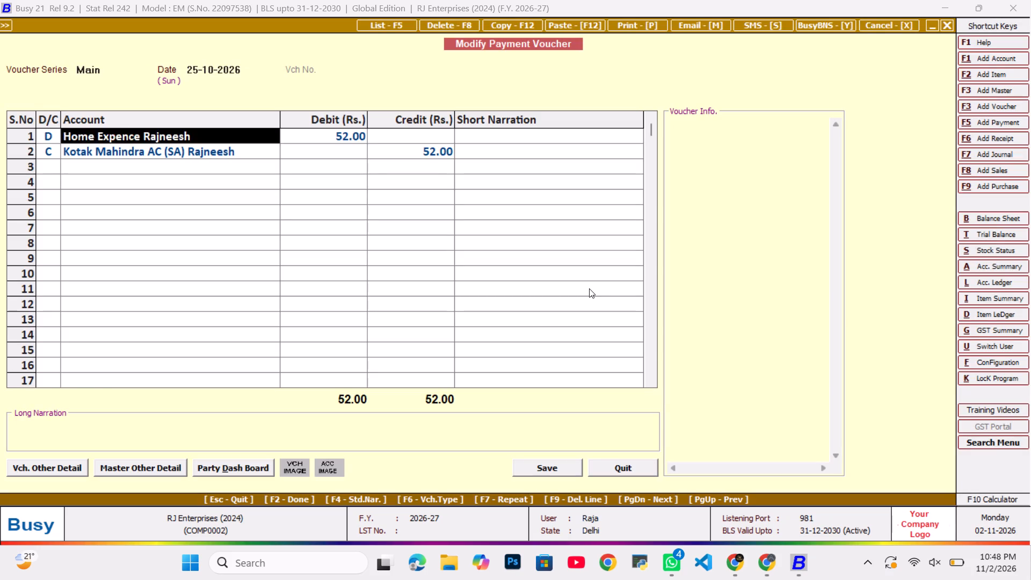
pyautogui.press('Return')
pyautogui.press('Return')
pyautogui.press('Return')
pyautogui.press('Return')
pyautogui.press('Return')
pyautogui.press('Return')
pyautogui.press('Tab')
pyautogui.press('Return')
pyautogui.press('Tab')
pyautogui.press('Tab')
pyautogui.press('Return')
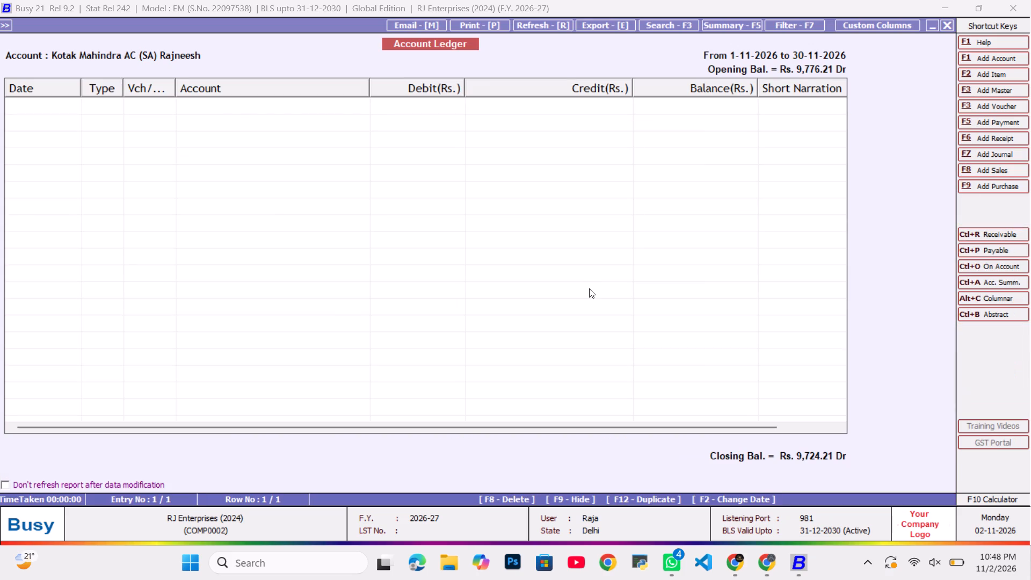
# Reopen the October ledger of Kotak Mahindra AC (SA) Rajneesh from the monthly summary and examine its latest entries.
pyautogui.press('Escape')
pyautogui.press('Down')
pyautogui.press('Down')
pyautogui.press('Down')
pyautogui.press('Down')
pyautogui.press('Down')
pyautogui.press('Down')
pyautogui.press('Down')
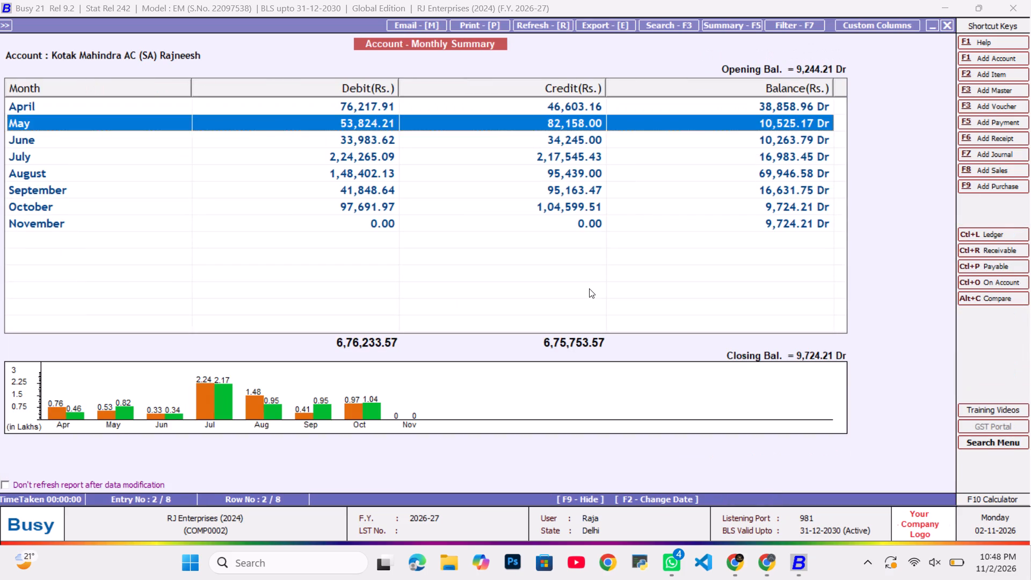
pyautogui.press('Down')
pyautogui.press('Return')
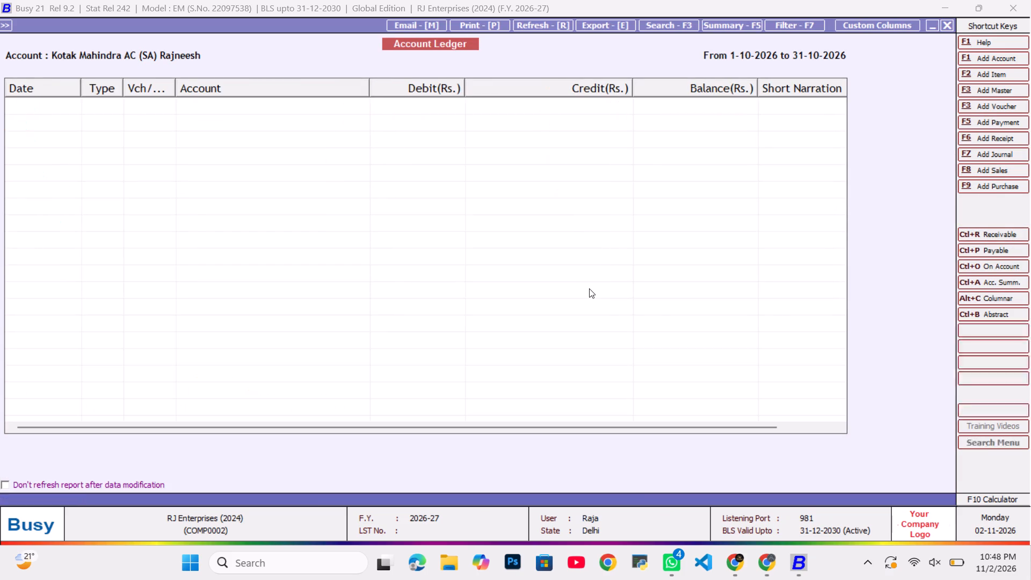
pyautogui.press('End')
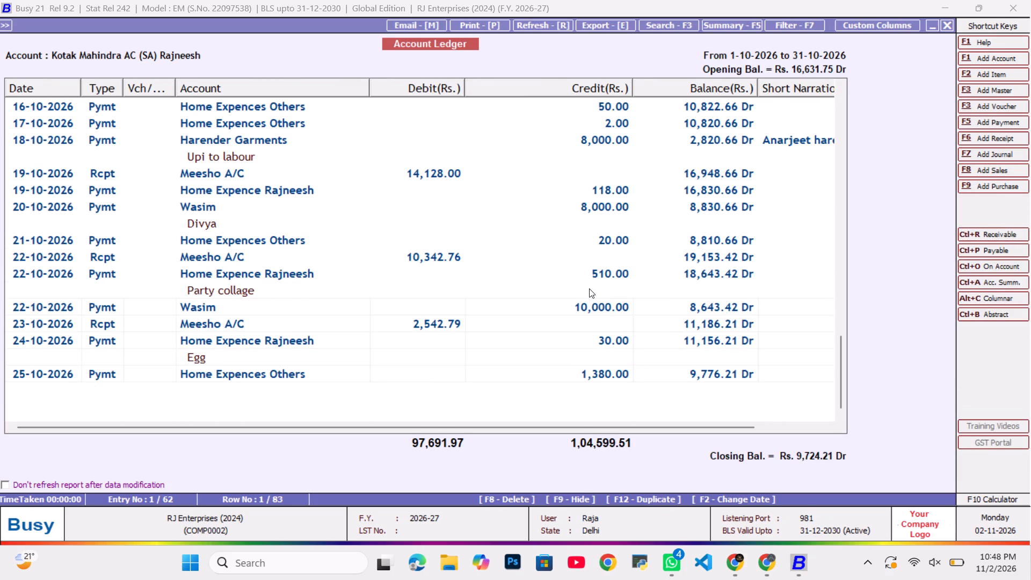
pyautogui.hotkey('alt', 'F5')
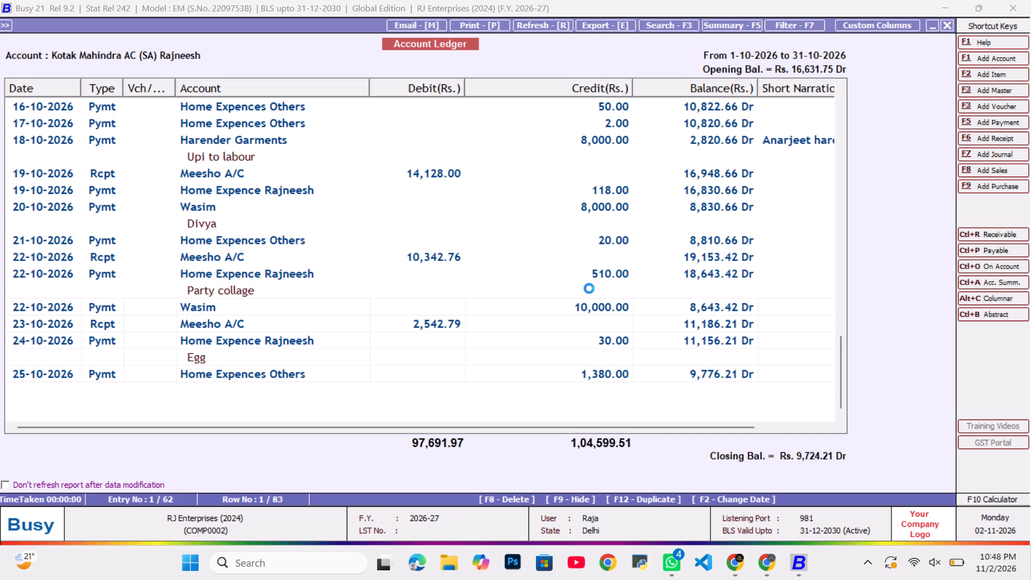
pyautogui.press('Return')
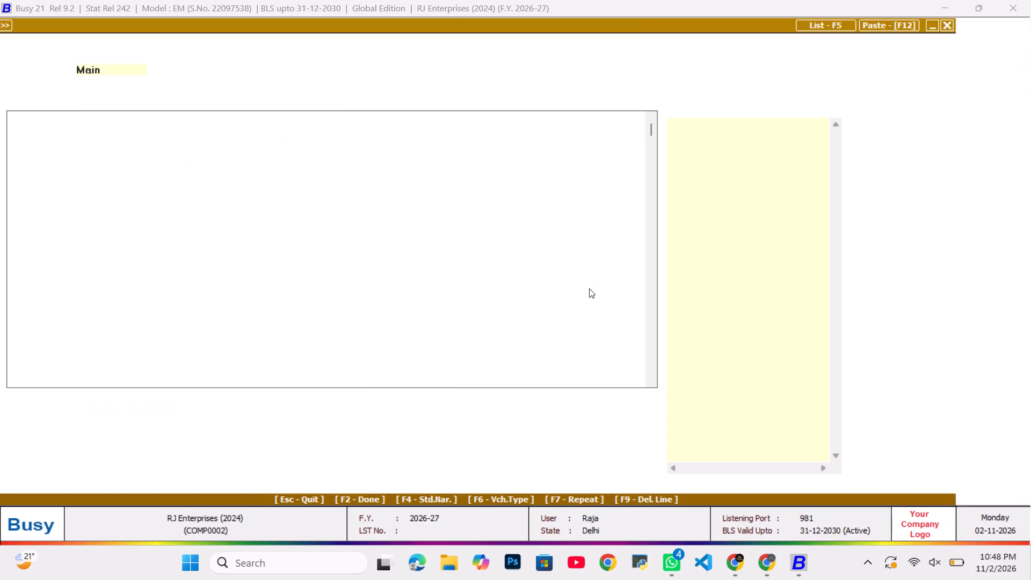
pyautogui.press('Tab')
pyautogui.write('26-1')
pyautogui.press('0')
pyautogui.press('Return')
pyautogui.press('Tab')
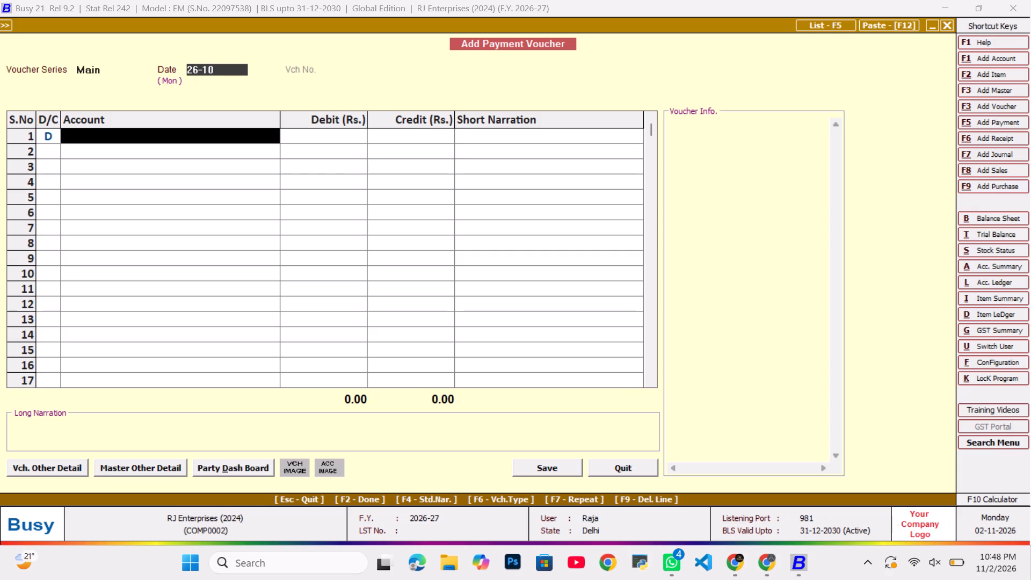
# Start a receipt voucher dated 26-10-2026 and credit Meesho A/C with 5,429.83.
pyautogui.press('F6')
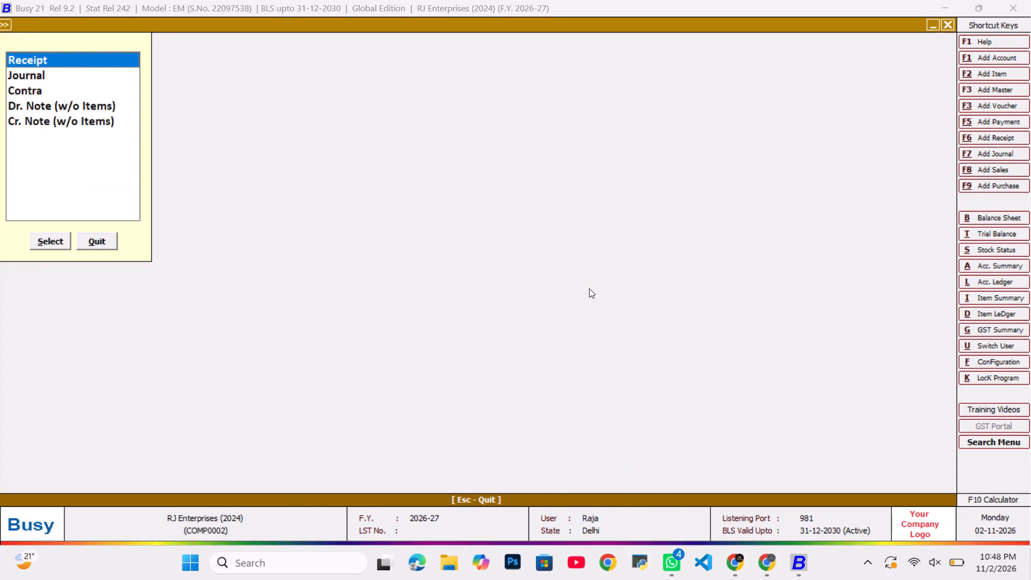
pyautogui.press('Return')
pyautogui.press('Return')
pyautogui.press('Tab')
pyautogui.write('26-10')
pyautogui.press('Return')
pyautogui.press('Tab')
pyautogui.write('mee')
pyautogui.press('Return')
pyautogui.write('541')
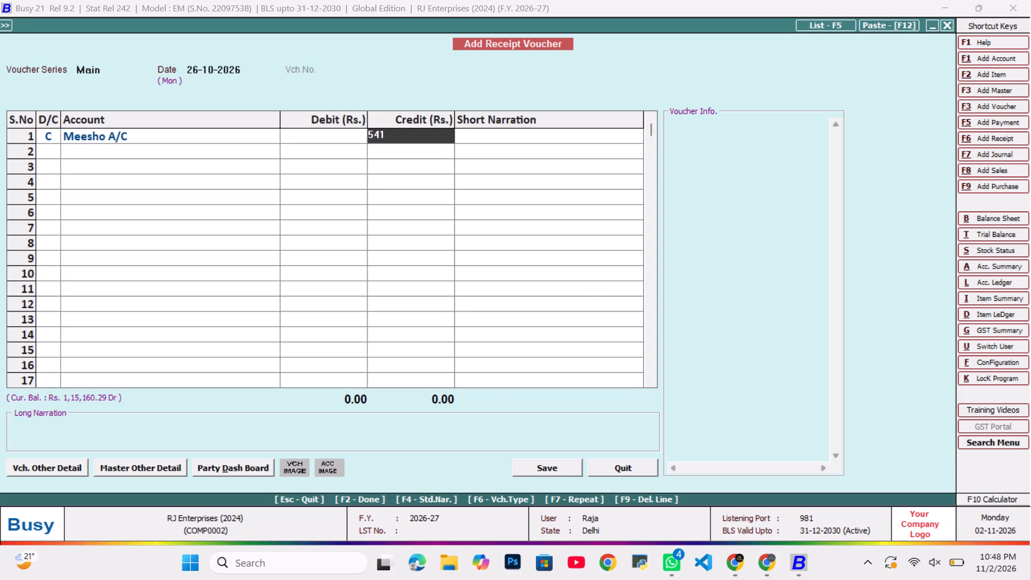
pyautogui.press('BackSpace')
pyautogui.write('29')
pyautogui.press('BackSpace')
pyautogui.write('9.83')
pyautogui.press('Return')
pyautogui.press('Return')
pyautogui.press('Return')
pyautogui.write('kok')
pyautogui.press('Return')
pyautogui.press('Return')
pyautogui.press('Return')
pyautogui.press('Tab')
pyautogui.press('Return')
pyautogui.press('Tab')
pyautogui.press('Tab')
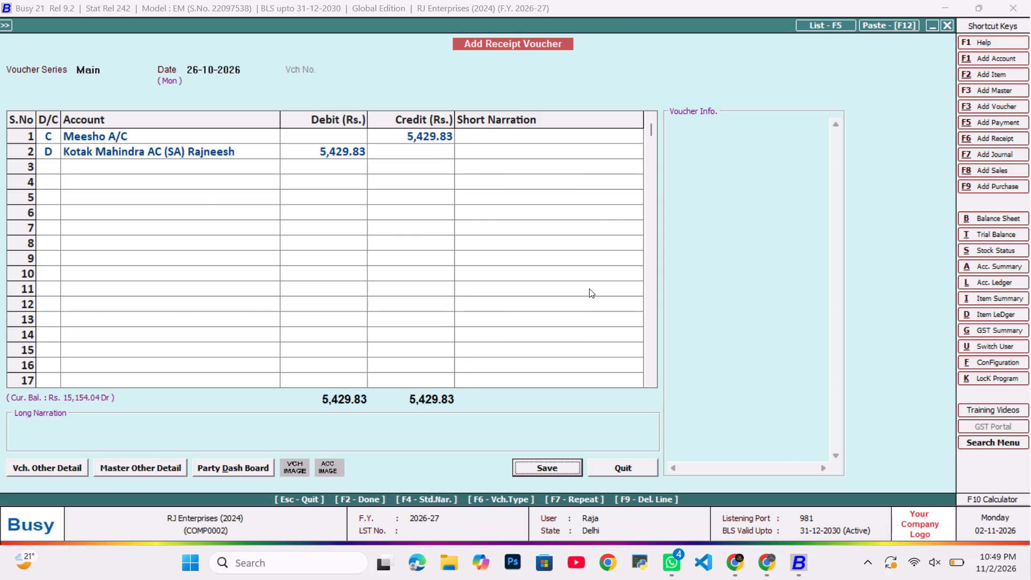
pyautogui.press('Return')
pyautogui.press('End')
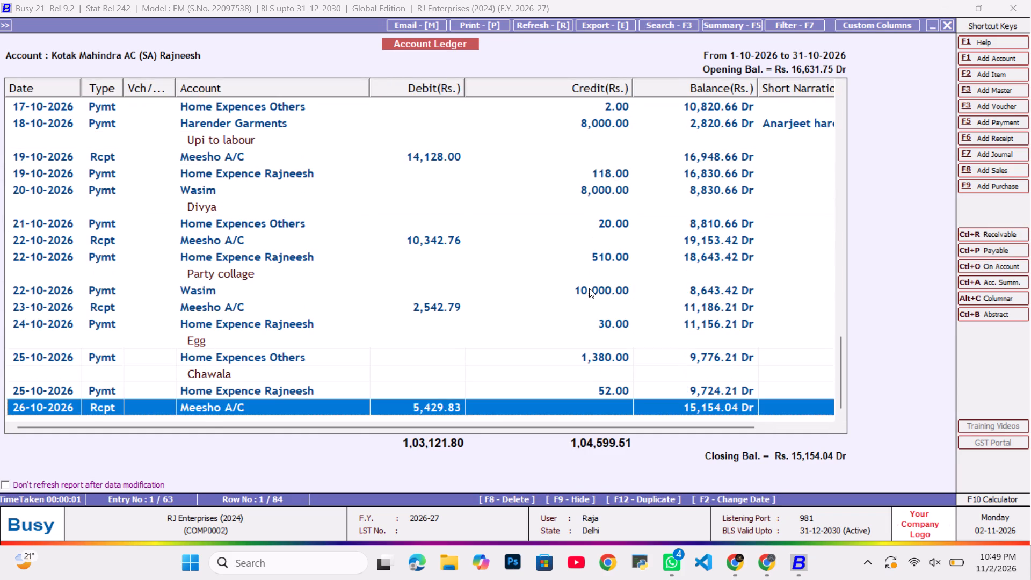
# Start a receipt voucher dated 15-10-2026 and credit Meesho A/C with 1,543.82.
pyautogui.hotkey('alt', 'F6')
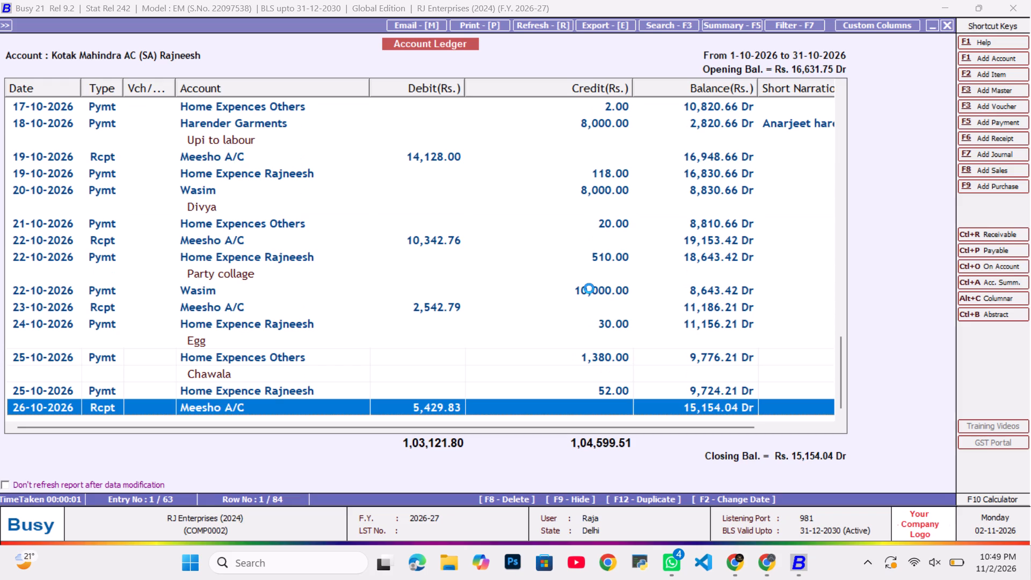
pyautogui.press('Return')
pyautogui.press('Tab')
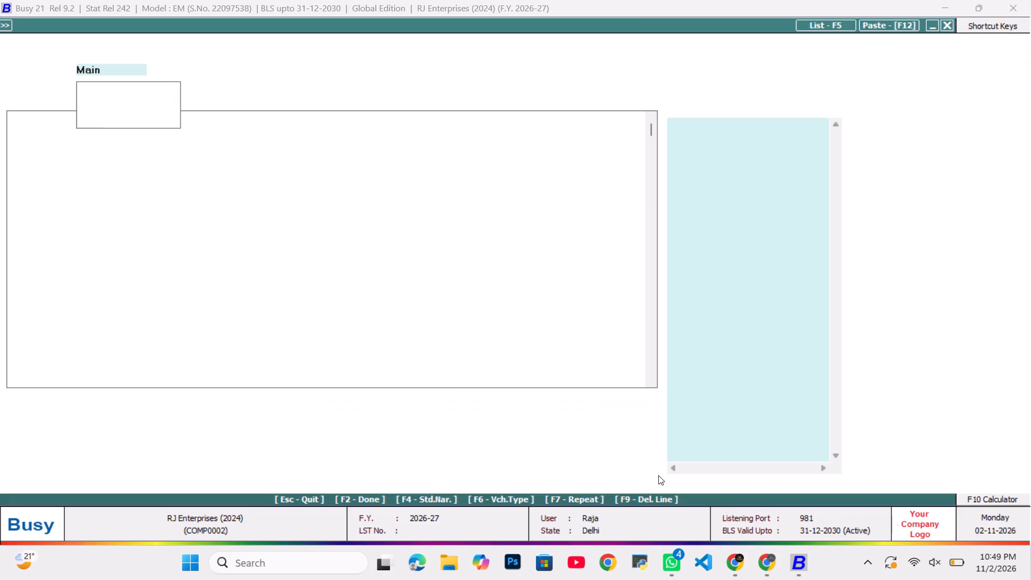
pyautogui.write('15')
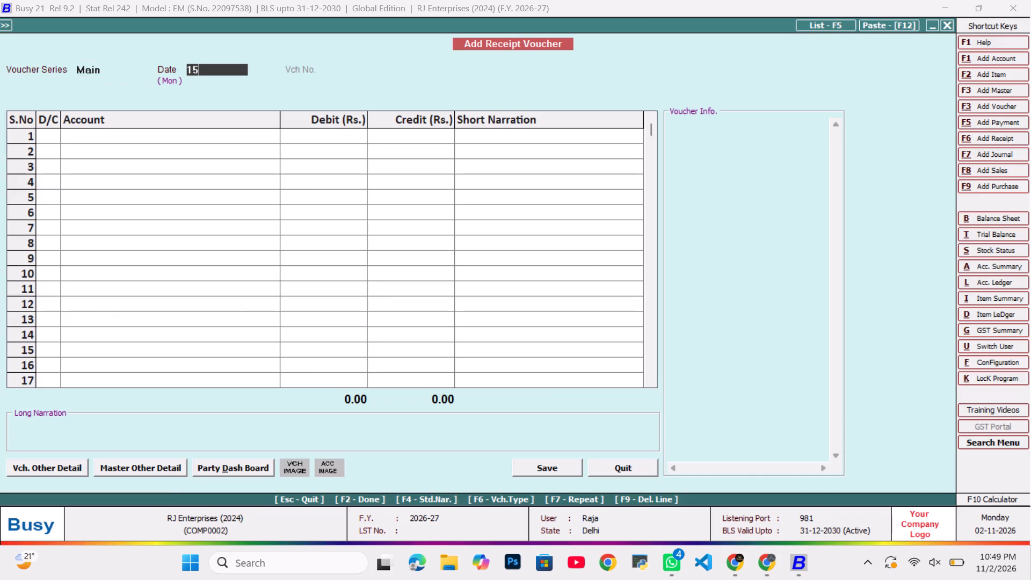
pyautogui.write('-10')
pyautogui.press('Return')
pyautogui.press('Tab')
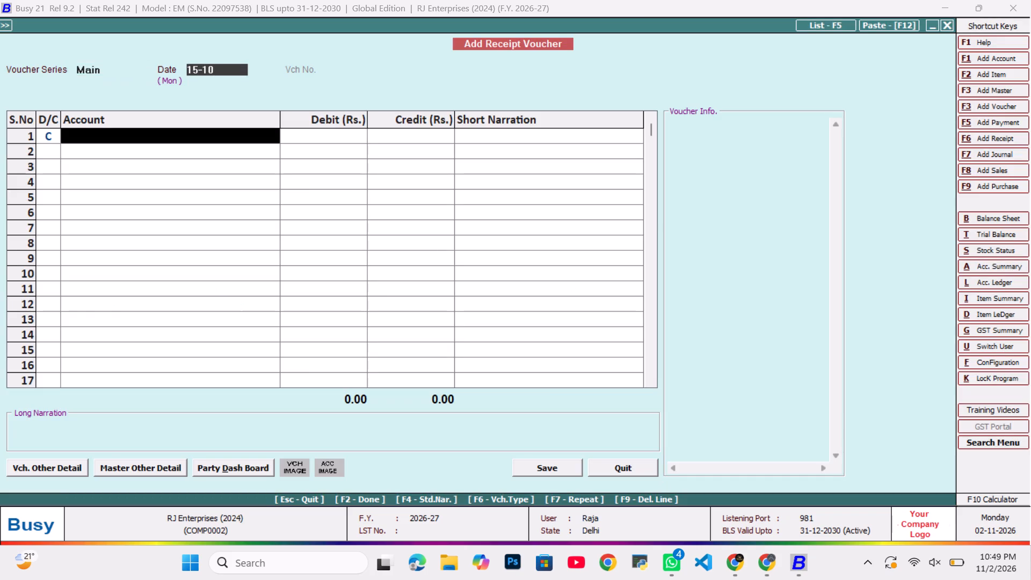
pyautogui.write('mee')
pyautogui.press('Return')
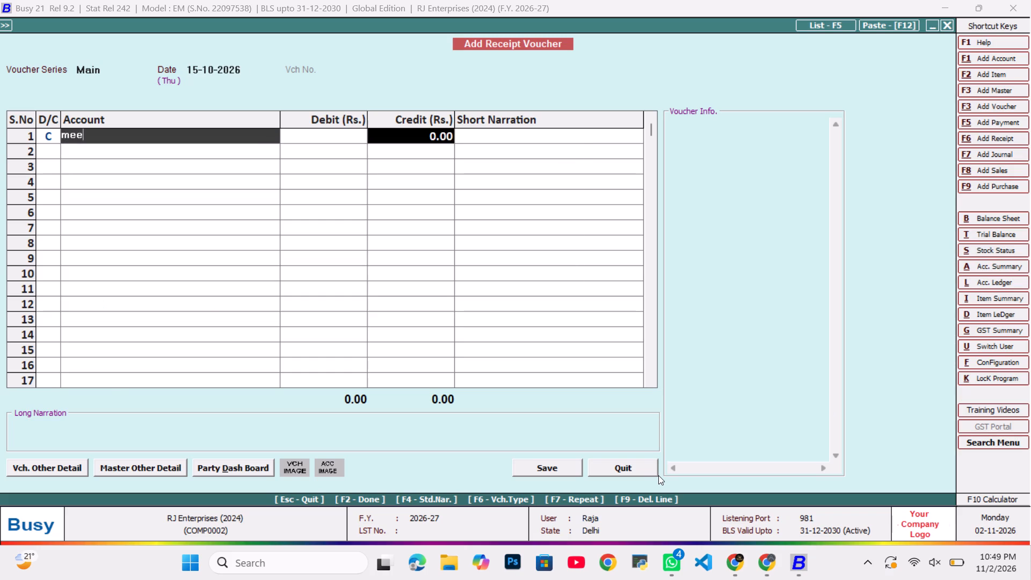
pyautogui.write('15')
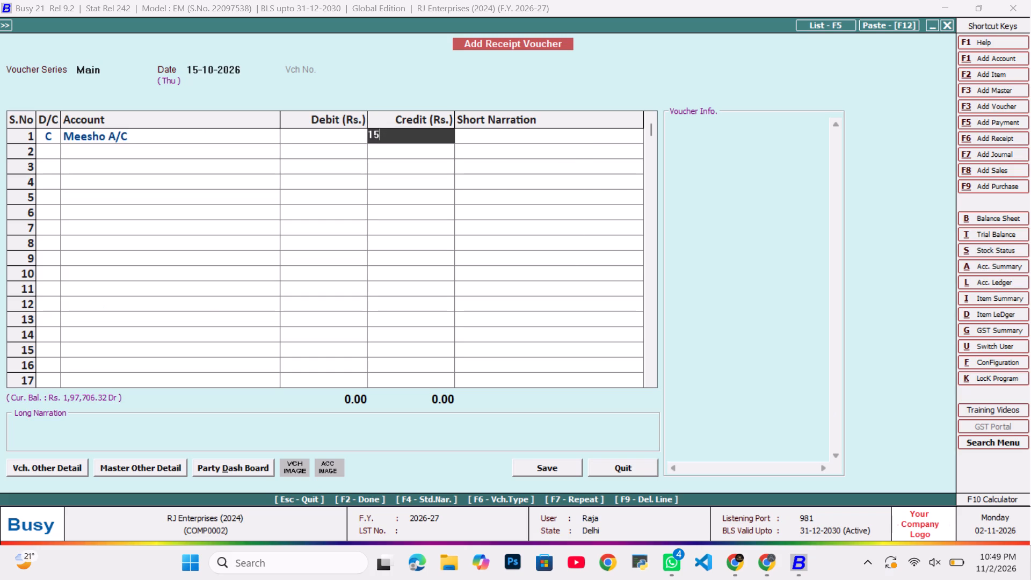
pyautogui.write('43.82')
pyautogui.press('Return')
pyautogui.press('Return')
# Debit Kotak Mahindra AC (SA) Rajneesh with 1,543.82 and save the receipt voucher without narration.
pyautogui.press('Return')
pyautogui.write('ko')
pyautogui.press('Return')
pyautogui.press('Return')
pyautogui.press('Return')
pyautogui.press('Tab')
pyautogui.press('Return')
pyautogui.press('Tab')
pyautogui.press('Tab')
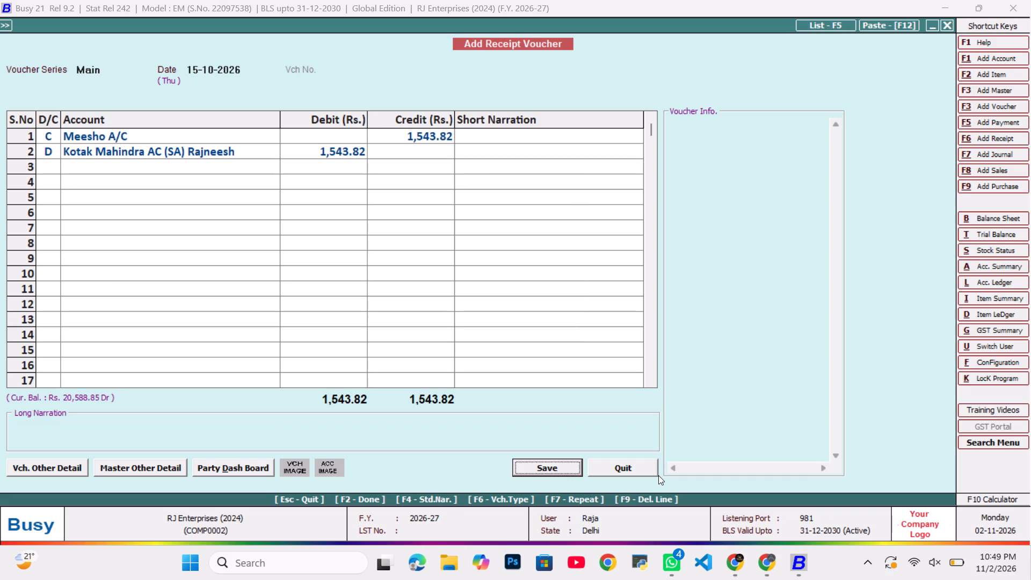
pyautogui.press('Return')
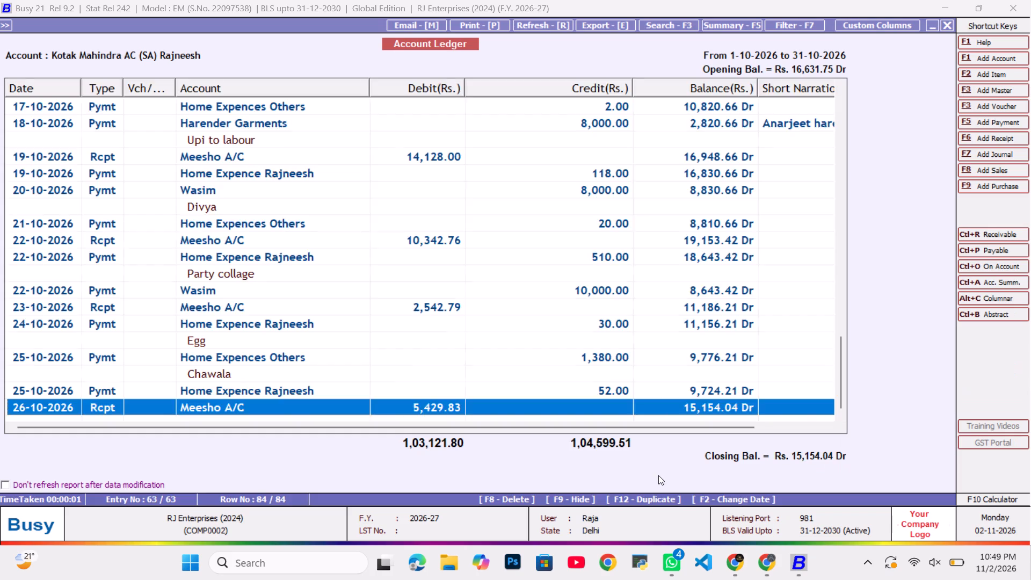
pyautogui.press('End')
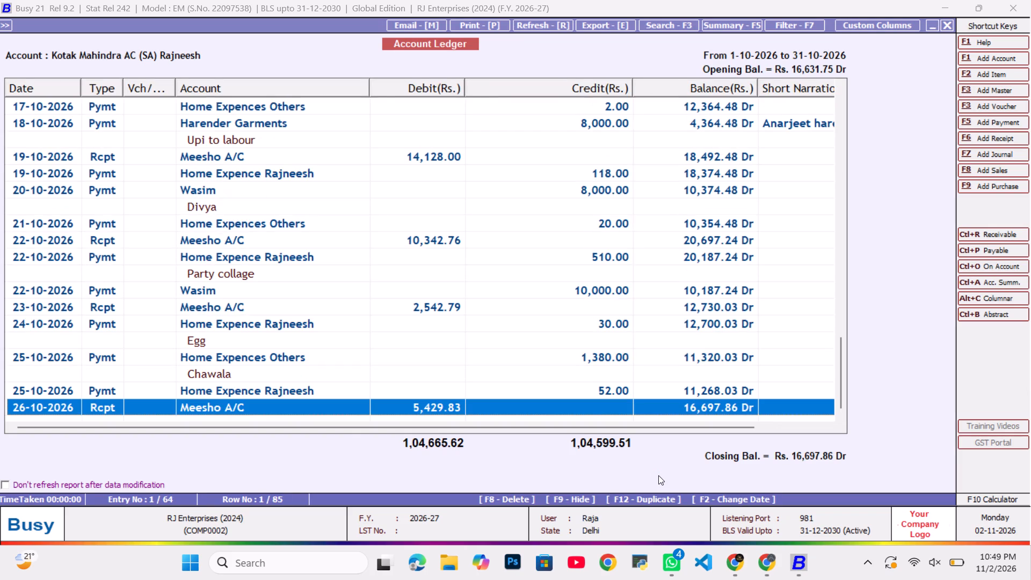
pyautogui.press('Escape')
pyautogui.press('Down')
pyautogui.press('Down')
pyautogui.press('Down')
pyautogui.press('Down')
pyautogui.press('Down')
pyautogui.press('Down')
pyautogui.press('Down')
pyautogui.press('Down')
pyautogui.press('Down')
pyautogui.press('Down')
pyautogui.press('Down')
pyautogui.press('Down')
pyautogui.press('Down')
pyautogui.press('Down')
pyautogui.press('Down')
pyautogui.press('Down')
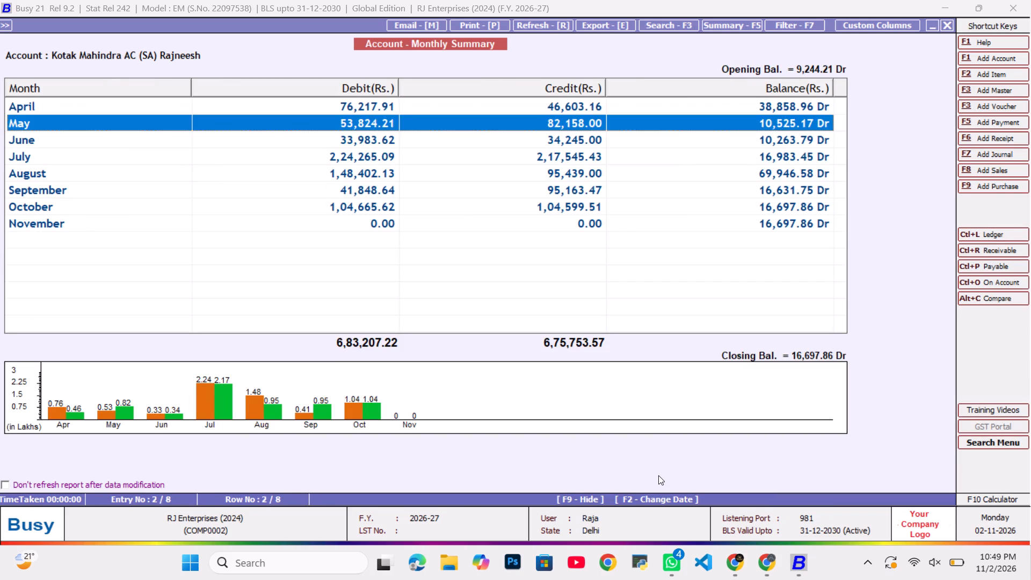
pyautogui.press('Up')
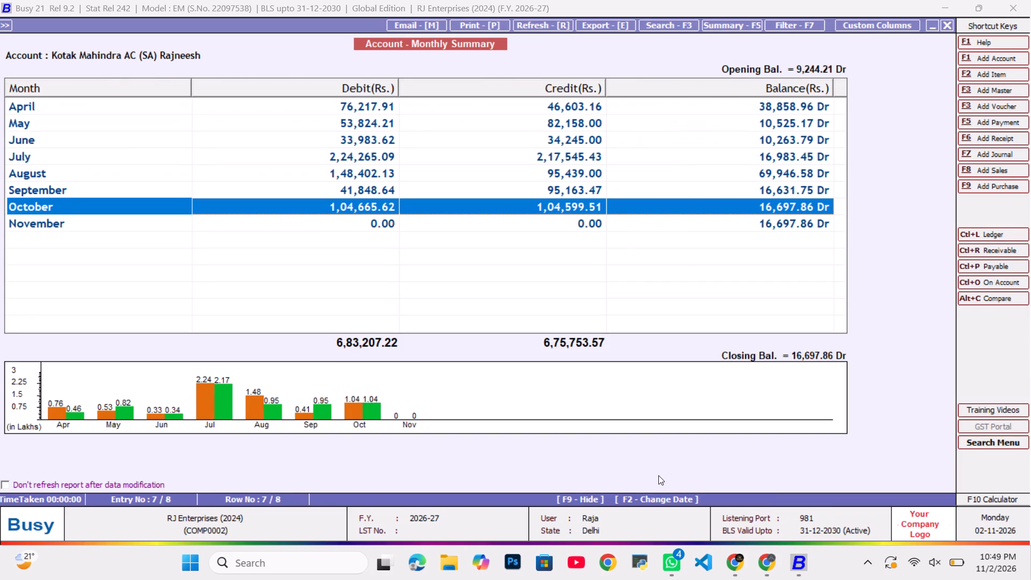
pyautogui.press('Return')
pyautogui.press('End')
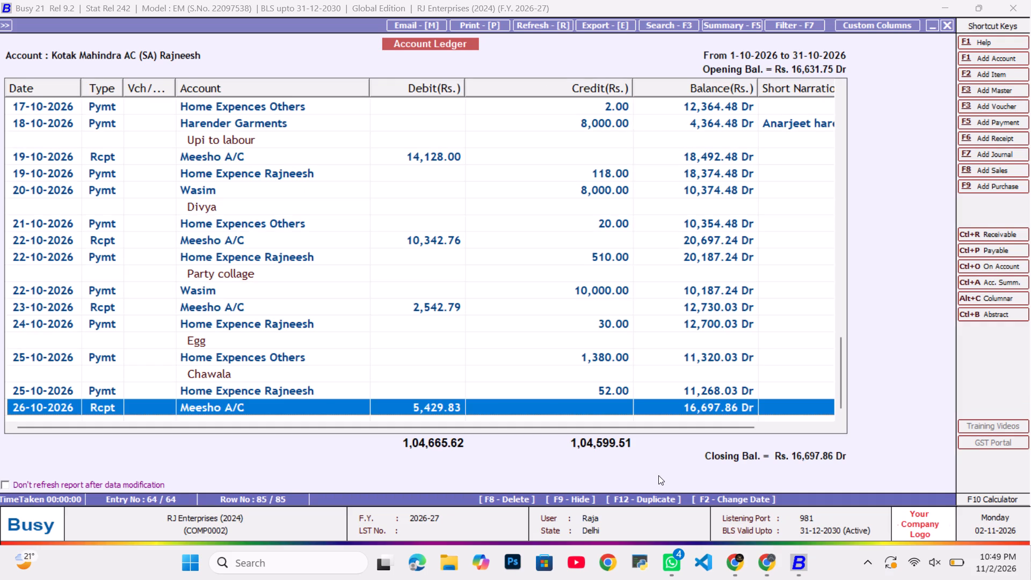
# Open the account ledger of Meesho A/C for 01-04-2026 to 02-11-2026 and go to its latest entries.
pyautogui.hotkey('alt', 'l')
pyautogui.press('Escape')
pyautogui.hotkey('alt', 'l')
pyautogui.write('mee')
pyautogui.press('Return')
pyautogui.press('Tab')
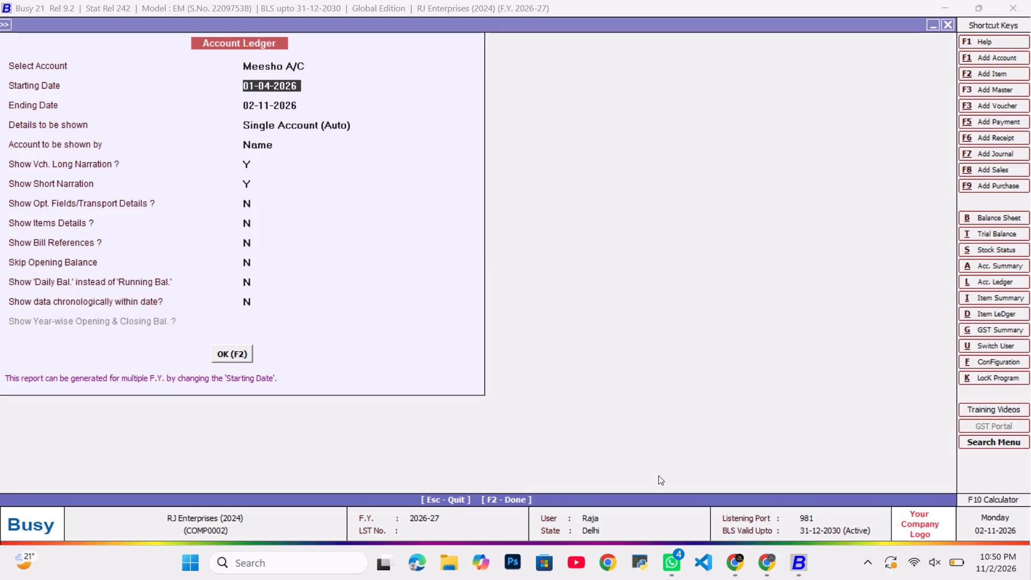
pyautogui.press('F2')
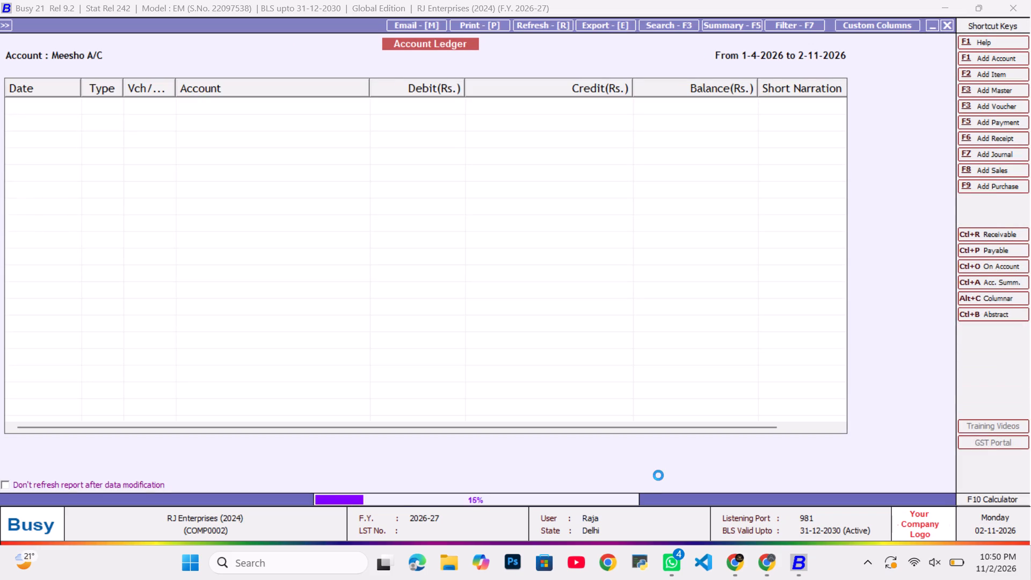
pyautogui.press('End')
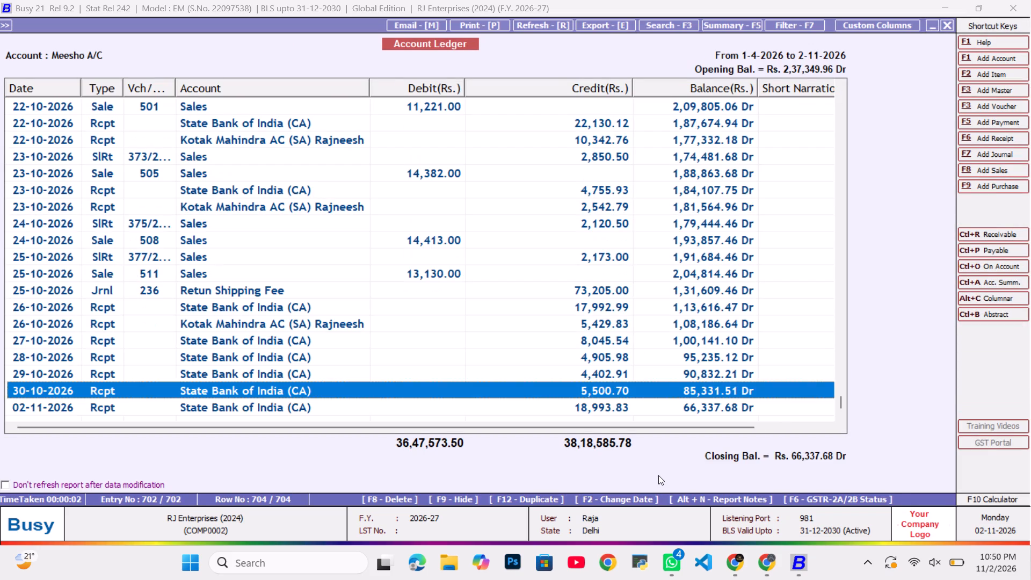
# Review the Meesho A/C ledger entries backwards from 30-10-2026 through October to late September 2026, examining the sales, returns and bank receipts.
pyautogui.press('Up')
pyautogui.press('Up')
pyautogui.press('Up')
pyautogui.press('Up')
pyautogui.press('Up')
pyautogui.press('Up')
pyautogui.press('Up')
pyautogui.press('Up')
pyautogui.press('Up')
pyautogui.press('Up')
pyautogui.press('Up')
pyautogui.press('Up')
pyautogui.press('Up')
pyautogui.press('Up')
pyautogui.press('Up')
pyautogui.press('Up')
pyautogui.press('Up')
pyautogui.press('Up')
pyautogui.press('Up')
pyautogui.press('Up')
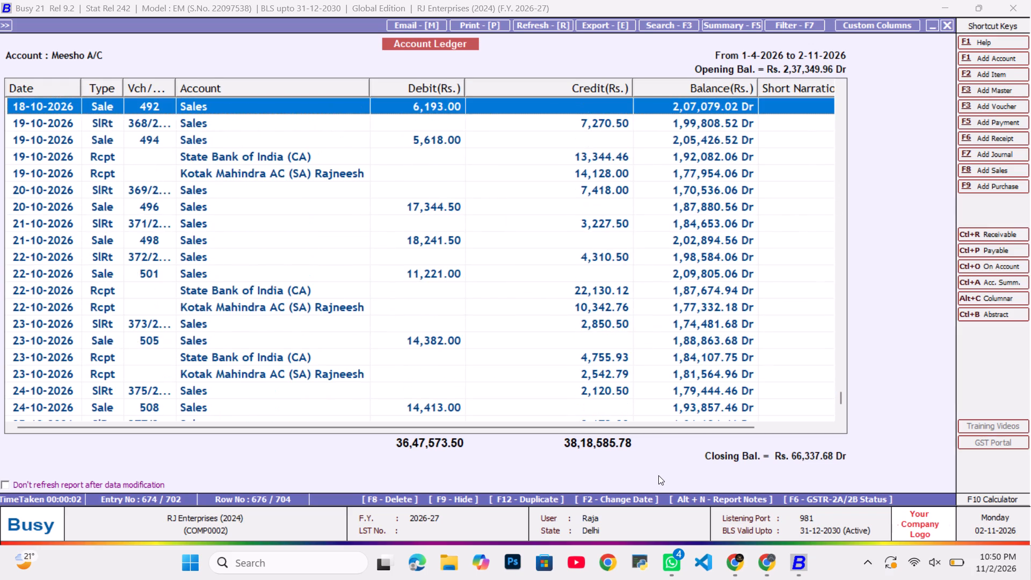
pyautogui.press('Up')
pyautogui.press('Up')
pyautogui.press('Up')
pyautogui.press('Up')
pyautogui.press('Up')
pyautogui.press('Up')
pyautogui.press('Up')
pyautogui.press('Up')
pyautogui.press('Up')
pyautogui.press('Up')
pyautogui.press('Up')
pyautogui.press('Up')
pyautogui.press('Up')
pyautogui.press('Up')
pyautogui.press('Up')
pyautogui.press('Up')
pyautogui.press('Up')
pyautogui.press('Up')
pyautogui.press('Up')
pyautogui.press('Up')
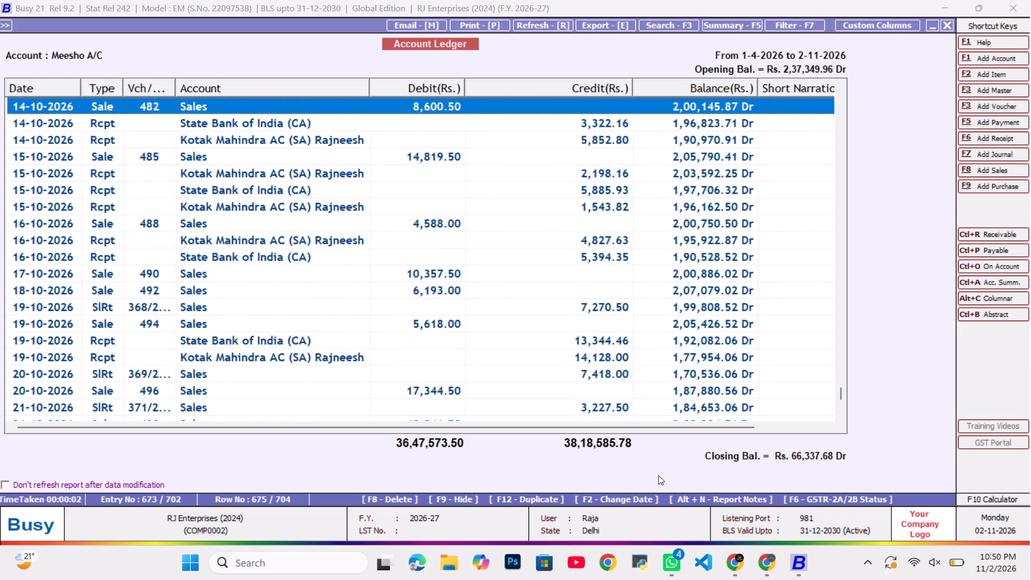
pyautogui.press('Up')
pyautogui.press('Up')
pyautogui.press('Up')
pyautogui.press('Up')
pyautogui.press('Up')
pyautogui.press('Up')
pyautogui.press('Up')
pyautogui.press('Up')
pyautogui.press('Up')
pyautogui.press('Up')
pyautogui.press('Up')
pyautogui.press('Up')
pyautogui.press('Up')
pyautogui.press('Up')
pyautogui.press('Up')
pyautogui.press('Up')
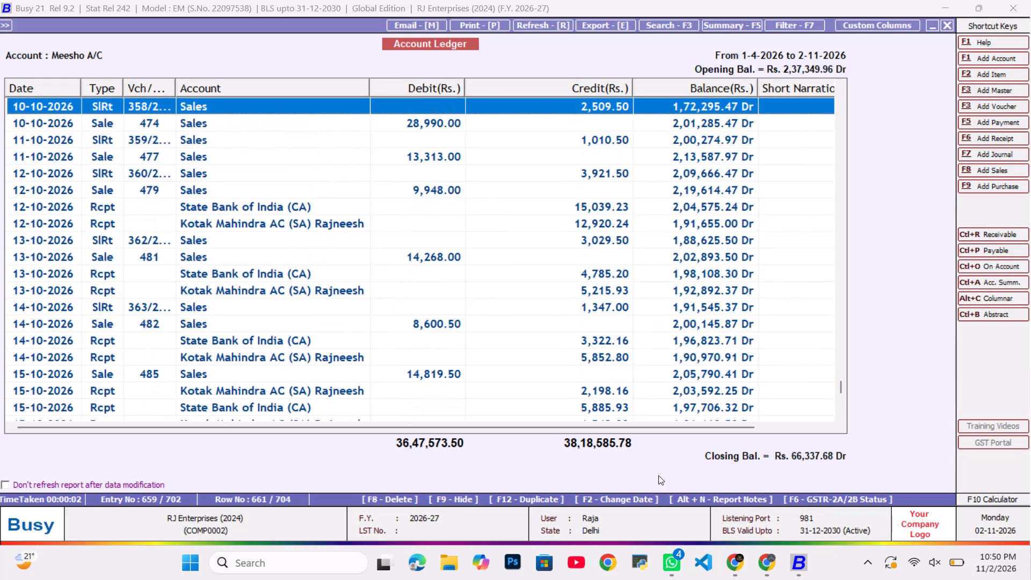
pyautogui.press('Up')
pyautogui.press('Up')
pyautogui.press('Up')
pyautogui.press('Up')
pyautogui.press('Up')
pyautogui.press('Up')
pyautogui.press('Up')
pyautogui.press('Up')
pyautogui.press('Up')
pyautogui.press('Up')
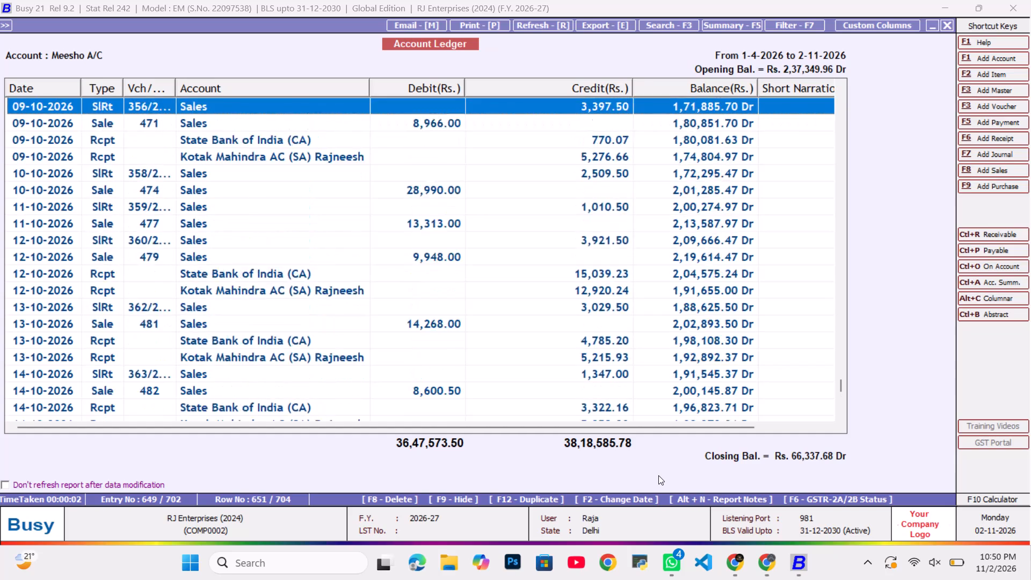
pyautogui.press('Up')
pyautogui.press('Up')
pyautogui.press('Up')
pyautogui.press('Up')
pyautogui.press('Up')
pyautogui.press('Up')
pyautogui.press('Up')
pyautogui.press('Up')
pyautogui.press('Up')
pyautogui.press('Up')
pyautogui.press('Up')
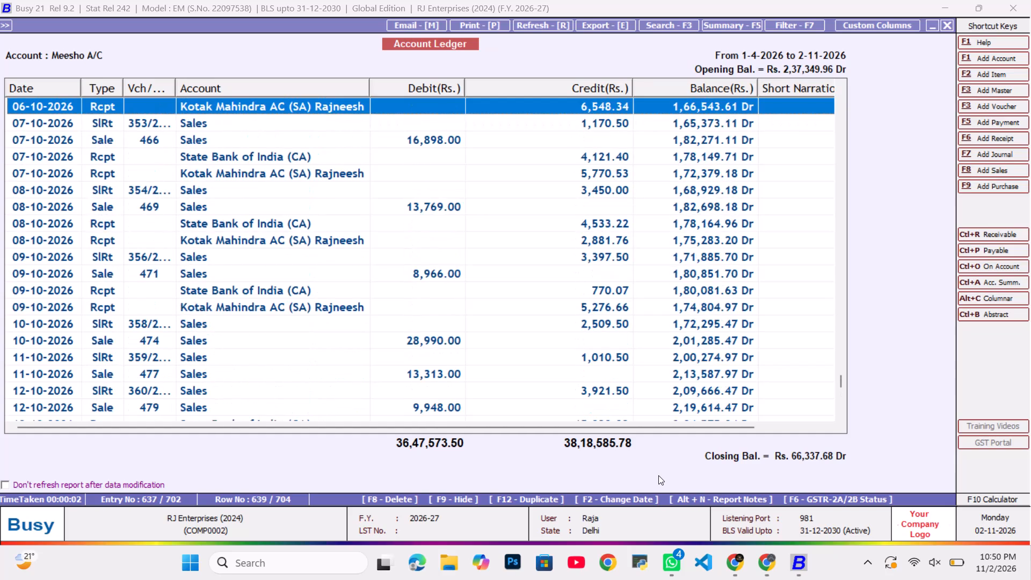
pyautogui.press('Up')
pyautogui.press('Up')
pyautogui.press('Up')
pyautogui.press('Up')
pyautogui.press('Up')
pyautogui.press('Up')
pyautogui.press('Up')
pyautogui.press('Up')
pyautogui.press('Up')
pyautogui.press('Up')
pyautogui.press('Up')
pyautogui.press('Up')
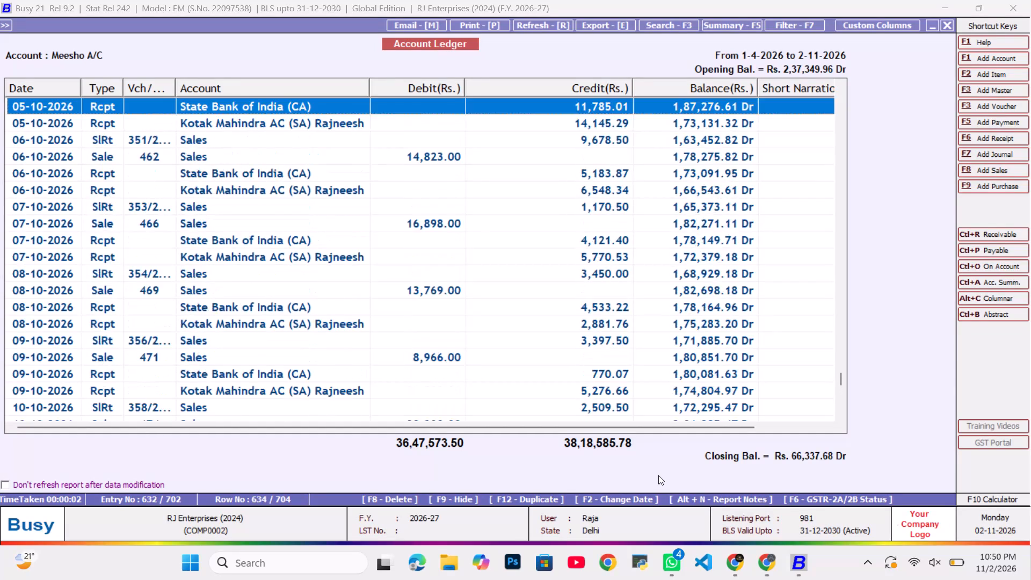
pyautogui.press('Up')
pyautogui.press('Up')
pyautogui.press('Up')
pyautogui.press('Up')
pyautogui.press('Up')
pyautogui.press('Up')
pyautogui.press('Up')
pyautogui.press('Up')
pyautogui.press('Up')
pyautogui.press('Up')
pyautogui.press('Up')
pyautogui.press('Up')
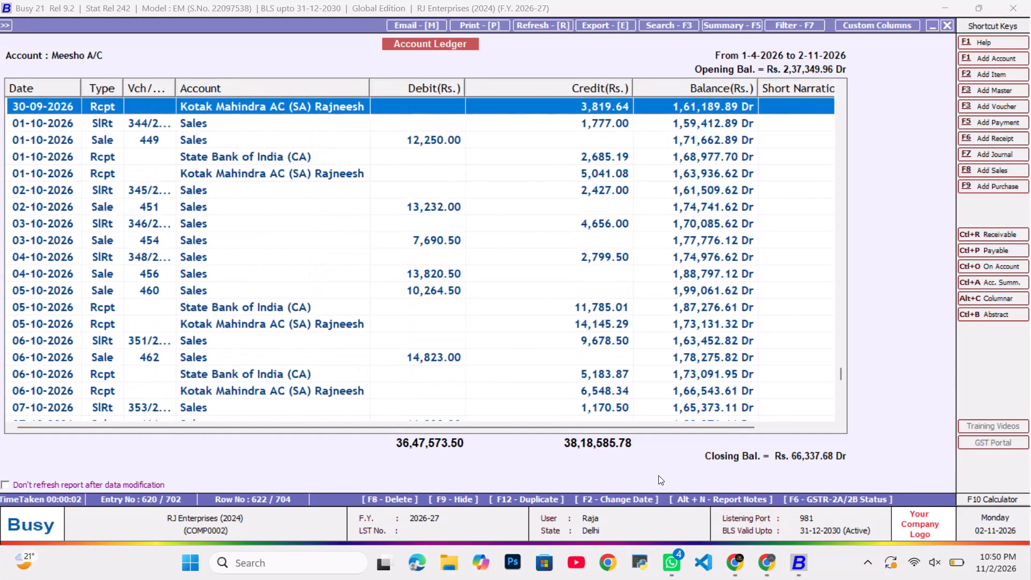
pyautogui.press('Up')
pyautogui.press('Up')
pyautogui.press('Up')
pyautogui.press('Up')
pyautogui.press('Up')
pyautogui.press('Up')
pyautogui.press('Up')
pyautogui.press('Up')
pyautogui.press('Up')
pyautogui.press('Up')
pyautogui.press('Up')
pyautogui.press('Up')
pyautogui.press('Up')
pyautogui.press('Up')
pyautogui.press('Up')
pyautogui.press('Up')
pyautogui.press('Up')
pyautogui.press('Up')
pyautogui.press('Up')
pyautogui.press('Up')
pyautogui.press('Up')
pyautogui.press('Up')
pyautogui.press('Up')
pyautogui.press('Up')
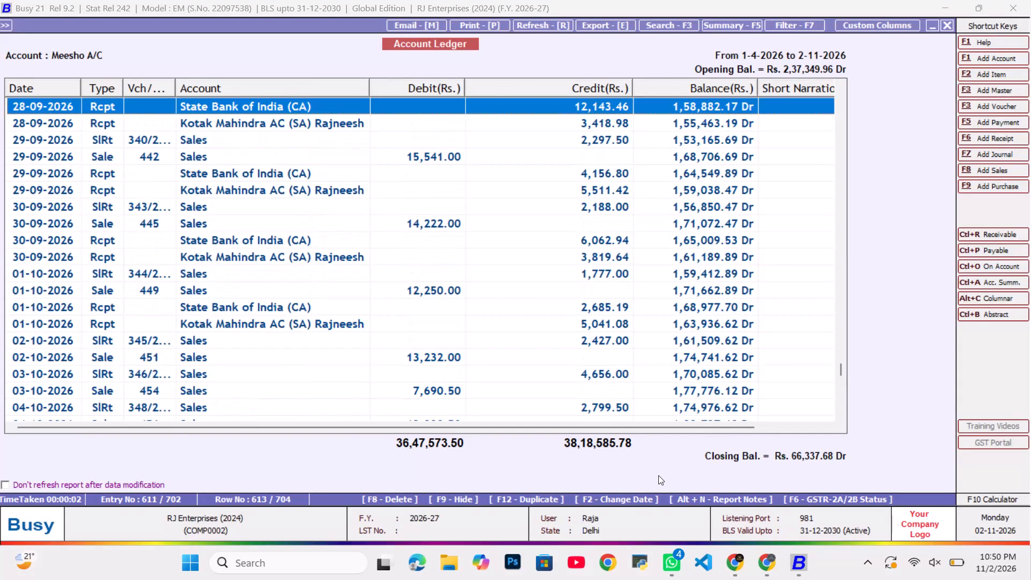
pyautogui.press('Up')
pyautogui.press('Up')
pyautogui.press('Up')
pyautogui.press('Up')
pyautogui.press('Up')
pyautogui.press('Up')
pyautogui.press('Up')
pyautogui.press('Up')
pyautogui.press('Up')
pyautogui.press('Up')
pyautogui.press('Up')
pyautogui.press('Up')
pyautogui.press('Up')
pyautogui.press('Up')
pyautogui.press('Up')
pyautogui.press('Up')
pyautogui.press('Up')
pyautogui.press('Up')
pyautogui.press('Up')
pyautogui.press('Up')
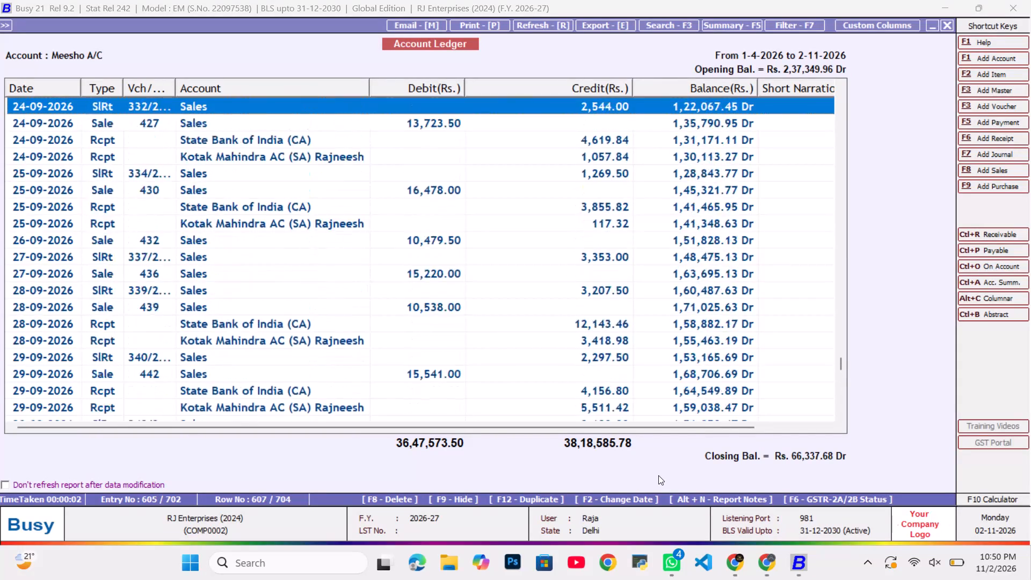
# Continue reviewing the Meesho A/C ledger backwards from 24-09-2026 to 31-08-2026, examining sales, returns and bank receipts, and close it.
pyautogui.press('Up')
pyautogui.press('Up')
pyautogui.press('Up')
pyautogui.press('Up')
pyautogui.press('Up')
pyautogui.press('Up')
pyautogui.press('Up')
pyautogui.press('Up')
pyautogui.press('Up')
pyautogui.press('Up')
pyautogui.press('Up')
pyautogui.press('Up')
pyautogui.press('Up')
pyautogui.press('Up')
pyautogui.press('Up')
pyautogui.press('Up')
pyautogui.press('Up')
pyautogui.press('Up')
pyautogui.press('Up')
pyautogui.press('Up')
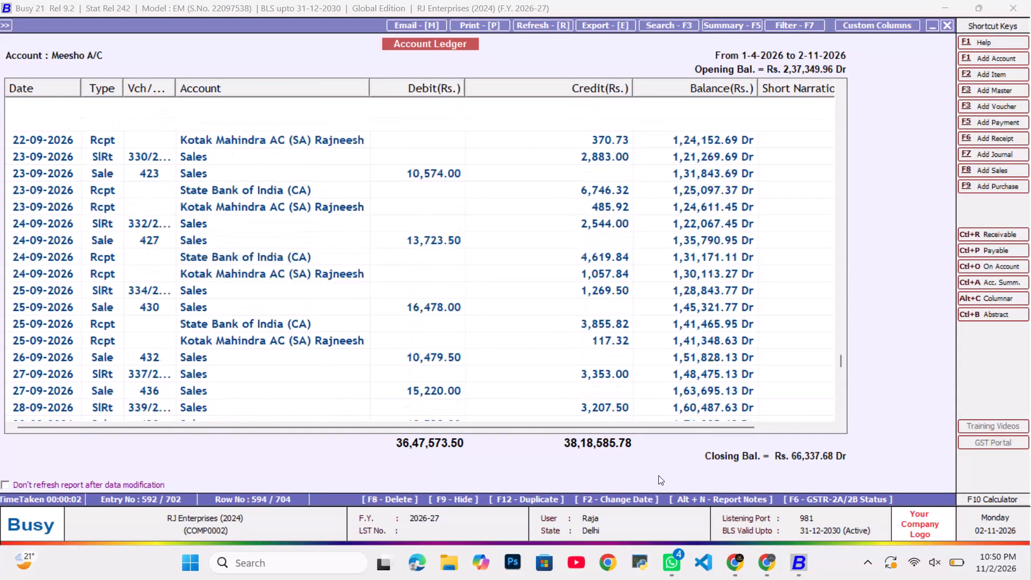
pyautogui.press('Up')
pyautogui.press('Up')
pyautogui.press('Up')
pyautogui.press('Up')
pyautogui.press('Up')
pyautogui.press('Up')
pyautogui.press('Up')
pyautogui.press('Up')
pyautogui.press('Up')
pyautogui.press('Up')
pyautogui.press('Up')
pyautogui.press('Up')
pyautogui.press('Up')
pyautogui.press('Up')
pyautogui.press('Up')
pyautogui.press('Up')
pyautogui.press('Up')
pyautogui.press('Up')
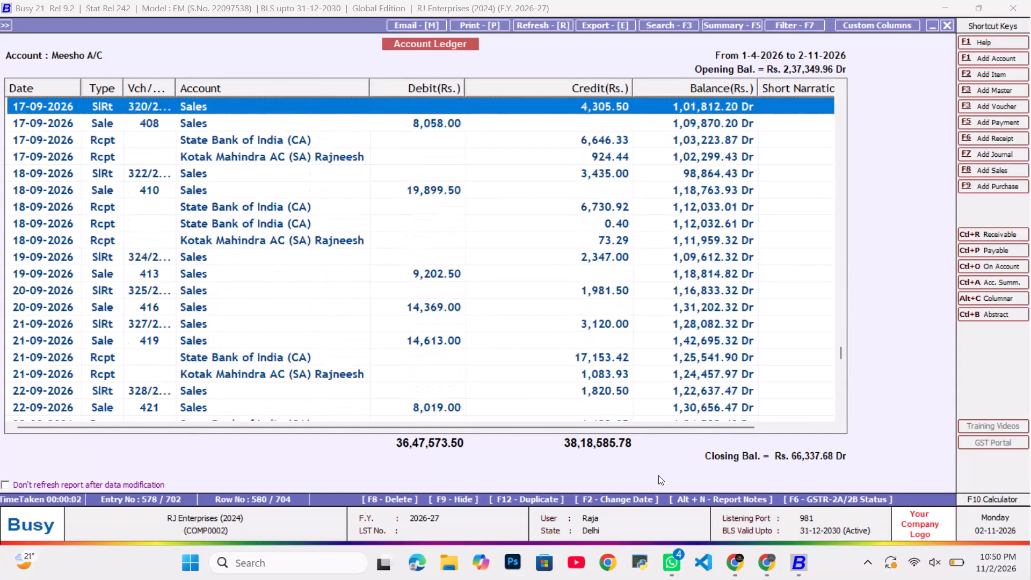
pyautogui.press('Up')
pyautogui.press('Up')
pyautogui.press('Up')
pyautogui.press('Up')
pyautogui.press('Up')
pyautogui.press('Up')
pyautogui.press('Up')
pyautogui.press('Up')
pyautogui.press('Up')
pyautogui.press('Up')
pyautogui.press('Up')
pyautogui.press('Up')
pyautogui.press('Up')
pyautogui.press('Up')
pyautogui.press('Up')
pyautogui.press('Up')
pyautogui.press('Up')
pyautogui.press('Up')
pyautogui.press('Up')
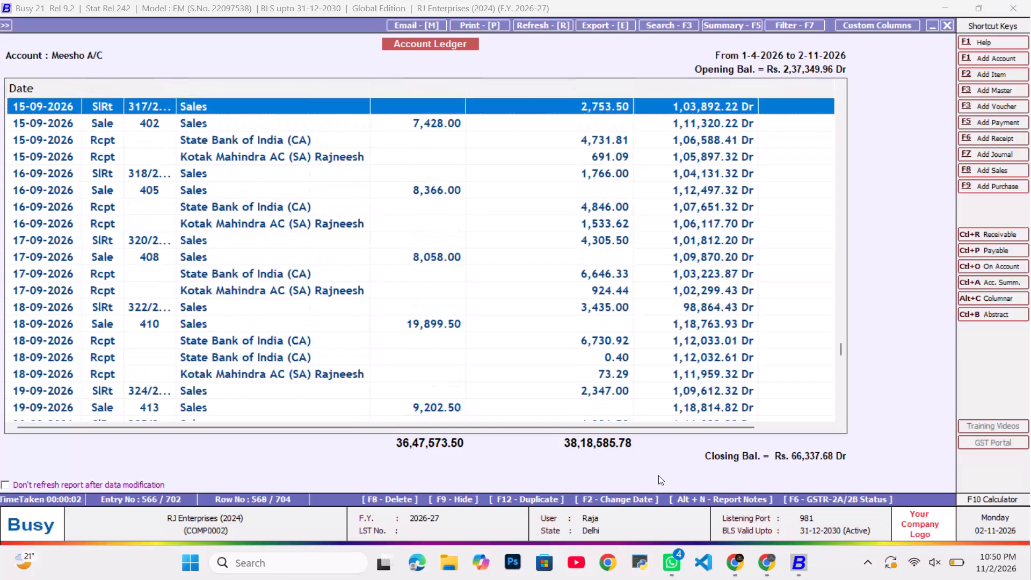
pyautogui.press('Up')
pyautogui.press('Up')
pyautogui.press('Up')
pyautogui.press('Up')
pyautogui.press('Up')
pyautogui.press('Up')
pyautogui.press('Up')
pyautogui.press('Up')
pyautogui.press('Up')
pyautogui.press('Up')
pyautogui.press('Up')
pyautogui.press('Up')
pyautogui.press('Up')
pyautogui.press('Up')
pyautogui.press('Up')
pyautogui.press('Up')
pyautogui.press('Up')
pyautogui.press('Up')
pyautogui.press('Up')
pyautogui.press('Up')
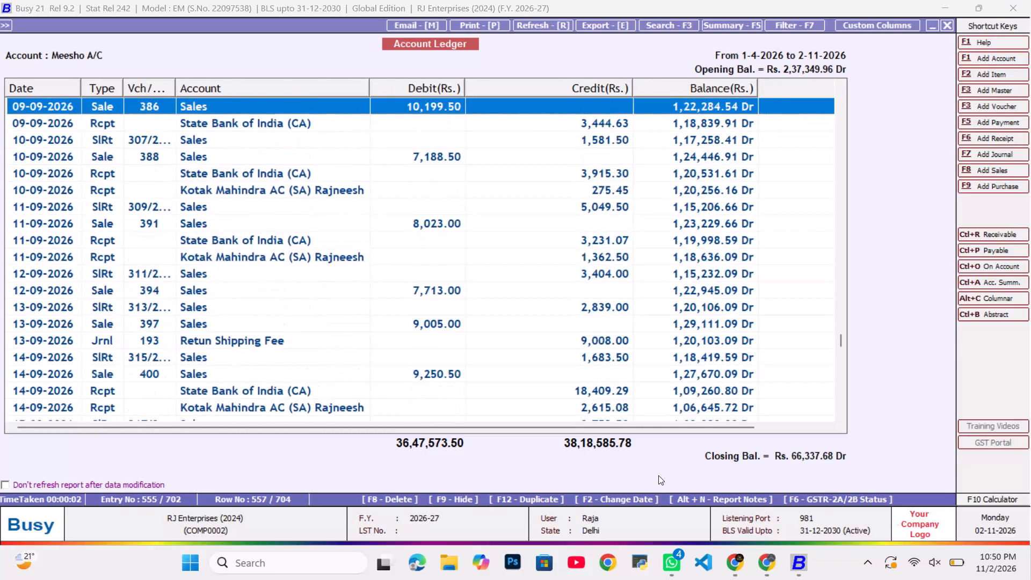
pyautogui.press('Up')
pyautogui.press('Up')
pyautogui.press('Up')
pyautogui.press('Up')
pyautogui.press('Up')
pyautogui.press('Up')
pyautogui.press('Up')
pyautogui.press('Up')
pyautogui.press('Up')
pyautogui.press('Up')
pyautogui.press('Up')
pyautogui.press('Up')
pyautogui.press('Up')
pyautogui.press('Up')
pyautogui.press('Up')
pyautogui.press('Up')
pyautogui.press('Up')
pyautogui.press('Up')
pyautogui.press('Up')
pyautogui.press('Up')
pyautogui.press('Up')
pyautogui.press('Up')
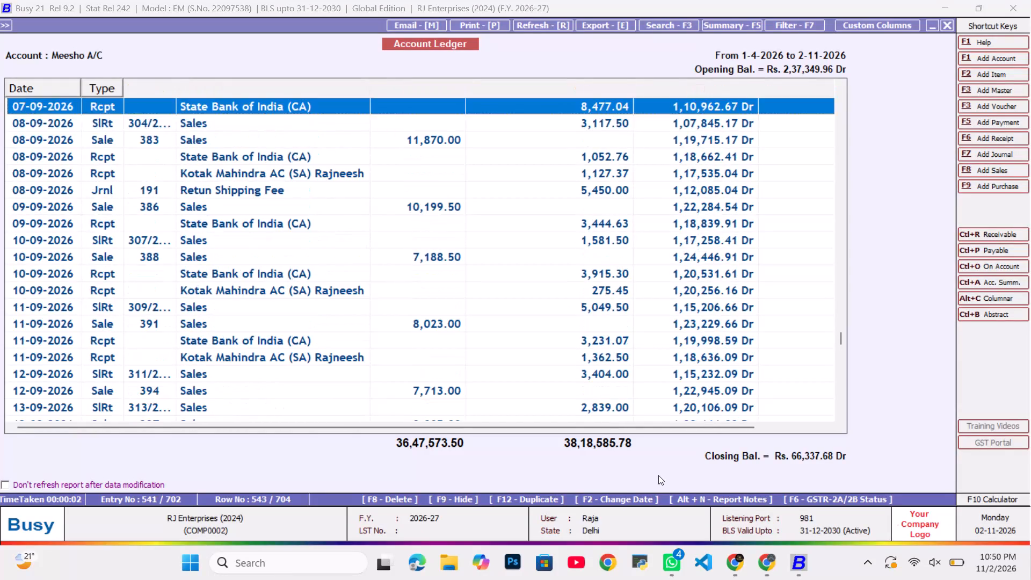
pyautogui.press('Up')
pyautogui.press('Up')
pyautogui.press('Up')
pyautogui.press('Up')
pyautogui.press('Up')
pyautogui.press('Up')
pyautogui.press('Up')
pyautogui.press('Up')
pyautogui.press('Up')
pyautogui.press('Up')
pyautogui.press('Up')
pyautogui.press('Up')
pyautogui.press('Up')
pyautogui.press('Up')
pyautogui.press('Up')
pyautogui.press('Up')
pyautogui.press('Up')
pyautogui.press('Up')
pyautogui.press('Up')
pyautogui.press('Up')
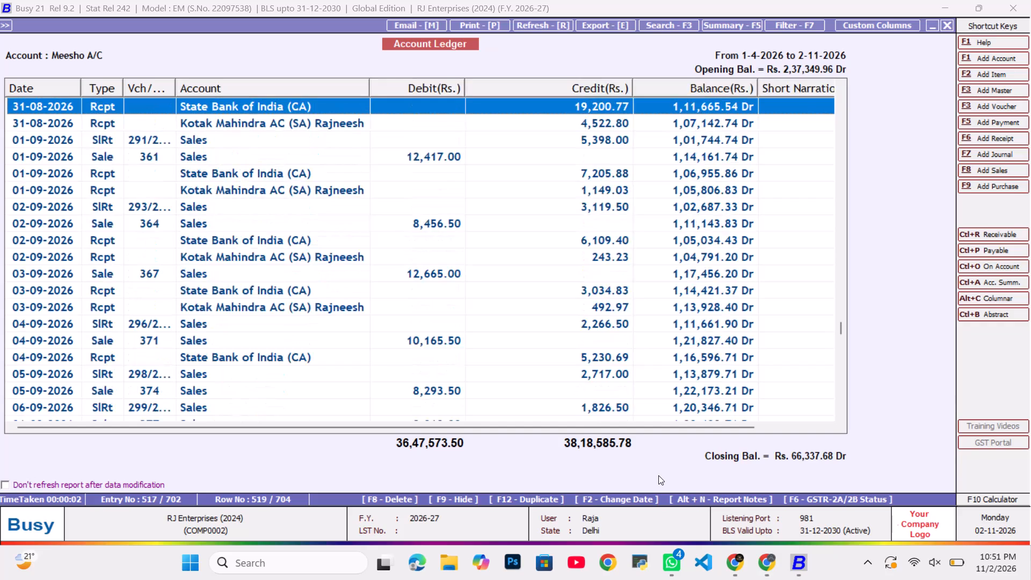
pyautogui.press('Escape')
pyautogui.press('Escape')
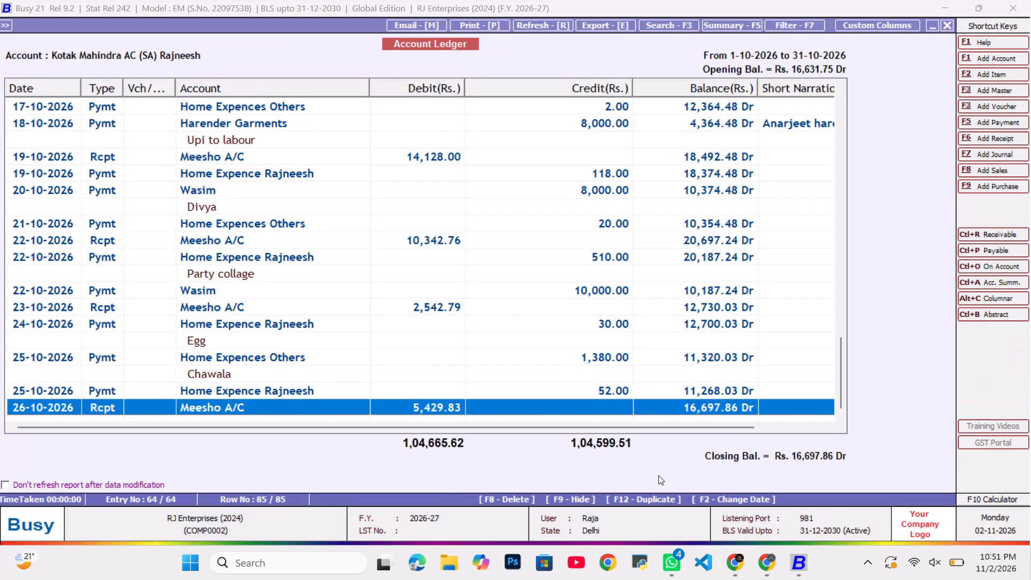
# Review the Kotak Mahindra AC (SA) Rajneesh October ledger backwards from 26-10-2026 to 01-10-2026, examining payments and Meesho receipts, and close it.
pyautogui.press('Up')
pyautogui.press('Up')
pyautogui.press('Up')
pyautogui.press('Up')
pyautogui.press('Up')
pyautogui.press('Up')
pyautogui.press('Up')
pyautogui.press('Up')
pyautogui.press('Up')
pyautogui.press('Up')
pyautogui.press('Up')
pyautogui.press('Up')
pyautogui.press('Up')
pyautogui.press('Up')
pyautogui.press('Up')
pyautogui.press('Up')
pyautogui.press('Up')
pyautogui.press('Up')
pyautogui.press('Up')
pyautogui.press('Up')
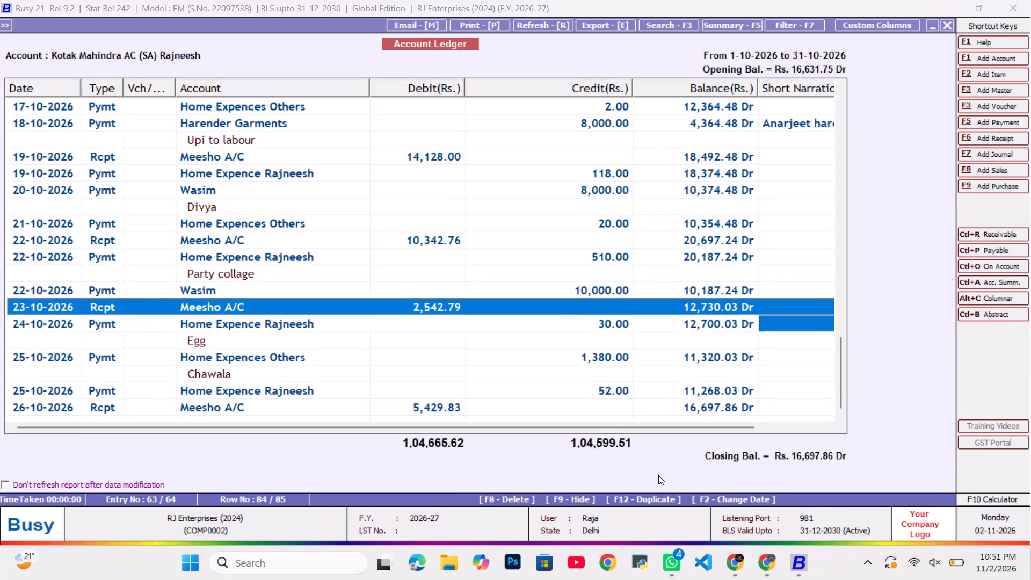
pyautogui.press('Up')
pyautogui.press('Up')
pyautogui.press('Up')
pyautogui.press('Up')
pyautogui.press('Up')
pyautogui.press('Up')
pyautogui.press('Up')
pyautogui.press('Up')
pyautogui.press('Up')
pyautogui.press('Up')
pyautogui.press('Up')
pyautogui.press('Up')
pyautogui.press('Up')
pyautogui.press('Up')
pyautogui.press('Up')
pyautogui.press('Up')
pyautogui.press('Up')
pyautogui.press('Up')
pyautogui.press('Up')
pyautogui.press('Up')
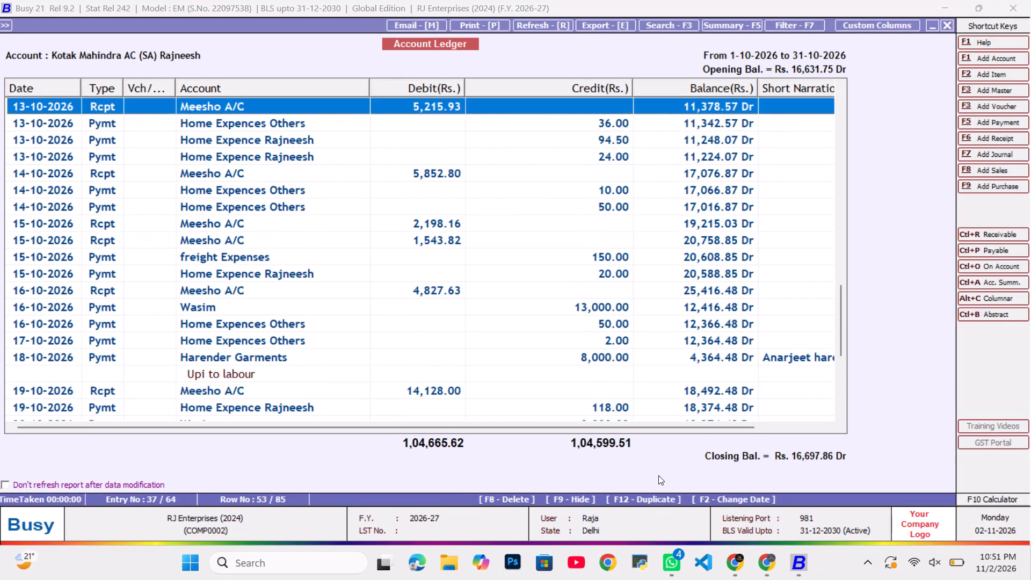
pyautogui.press('Up')
pyautogui.press('Up')
pyautogui.press('Up')
pyautogui.press('Up')
pyautogui.press('Up')
pyautogui.press('Up')
pyautogui.press('Up')
pyautogui.press('Up')
pyautogui.press('Up')
pyautogui.press('Up')
pyautogui.press('Up')
pyautogui.press('Up')
pyautogui.press('Up')
pyautogui.press('Up')
pyautogui.press('Up')
pyautogui.press('Up')
pyautogui.press('Up')
pyautogui.press('Up')
pyautogui.press('Up')
pyautogui.press('Up')
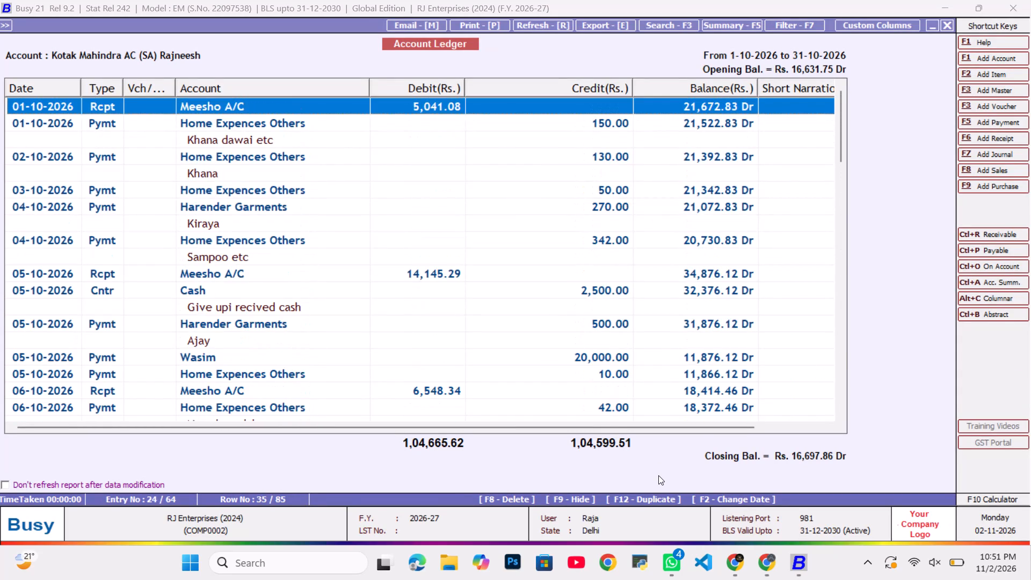
pyautogui.press('Up')
pyautogui.press('Up')
pyautogui.press('Up')
pyautogui.press('Escape')
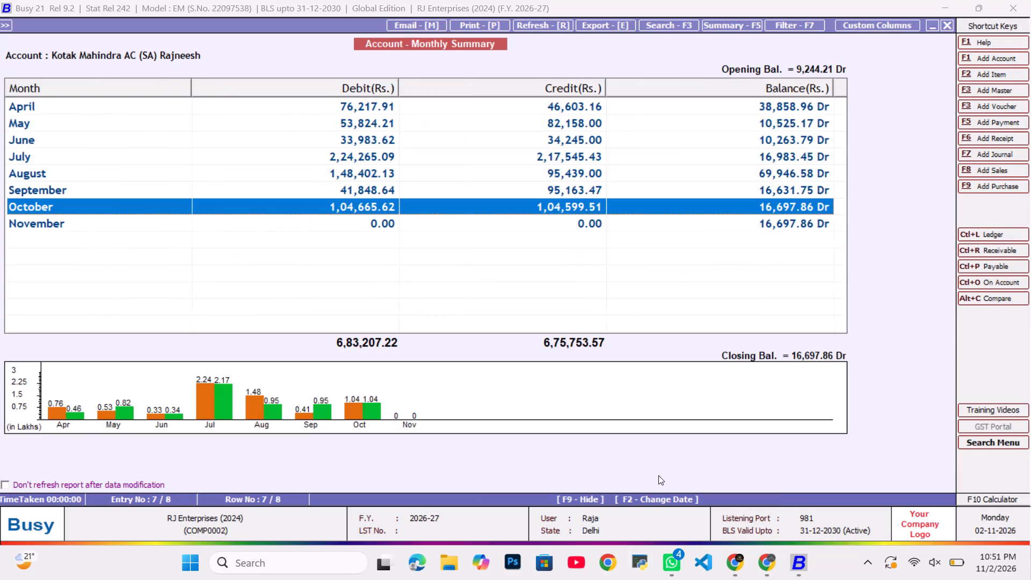
# Check the account's September ledger from the monthly summary and reopen its October ledger at the latest entries.
pyautogui.press('Up')
pyautogui.press('Return')
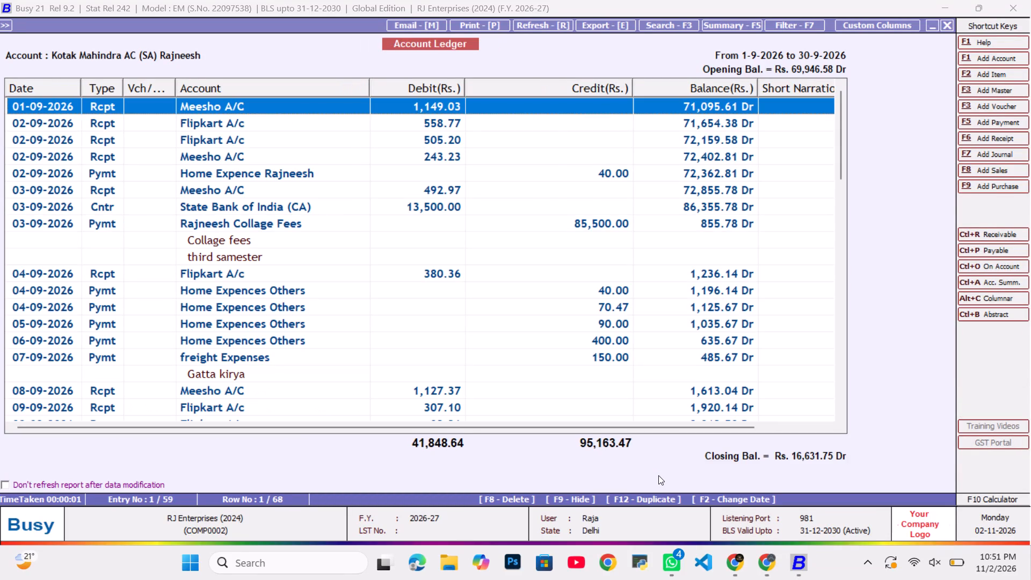
pyautogui.press('Escape')
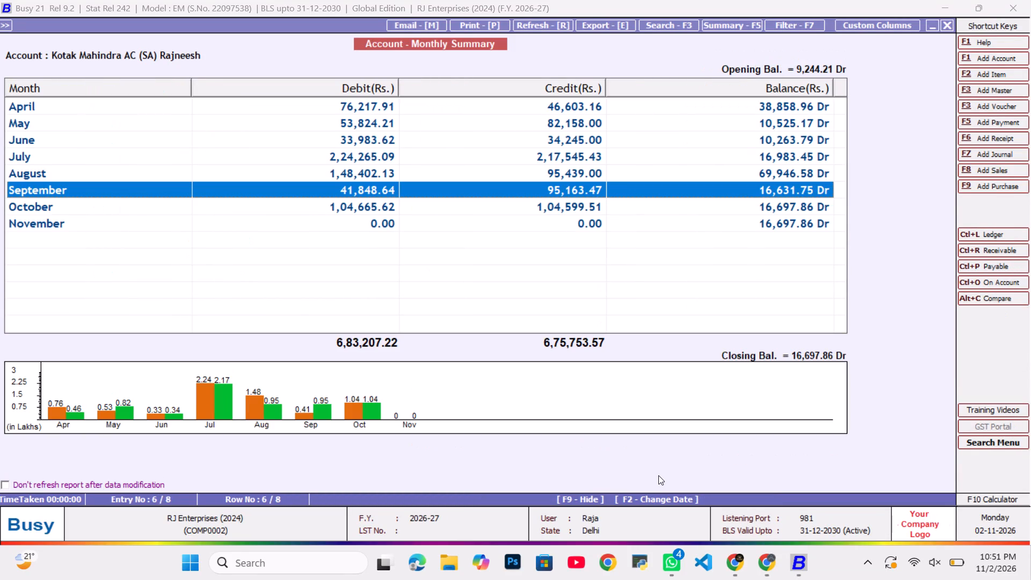
pyautogui.press('Down')
pyautogui.press('Down')
pyautogui.press('Up')
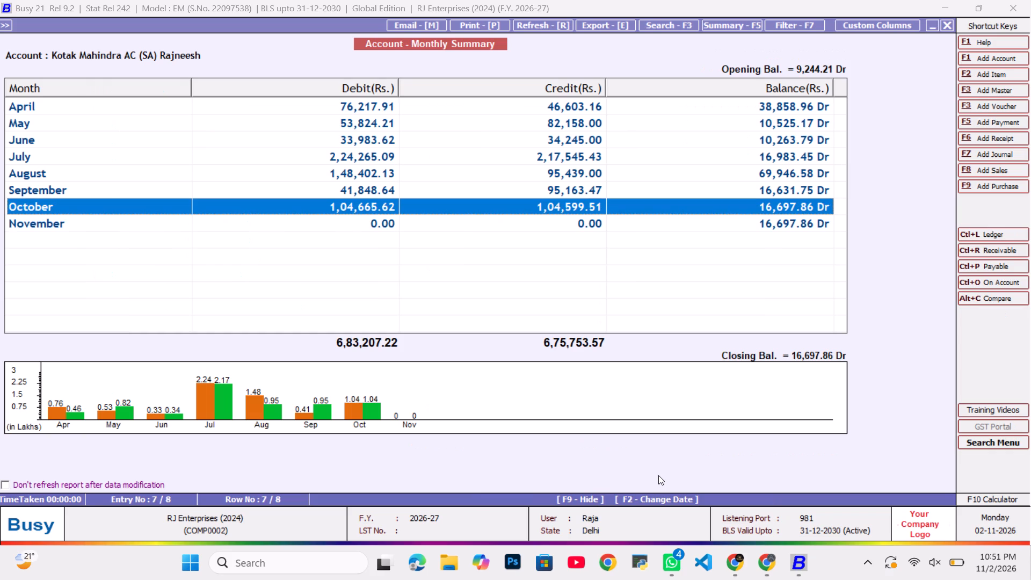
pyautogui.press('Return')
pyautogui.press('End')
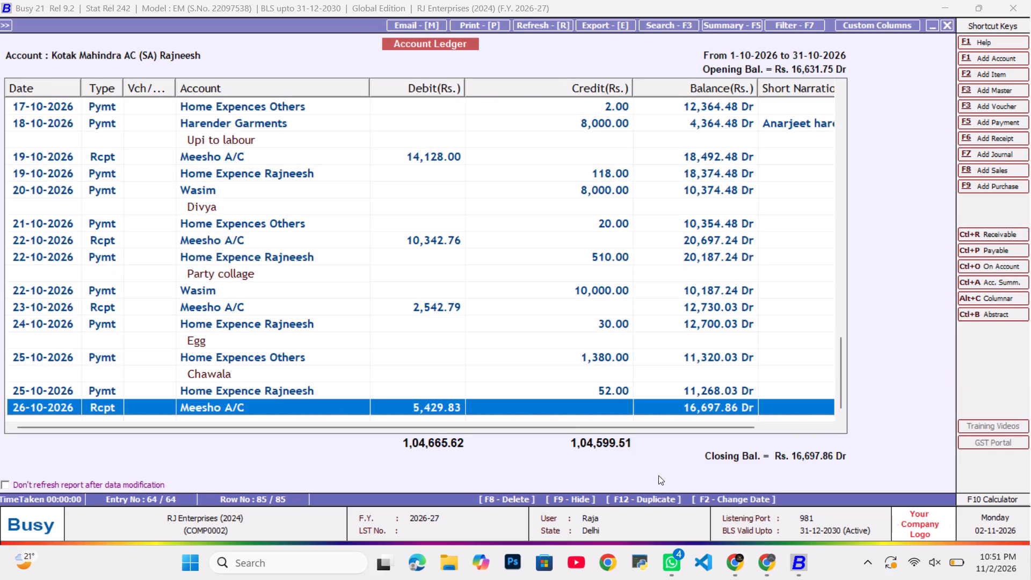
# Start a receipt voucher dated 28-10-2026 and credit Home Expence Rajneesh with Rs. 50.
pyautogui.hotkey('alt', 'F6')
pyautogui.press('Return')
pyautogui.press('Tab')
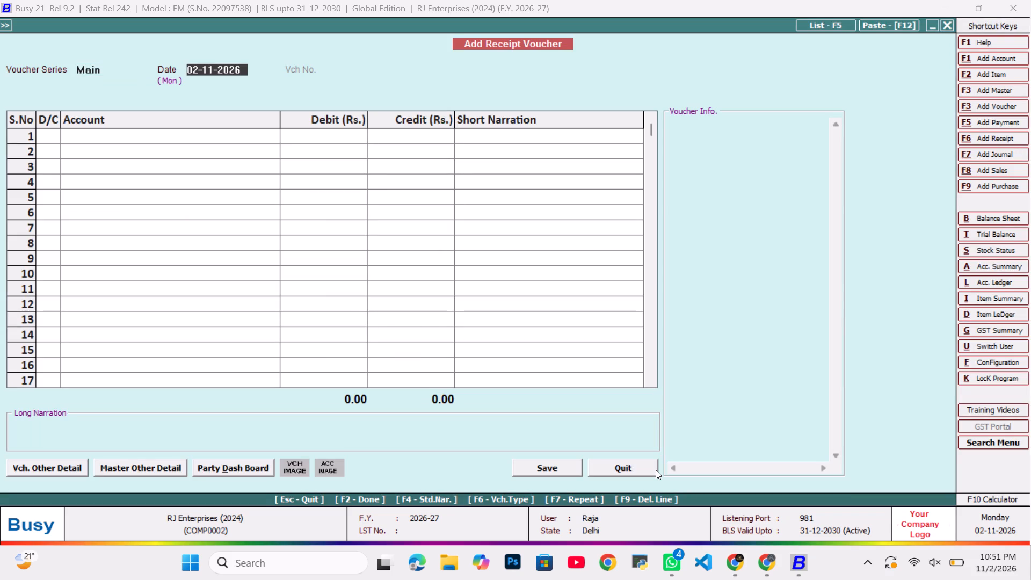
pyautogui.write('28')
pyautogui.write('-10')
pyautogui.press('Return')
pyautogui.press('Tab')
pyautogui.write('home')
pyautogui.press('Return')
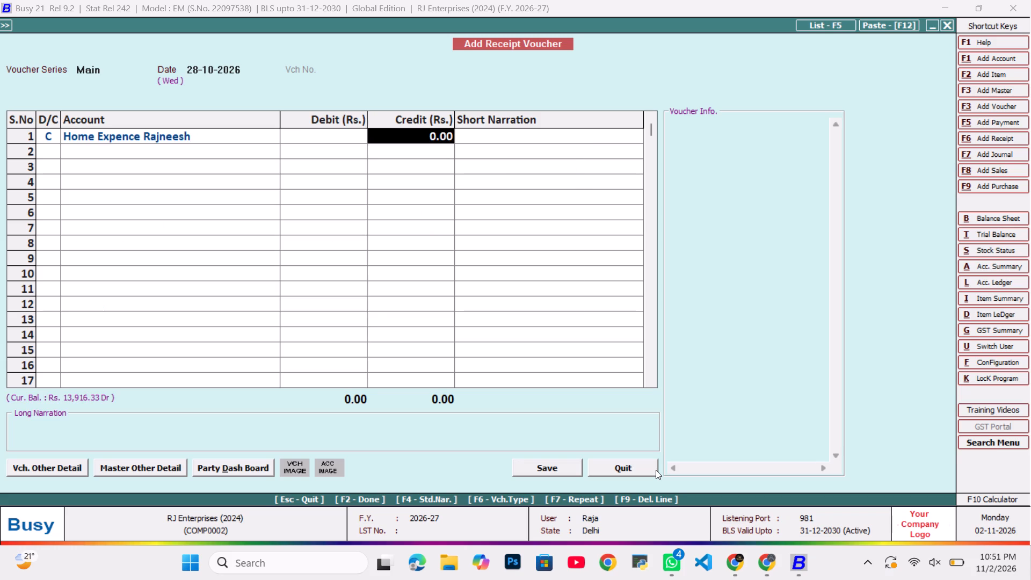
pyautogui.write('50')
pyautogui.press('Return')
pyautogui.press('Return')
pyautogui.press('Return')
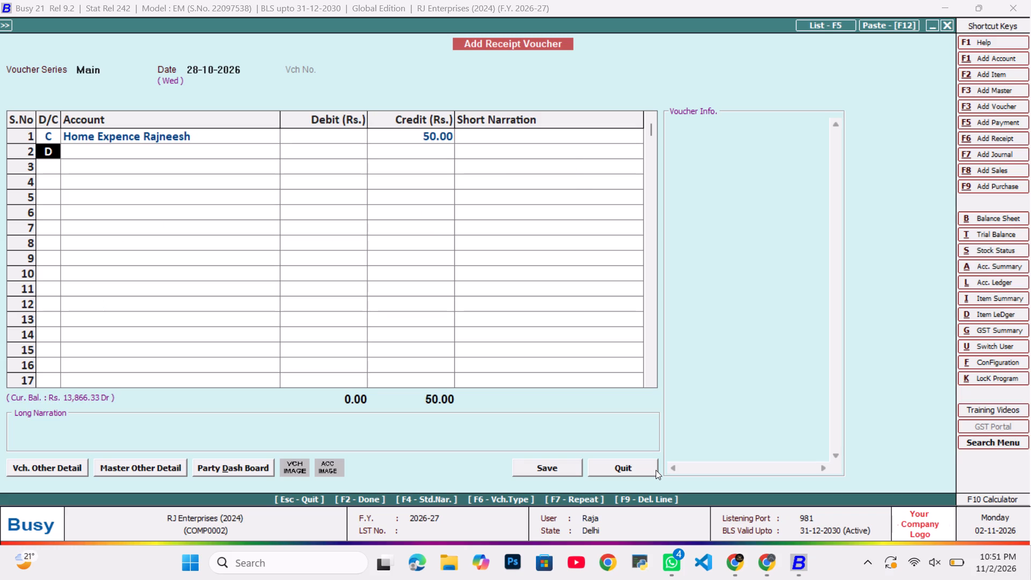
# Debit Kotak Mahindra AC (SA) Rajneesh with Rs. 50, save the receipt voucher and go to the ledger's latest entries.
pyautogui.write('ko')
pyautogui.press('Return')
pyautogui.press('Return')
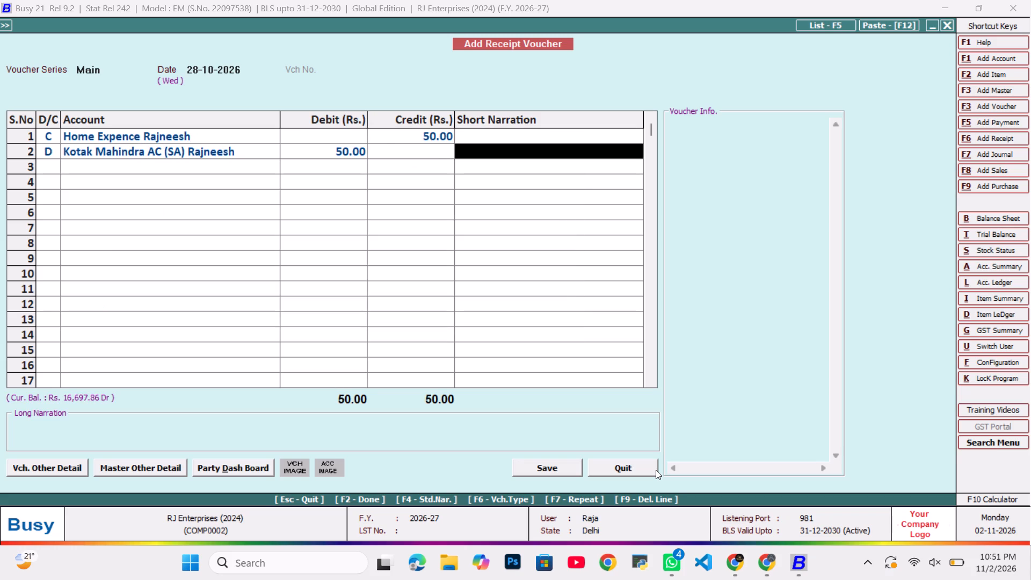
pyautogui.press('Return')
pyautogui.press('Tab')
pyautogui.press('Return')
pyautogui.press('Tab')
pyautogui.press('Tab')
pyautogui.press('Return')
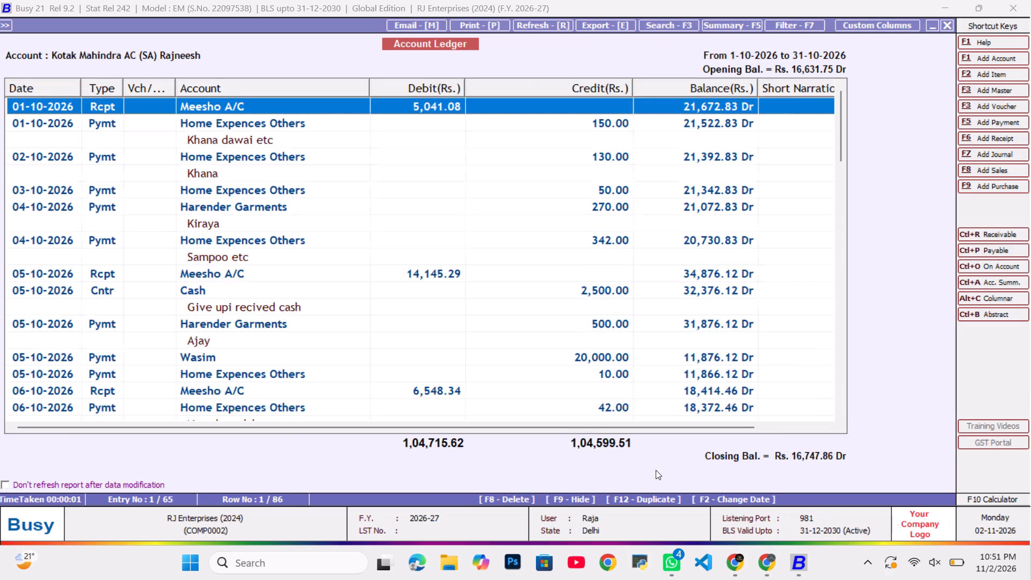
pyautogui.press('End')
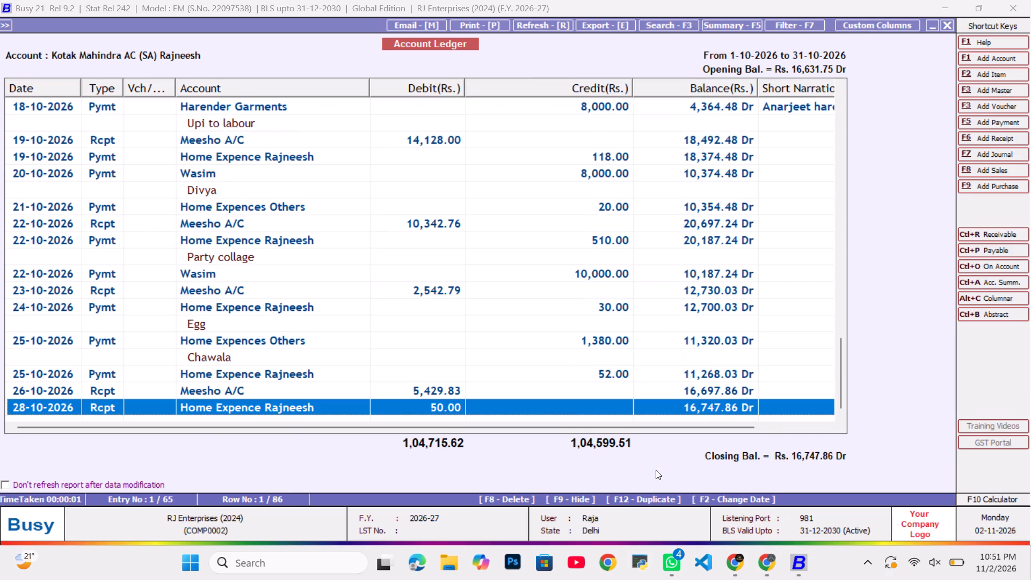
# Start another receipt voucher dated 28-10-2026 and credit Meesho A/C with Rs. 1,479.32.
pyautogui.hotkey('alt', 'F6')
pyautogui.write('29-10')
pyautogui.press('Return')
pyautogui.press('Tab')
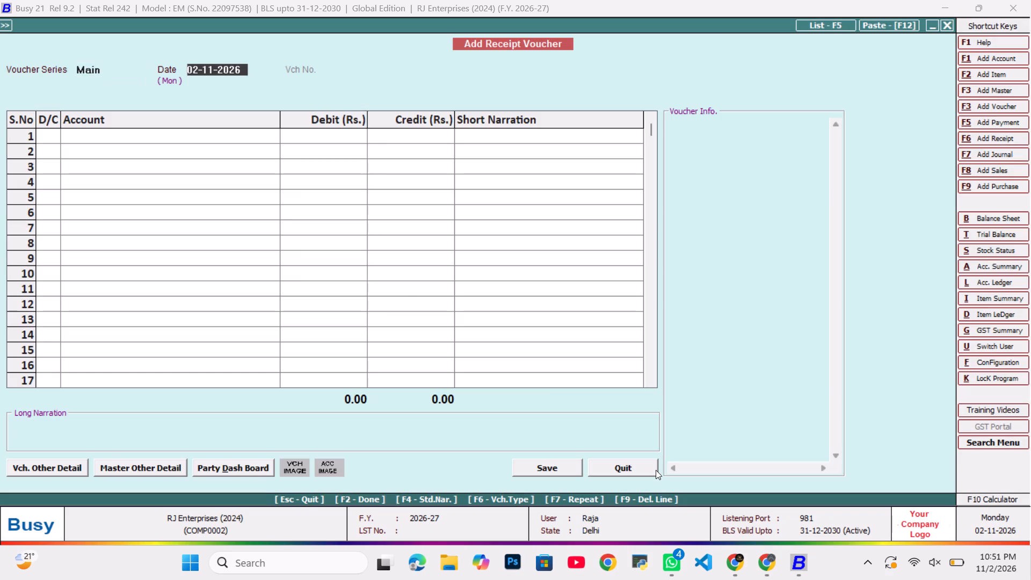
pyautogui.write('28-10')
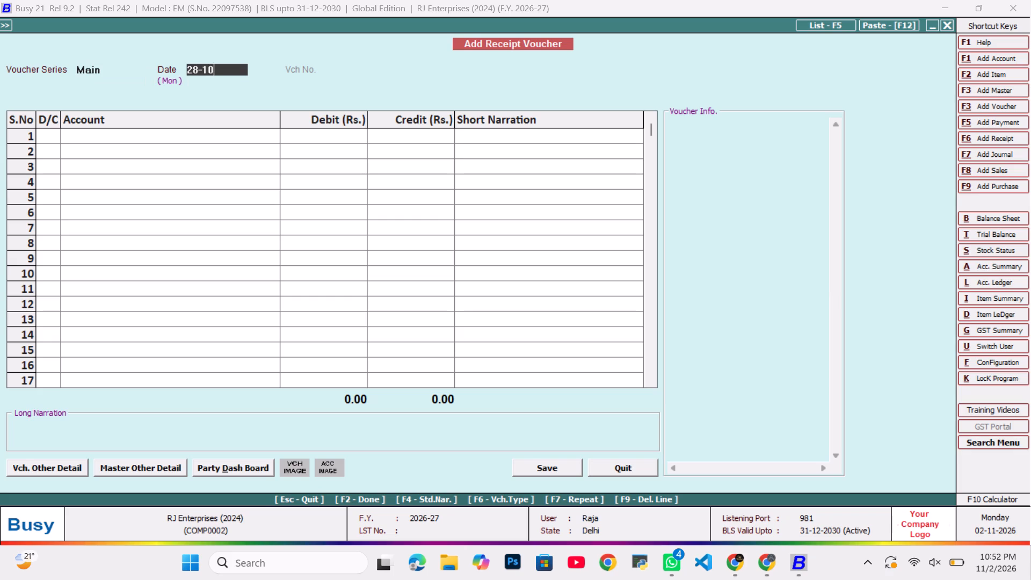
pyautogui.press('Return')
pyautogui.press('Tab')
pyautogui.write('mee')
pyautogui.press('Return')
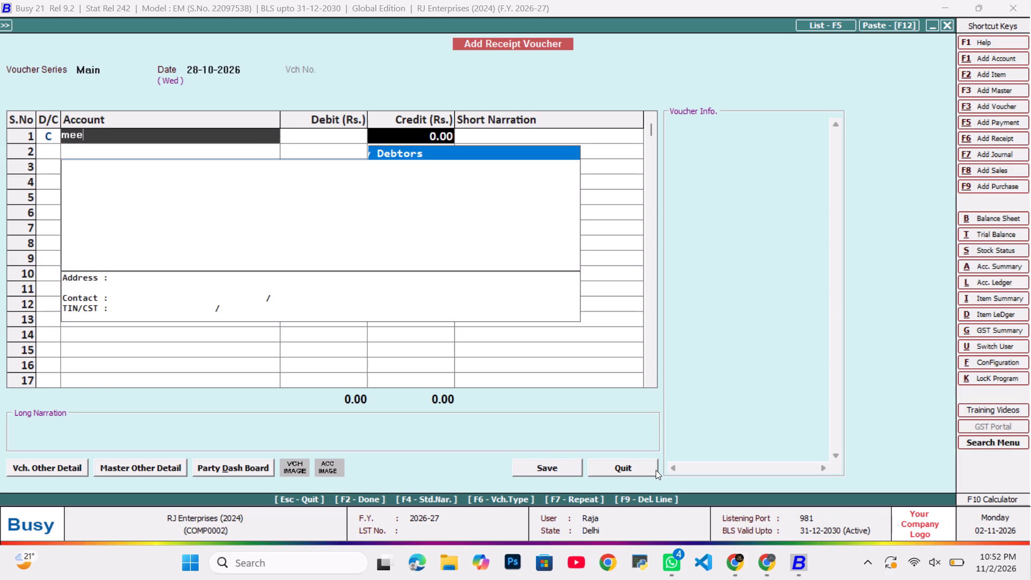
pyautogui.write('14')
pyautogui.write('79.')
pyautogui.write('32')
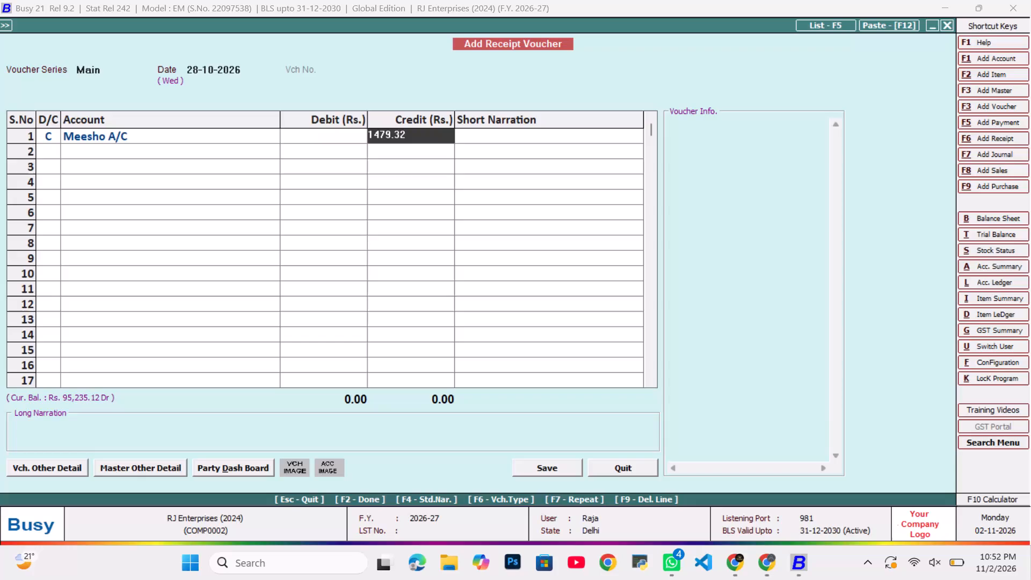
pyautogui.press('Return')
pyautogui.press('Return')
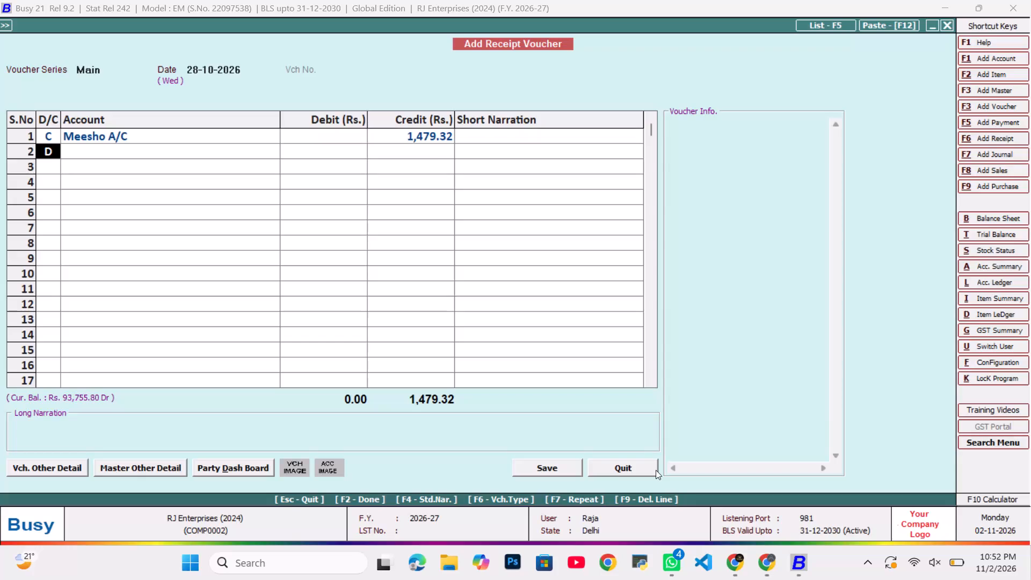
# Correct the Meesho A/C credit amount in the receipt voucher to Rs. 1,789.32.
pyautogui.press('Up')
pyautogui.press('Right')
pyautogui.press('Right')
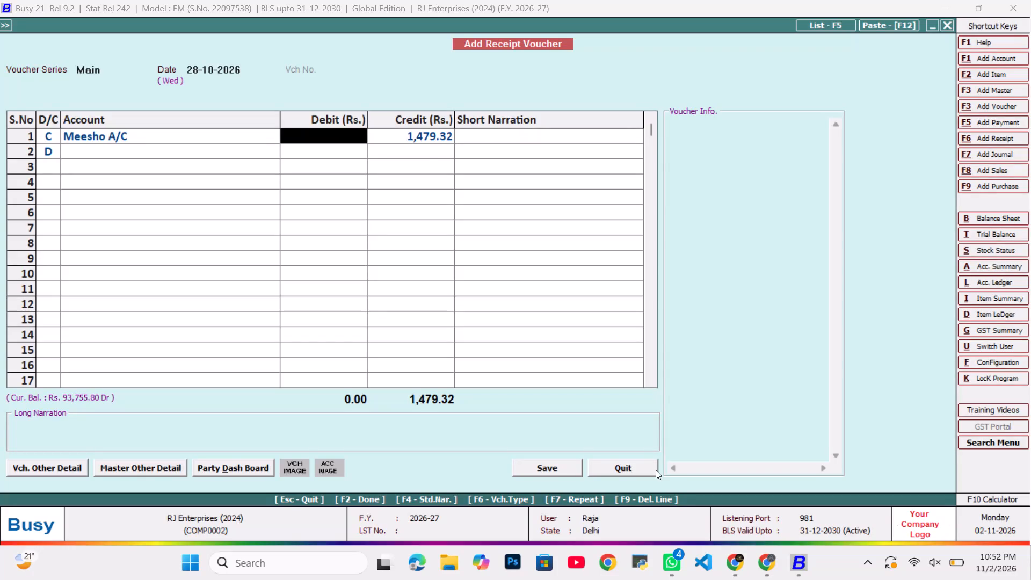
pyautogui.press('1')
pyautogui.press('1')
pyautogui.write('789')
pyautogui.write('.32')
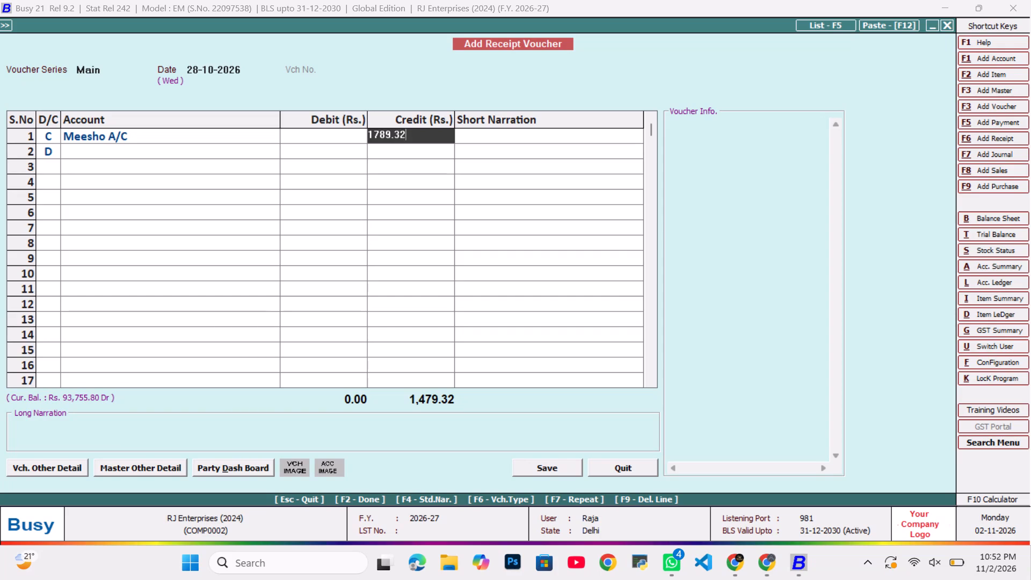
pyautogui.press('Return')
pyautogui.press('Return')
pyautogui.press('Return')
# Debit Kotak Mahindra AC (SA) Rajneesh with Rs. 1,789.32, save the receipt voucher and go to the ledger's latest entries.
pyautogui.write('ko')
pyautogui.press('Return')
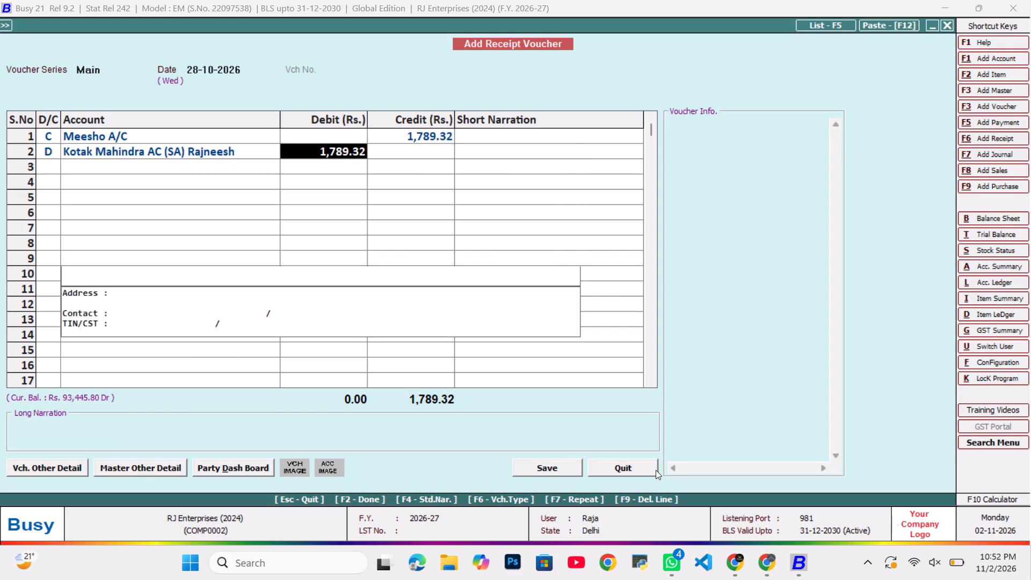
pyautogui.press('Return')
pyautogui.press('Return')
pyautogui.press('Tab')
pyautogui.press('Return')
pyautogui.press('Tab')
pyautogui.press('Tab')
pyautogui.press('Return')
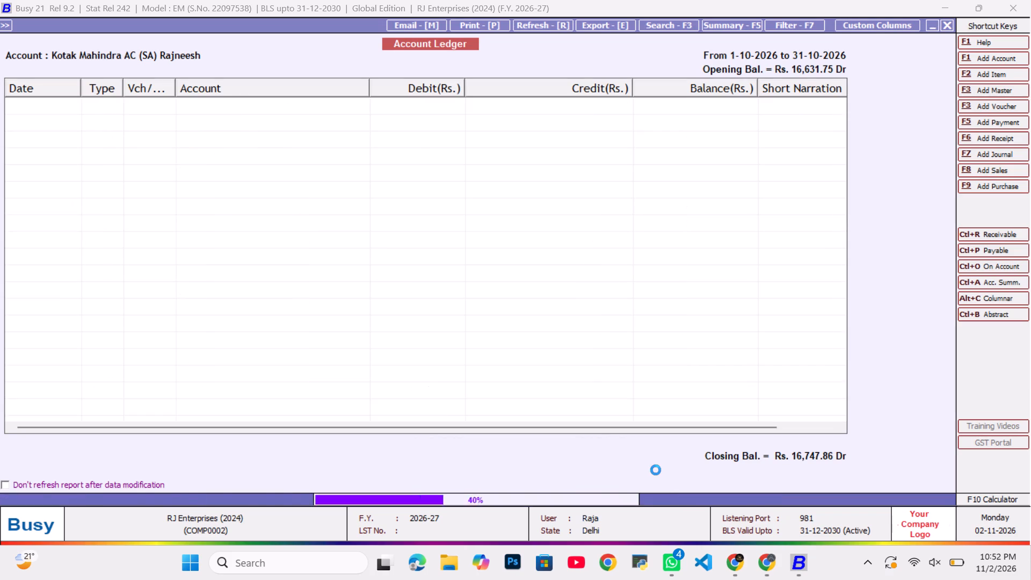
pyautogui.press('End')
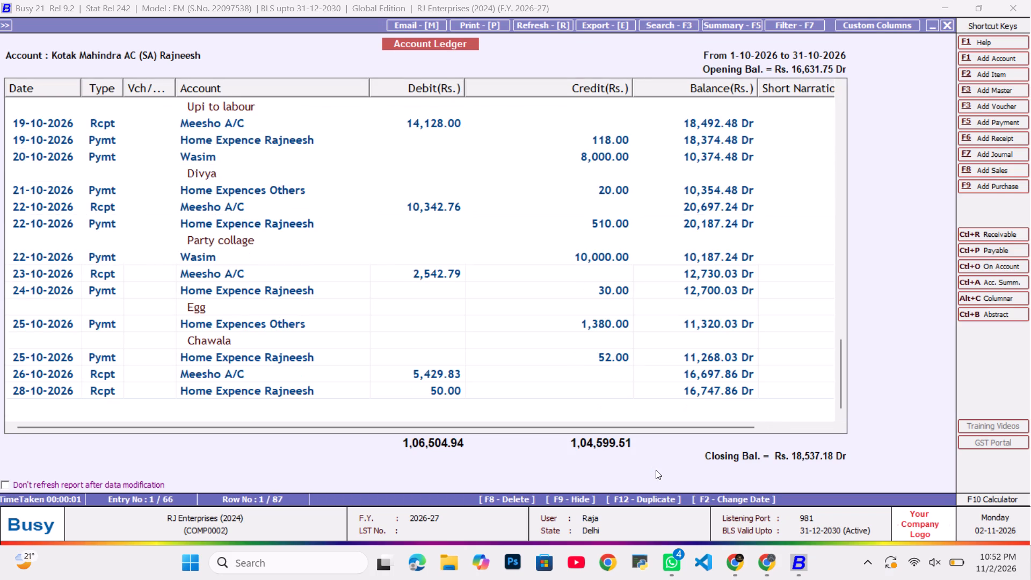
# Duplicate the 28-10-2026 Home Expence Rajneesh receipt of Rs. 50 and date the copy 28-10-2026.
pyautogui.press('Up')
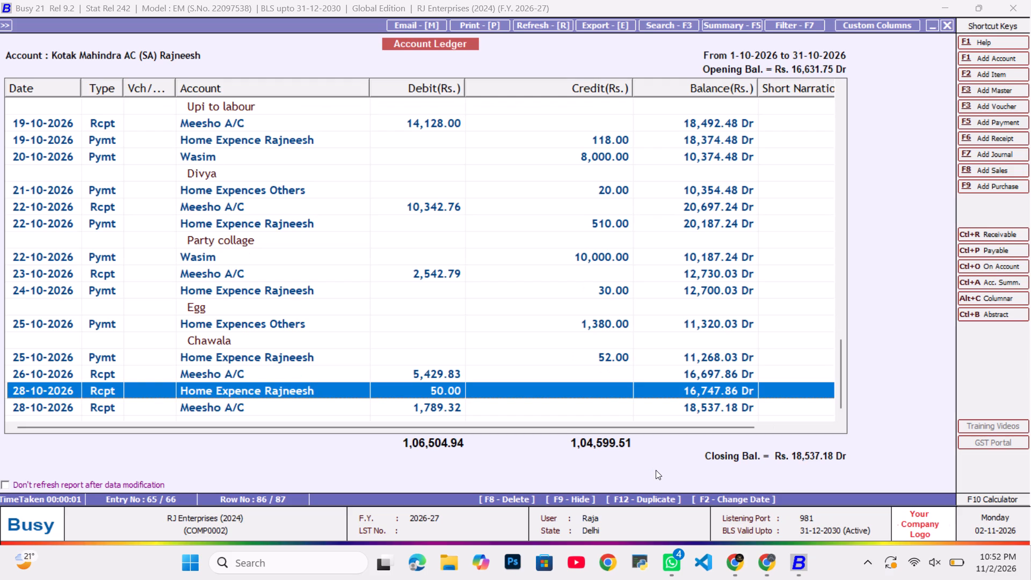
pyautogui.press('F12')
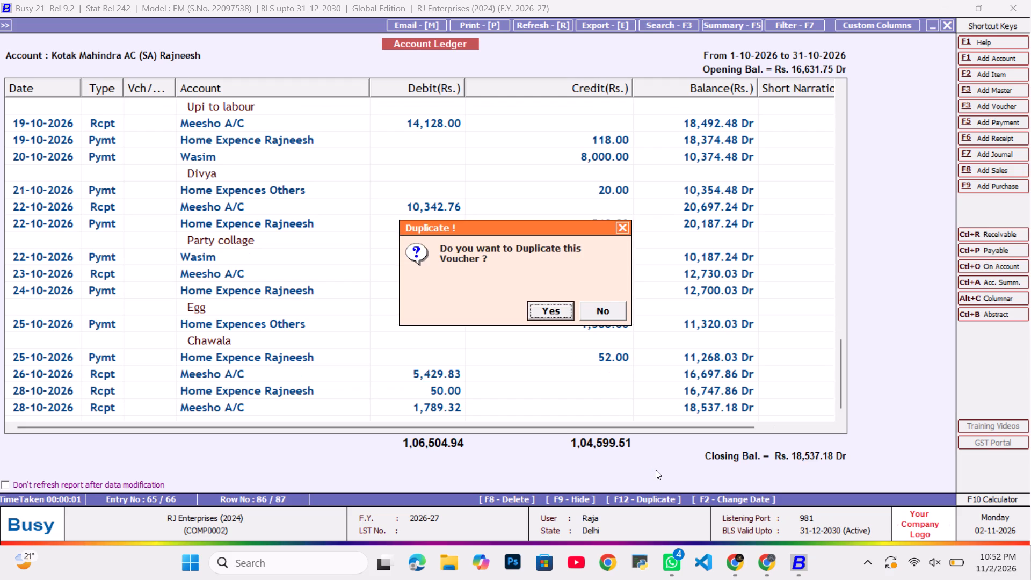
pyautogui.press('Return')
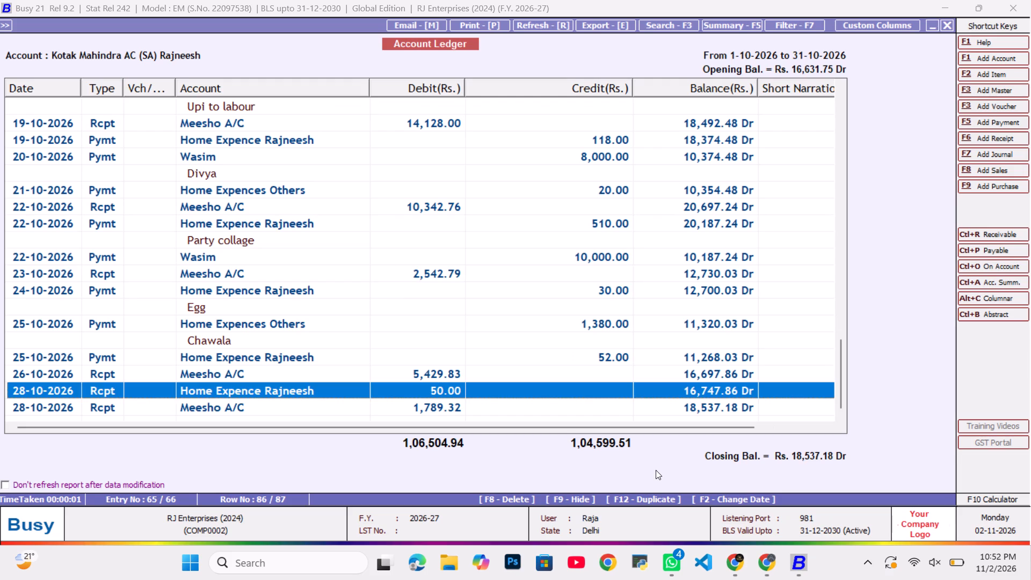
pyautogui.press('Return')
pyautogui.press('Tab')
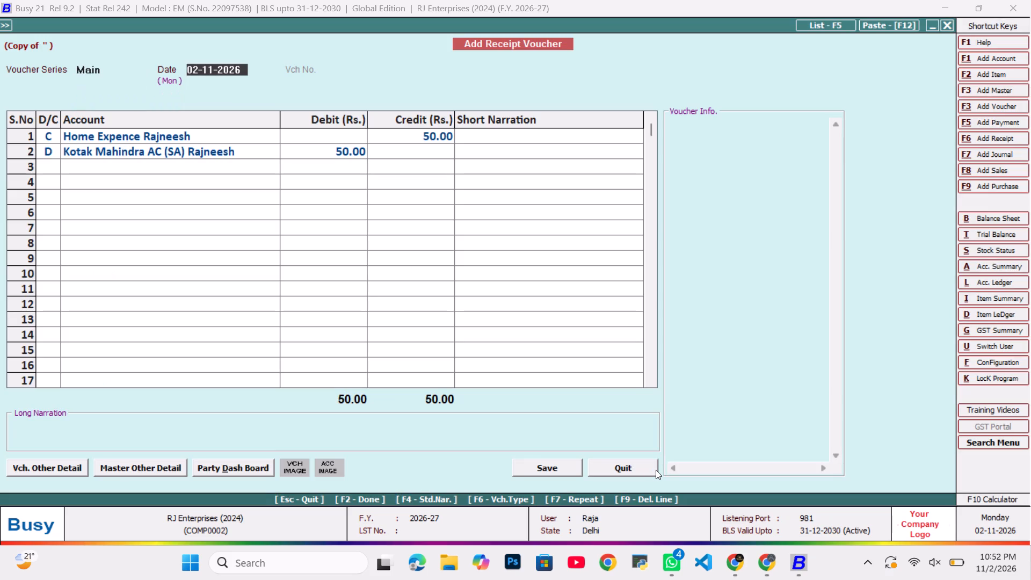
pyautogui.write('28010')
pyautogui.press('BackSpace')
pyautogui.press('BackSpace')
pyautogui.press('BackSpace')
pyautogui.write('-10')
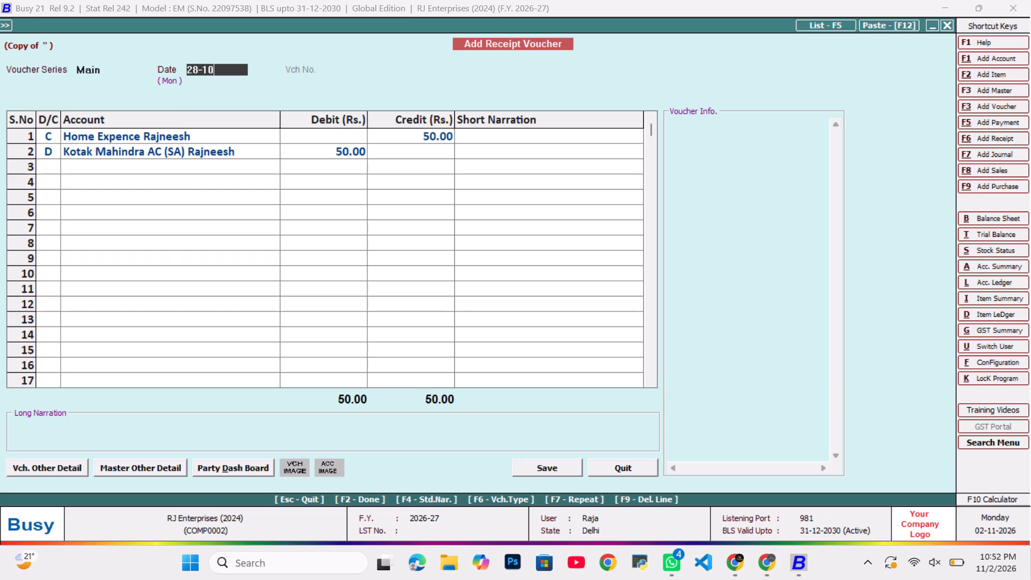
pyautogui.press('Return')
pyautogui.press('Tab')
# Change the copied 28-10-2026 receipt's credit account to Home Expences Others, with Rs. 50.
pyautogui.press('Return')
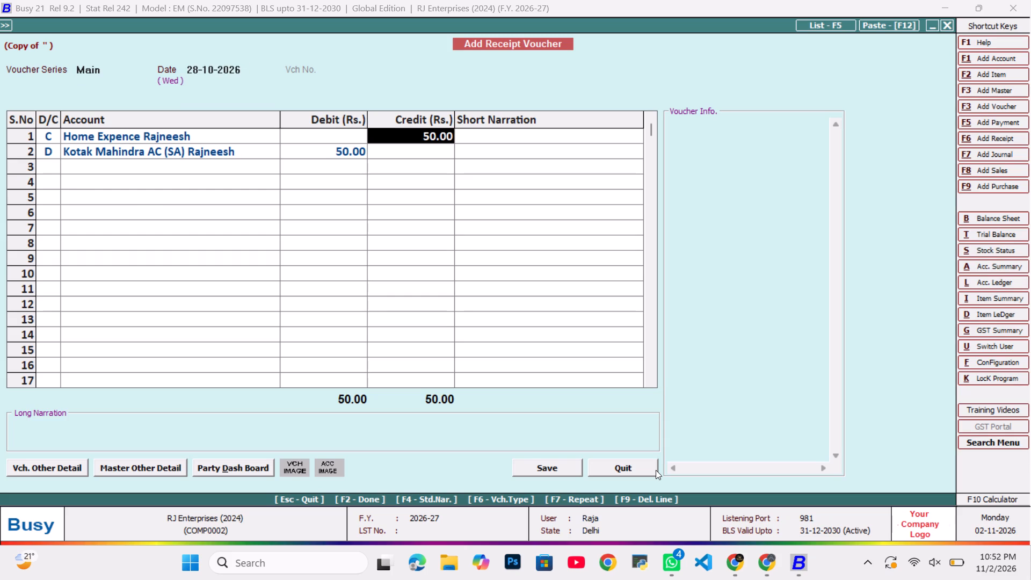
pyautogui.press('Left')
pyautogui.write('home')
pyautogui.press('Down')
pyautogui.press('Return')
pyautogui.press('Return')
pyautogui.press('Return')
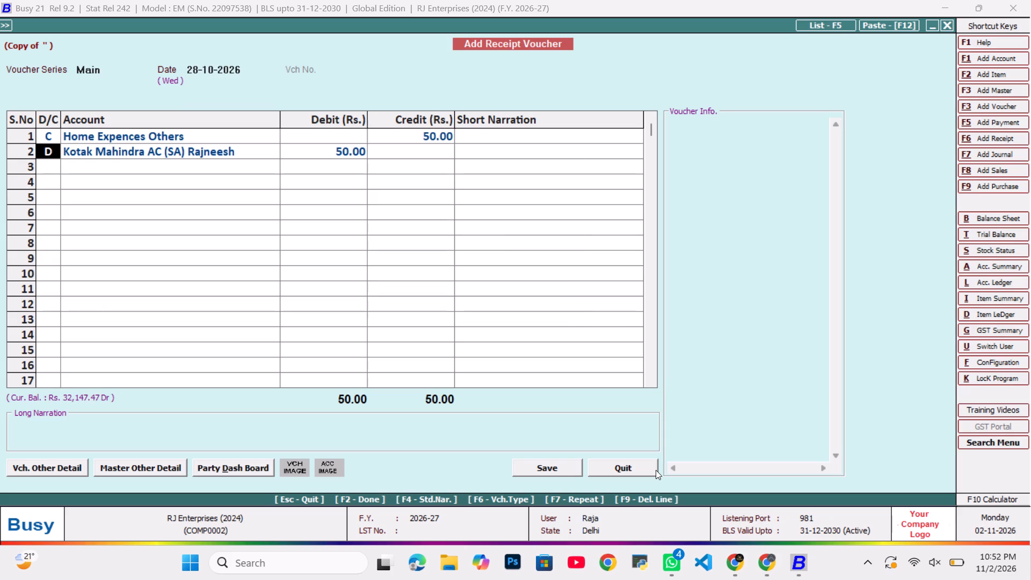
# Keep the Rs. 50 debit to Kotak Mahindra AC (SA) Rajneesh, save the receipt voucher and go to the ledger's latest entries.
pyautogui.press('Return')
pyautogui.press('Return')
pyautogui.press('Return')
pyautogui.press('Return')
pyautogui.press('Tab')
pyautogui.press('Return')
pyautogui.press('Tab')
pyautogui.press('Tab')
pyautogui.press('Return')
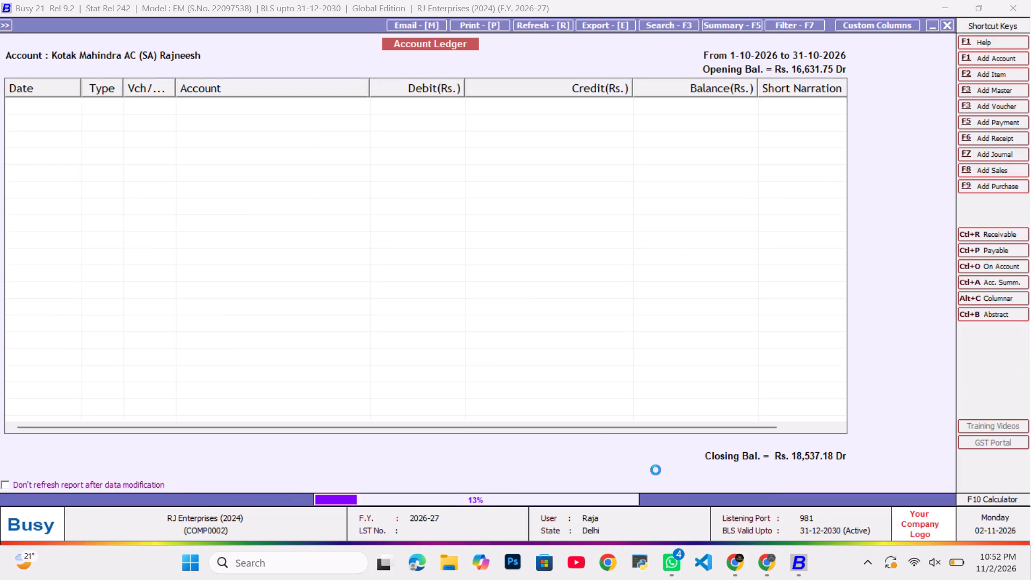
pyautogui.press('End')
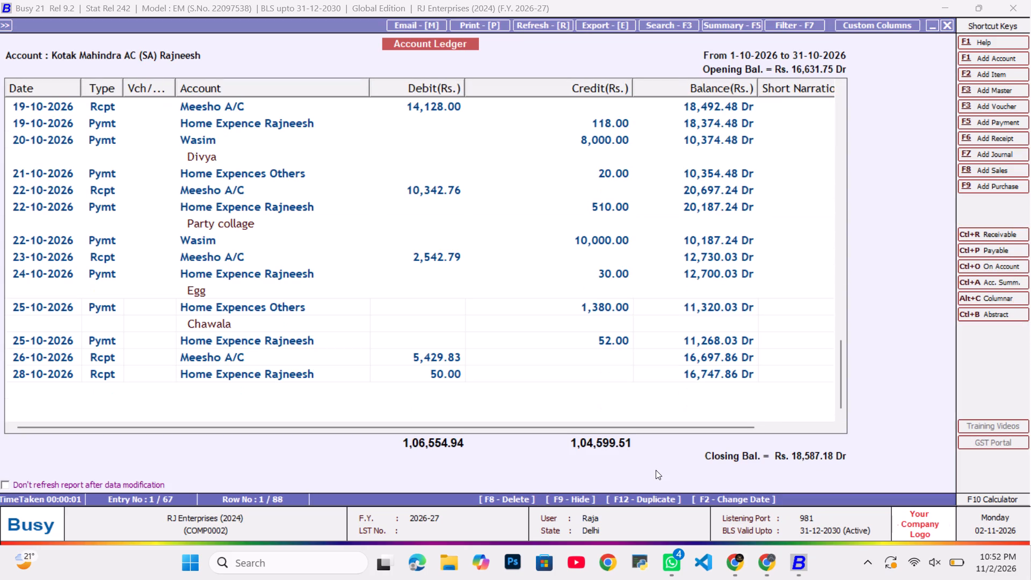
pyautogui.press('Down')
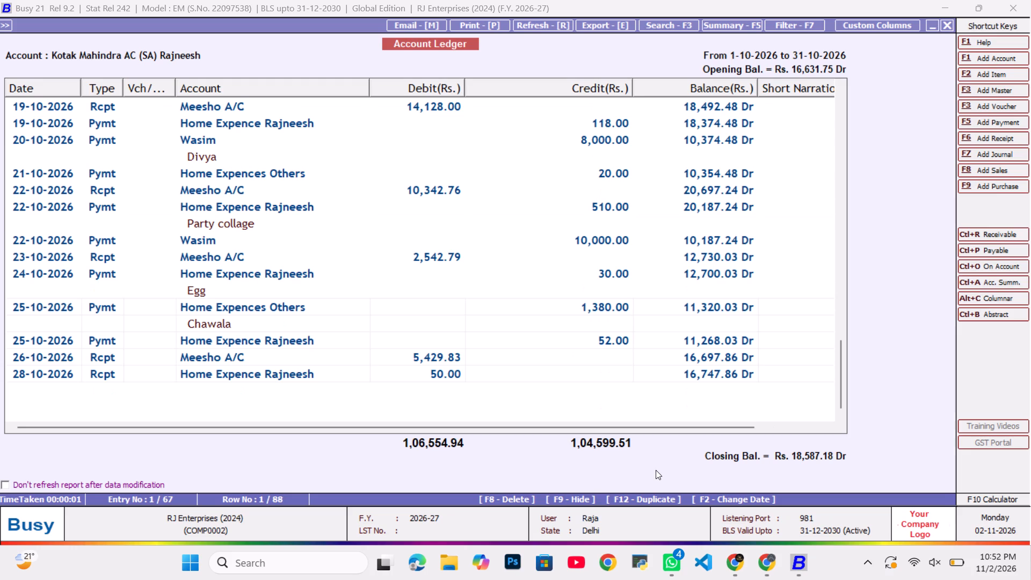
# Start a receipt voucher dated 29-10-2026 and credit Meesho A/C with Rs. 1,104.99.
pyautogui.hotkey('alt', 'F5')
pyautogui.hotkey('alt', 'Return')
pyautogui.hotkey('alt', 'F6')
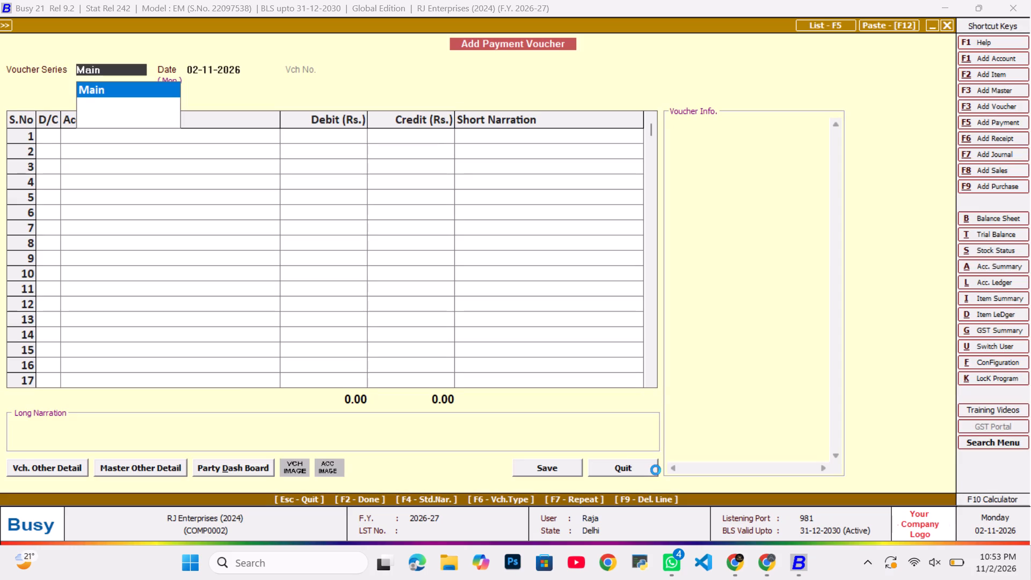
pyautogui.press('Return')
pyautogui.press('Tab')
pyautogui.write('29-10')
pyautogui.press('Return')
pyautogui.press('Tab')
pyautogui.write('mee')
pyautogui.press('Return')
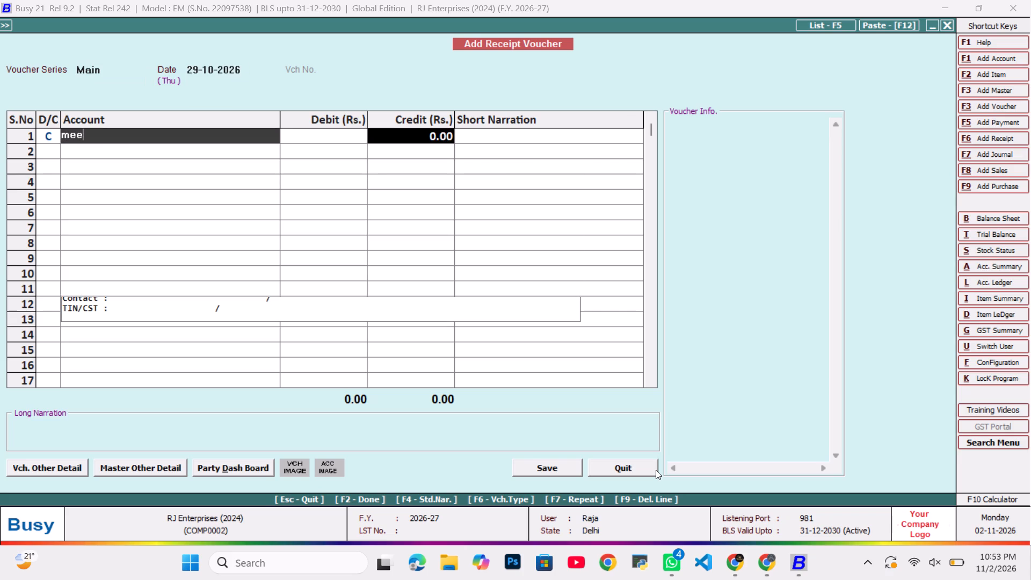
pyautogui.write('11')
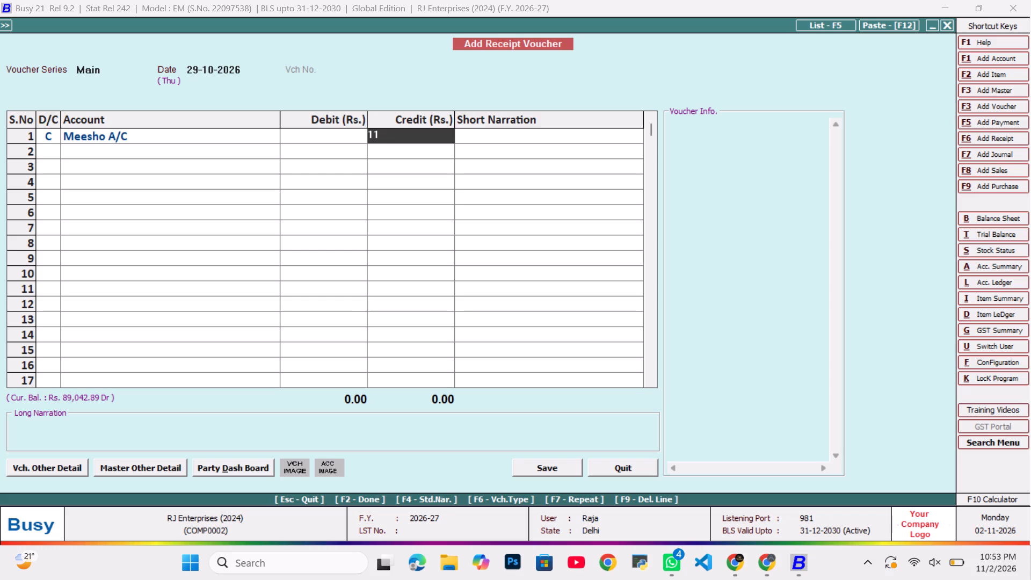
pyautogui.write('04.99')
pyautogui.press('Return')
pyautogui.press('Return')
# Debit Kotak Mahindra AC (SA) Rajneesh with Rs. 1,104.99, save the receipt, and close the blank payment voucher to return to the ledger's latest entries.
pyautogui.press('Return')
pyautogui.write('ko')
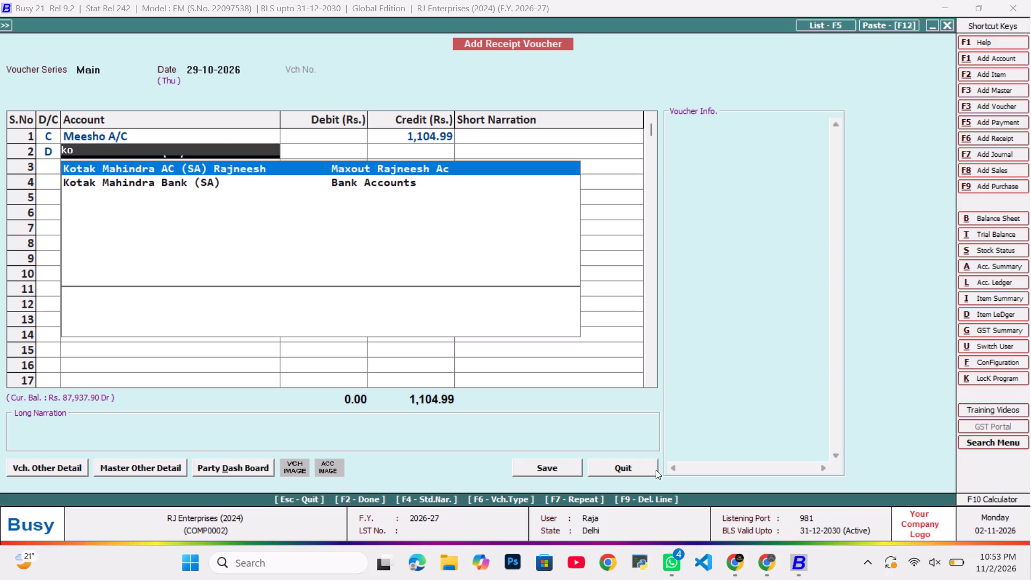
pyautogui.press('Return')
pyautogui.press('Return')
pyautogui.press('Return')
pyautogui.press('Tab')
pyautogui.press('Return')
pyautogui.press('Tab')
pyautogui.press('Tab')
pyautogui.press('Return')
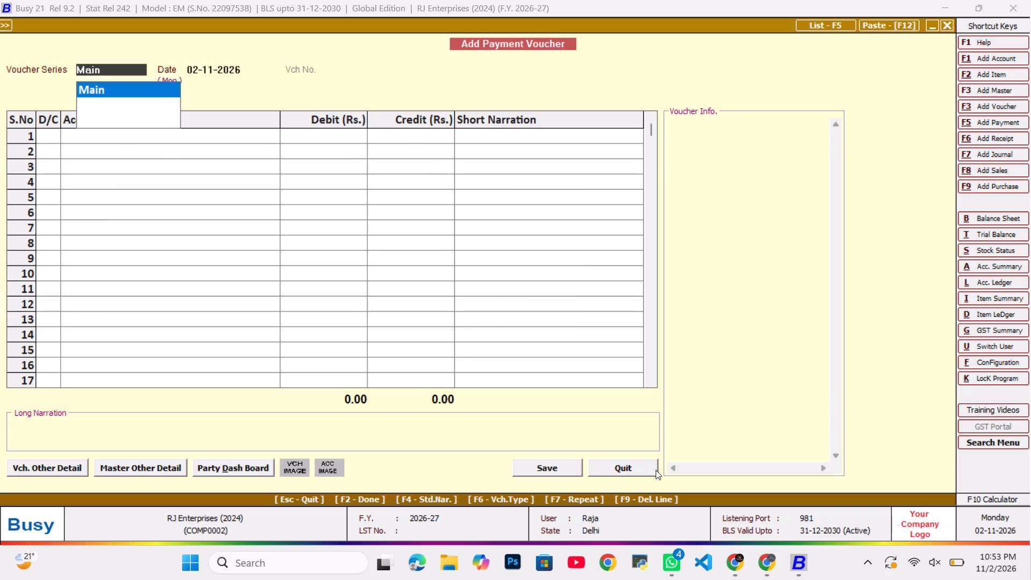
pyautogui.press('Escape')
pyautogui.press('Escape')
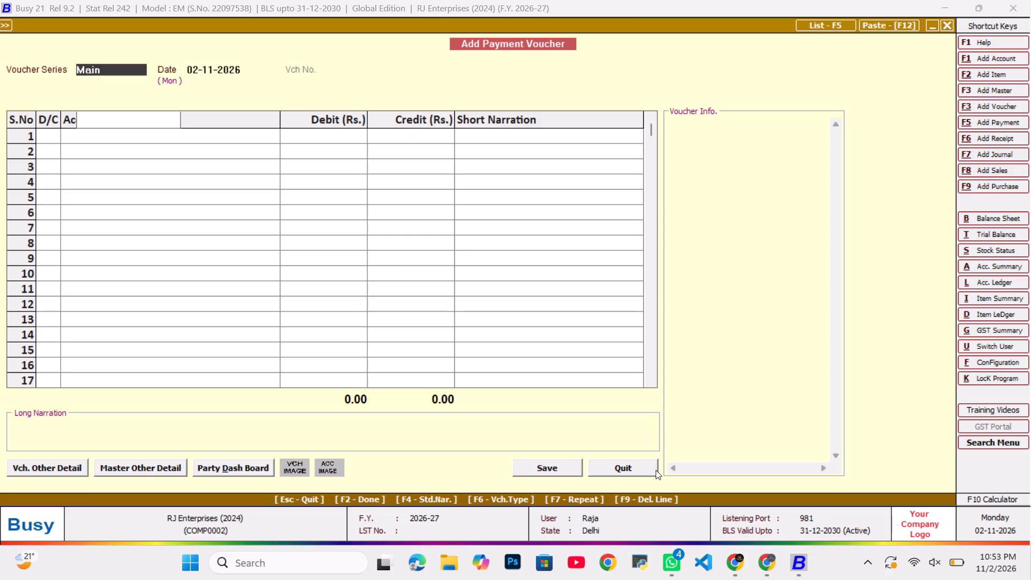
pyautogui.press('Escape')
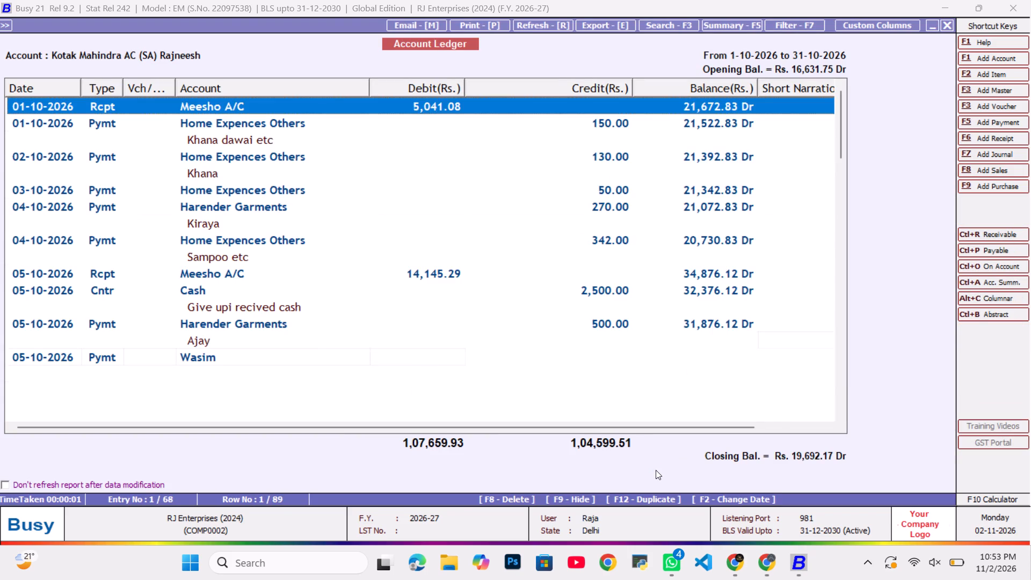
pyautogui.press('End')
# Start a payment voucher dated 29-10-2026 and debit Home Expence Rajneesh with Rs. 36.
pyautogui.hotkey('alt', 'F5')
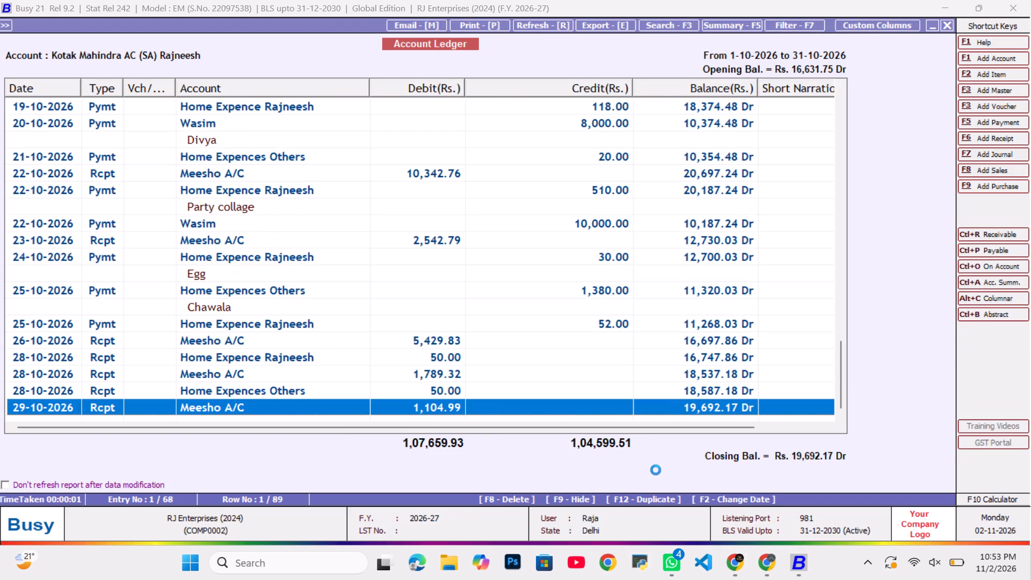
pyautogui.press('Return')
pyautogui.press('Tab')
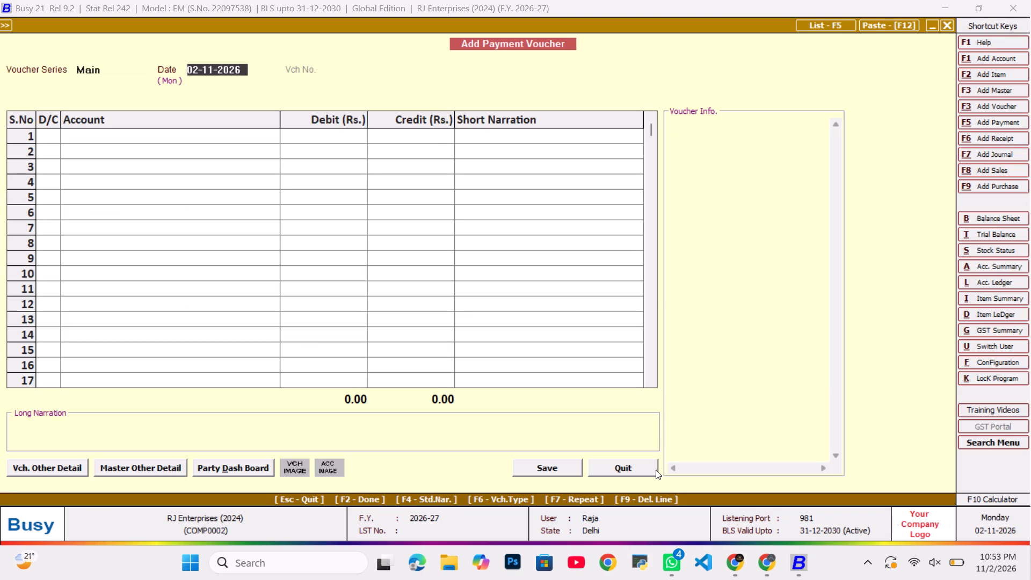
pyautogui.write('29-10')
pyautogui.press('Return')
pyautogui.press('Tab')
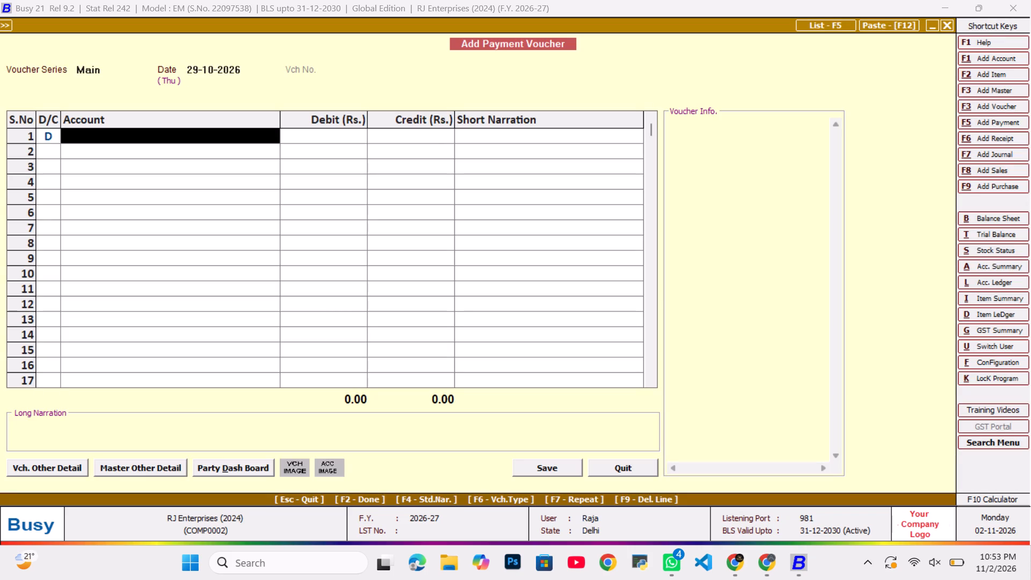
pyautogui.write('home')
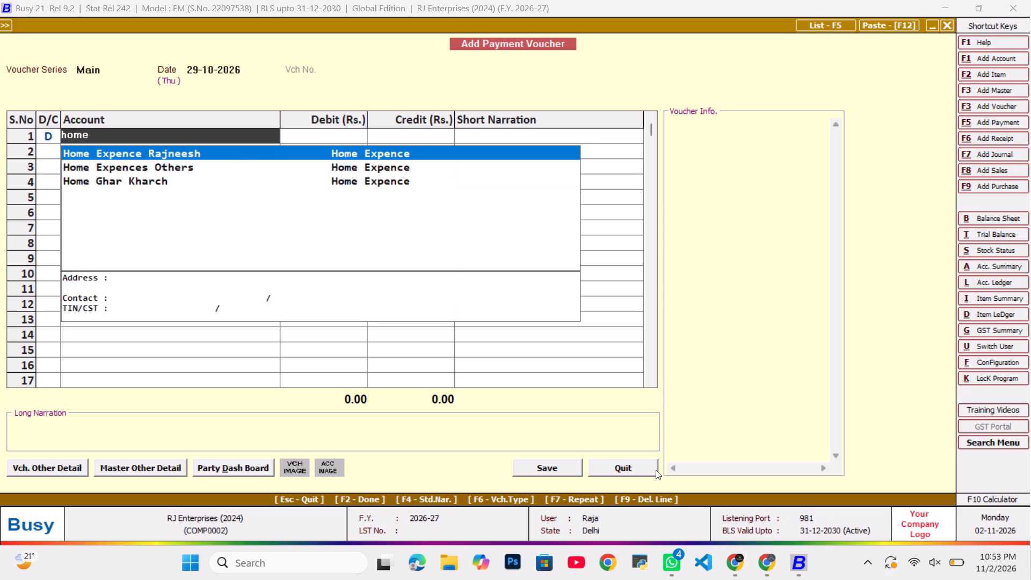
pyautogui.press('Return')
pyautogui.write('36')
pyautogui.press('Return')
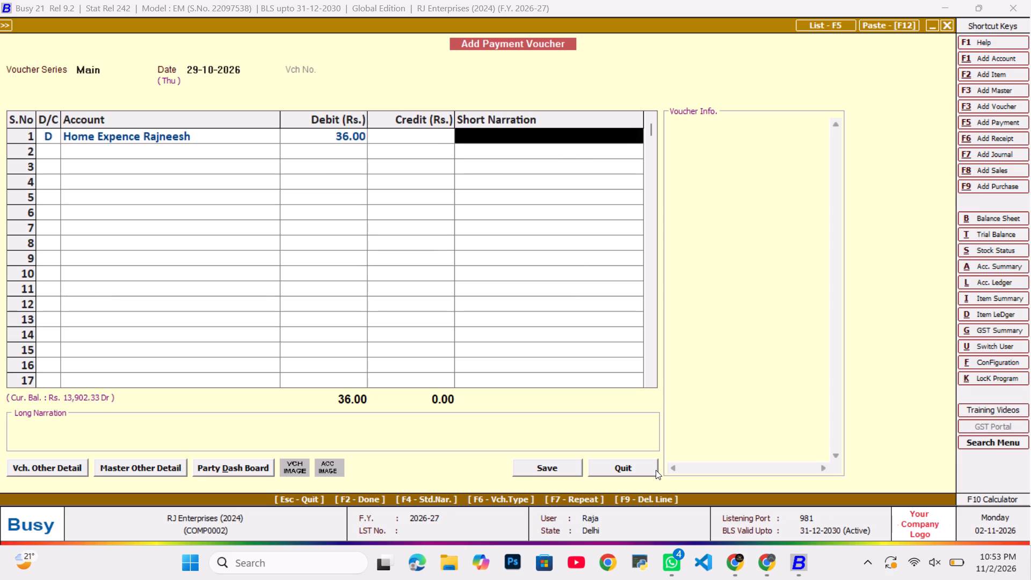
pyautogui.press('Return')
# Credit Kotak Mahindra AC (SA) Rajneesh with Rs. 36, add the narration Egg, save the payment and go to the ledger's latest entries.
pyautogui.press('Return')
pyautogui.write('ko')
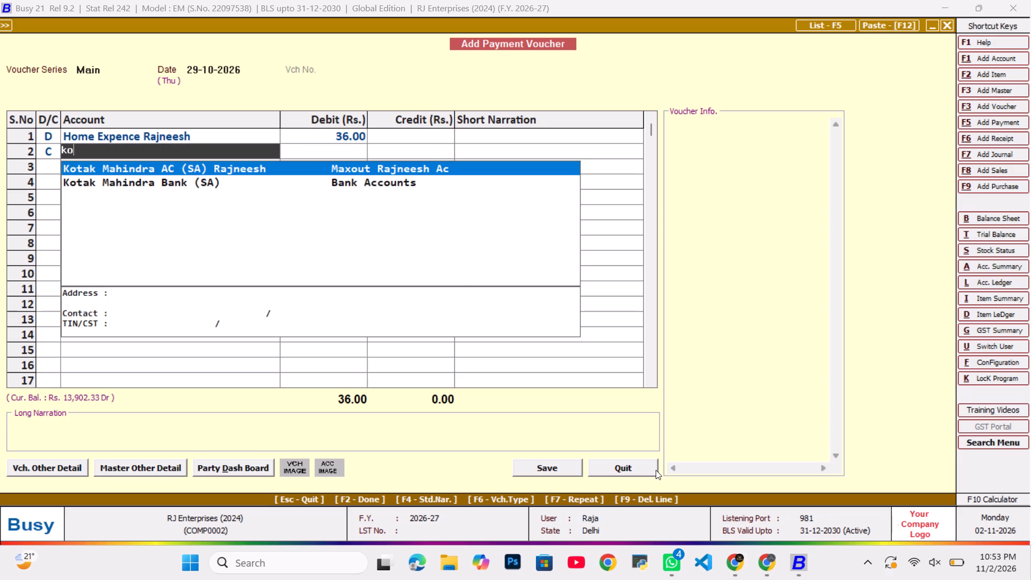
pyautogui.press('Return')
pyautogui.press('Return')
pyautogui.press('Return')
pyautogui.press('Tab')
pyautogui.write('egg')
pyautogui.press('Return')
pyautogui.press('Tab')
pyautogui.press('Return')
pyautogui.press('Tab')
pyautogui.press('Return')
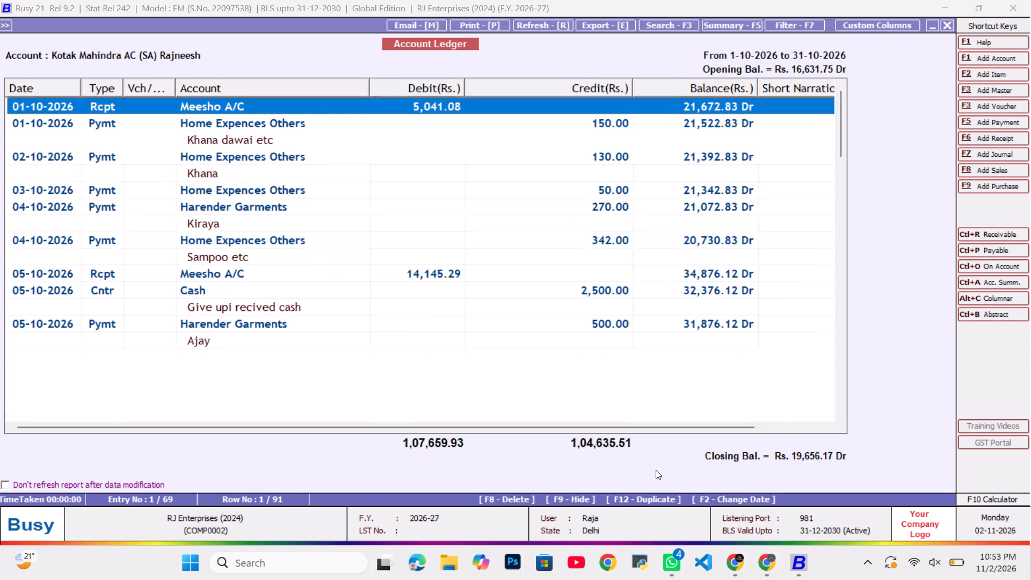
pyautogui.press('End')
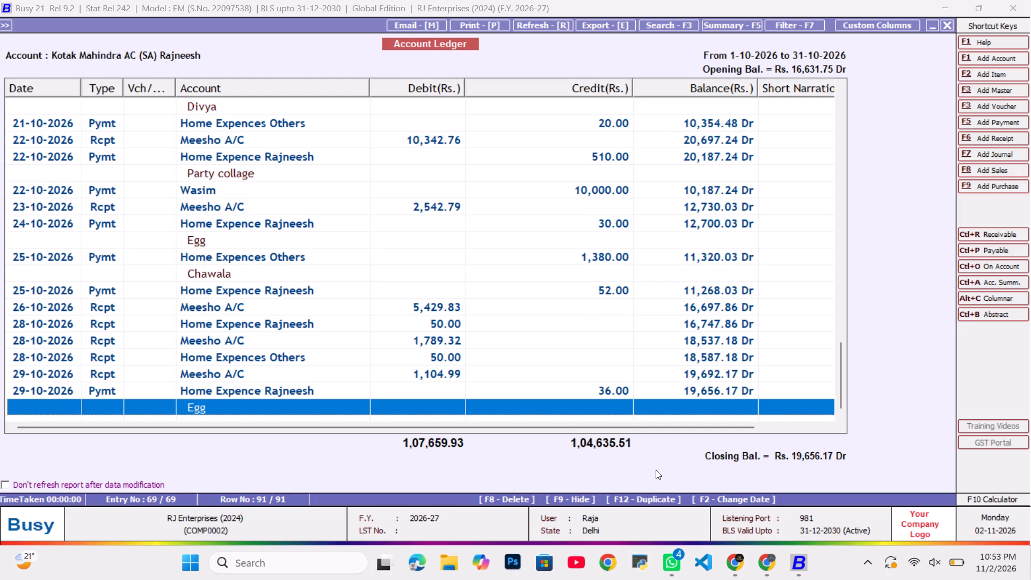
# Start a receipt voucher in the Main series dated 30-10-2026.
pyautogui.hotkey('alt', 'F6')
pyautogui.press('Return')
pyautogui.press('Tab')
pyautogui.write('30')
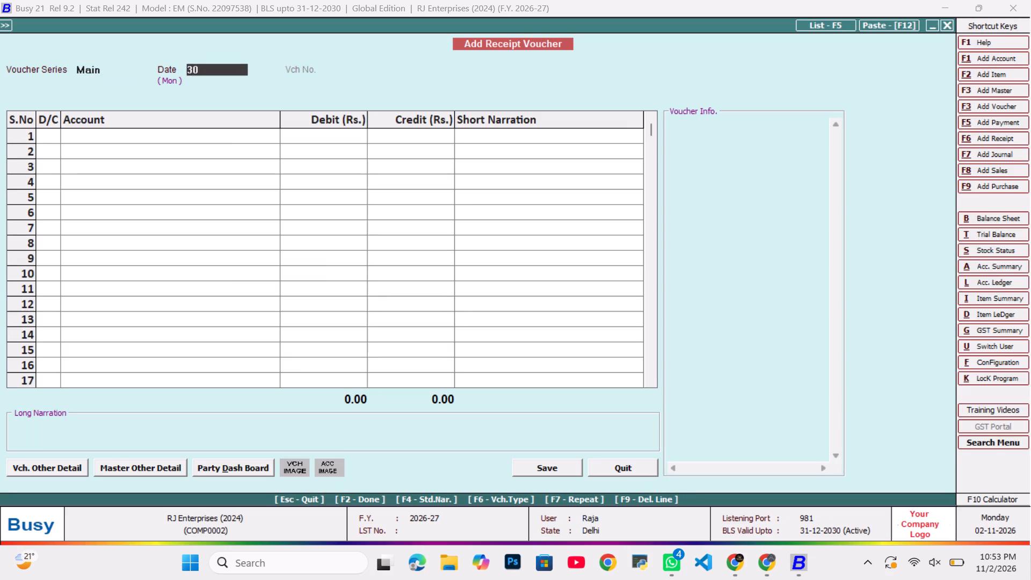
pyautogui.press('Return')
pyautogui.press('Tab')
pyautogui.press('BackSpace')
pyautogui.hotkey('shift', 'Tab')
pyautogui.write('30-10')
pyautogui.press('Return')
pyautogui.press('Tab')
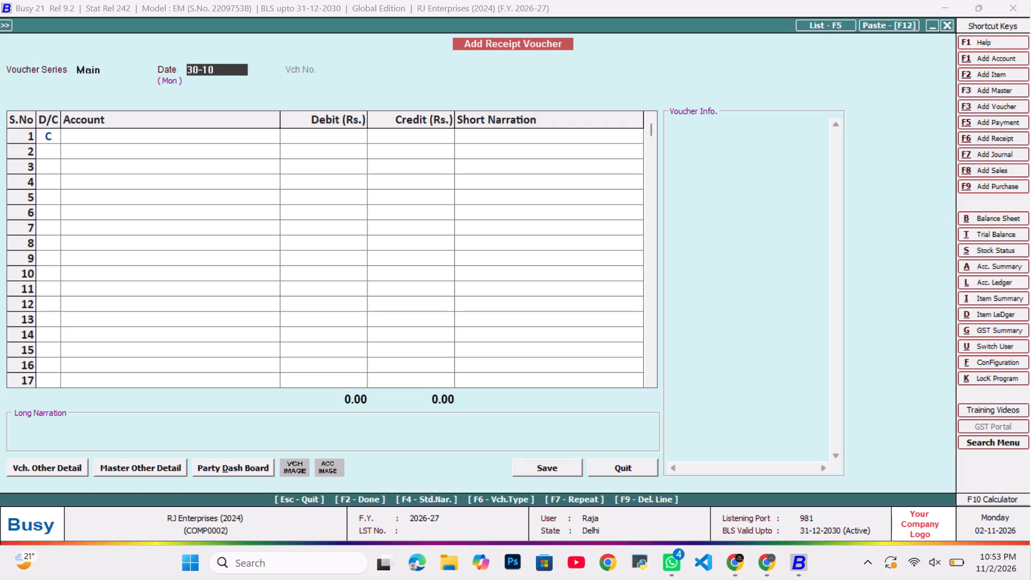
# Credit Meesho A/C with Rs. 772.59 in the 30-10-2026 receipt voucher.
pyautogui.write('mee')
pyautogui.press('Return')
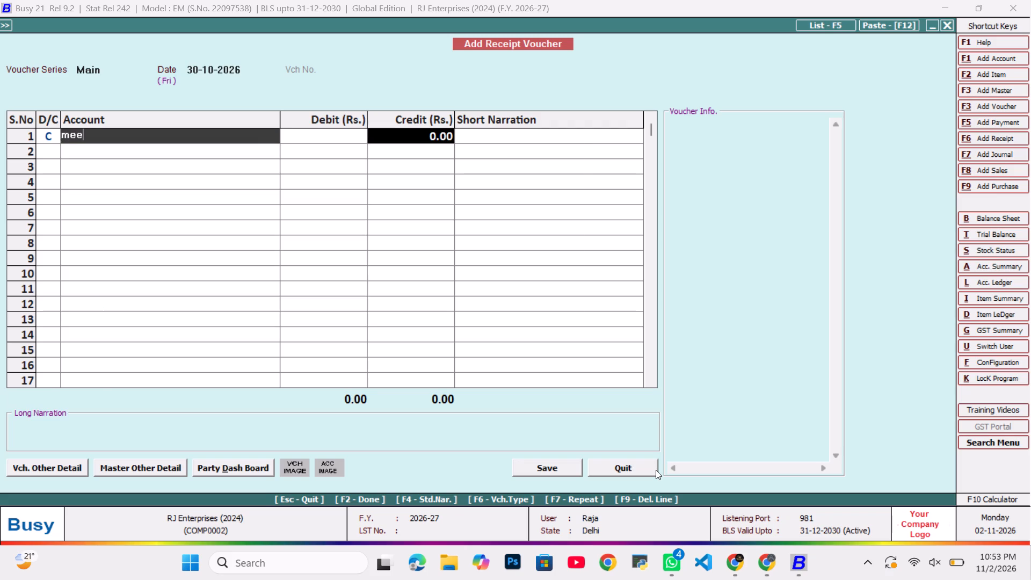
pyautogui.write('777')
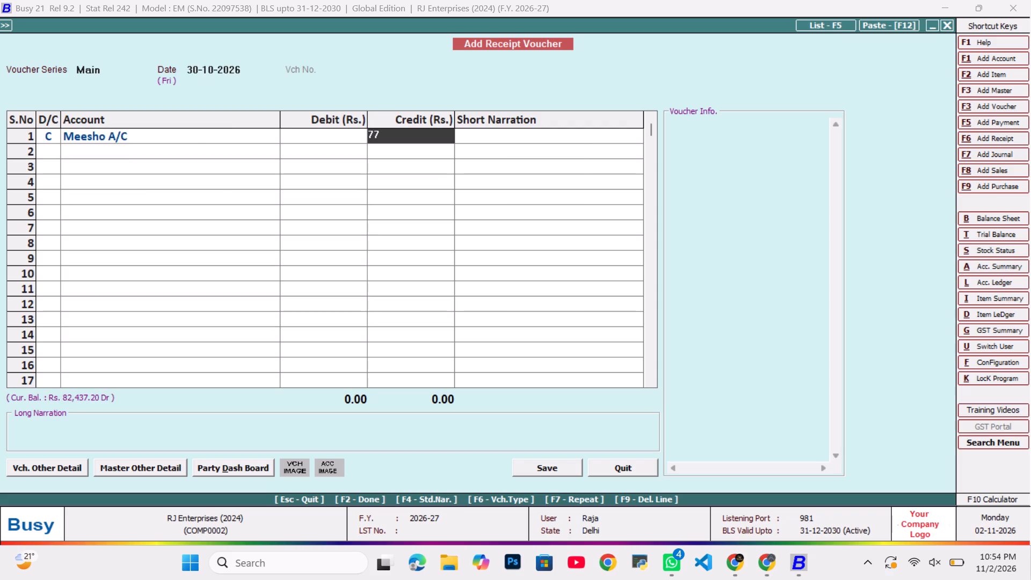
pyautogui.write('2.')
pyautogui.write('59')
pyautogui.press('Return')
pyautogui.press('Return')
# Debit Kotak Mahindra AC (SA) Rajneesh with Rs. 772.59, save the receipt voucher and go to the ledger's latest entries.
pyautogui.press('Return')
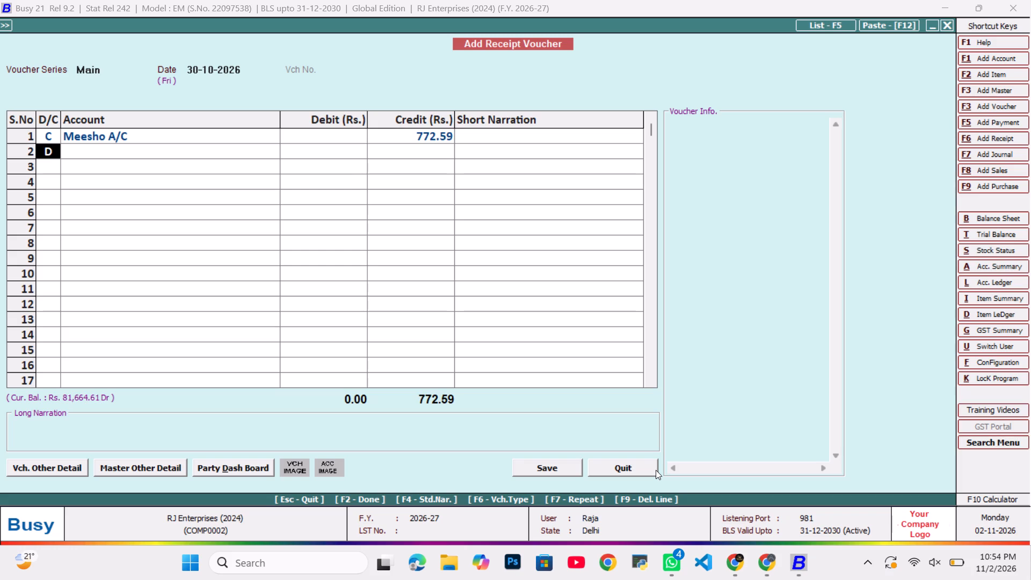
pyautogui.write('ko')
pyautogui.press('Return')
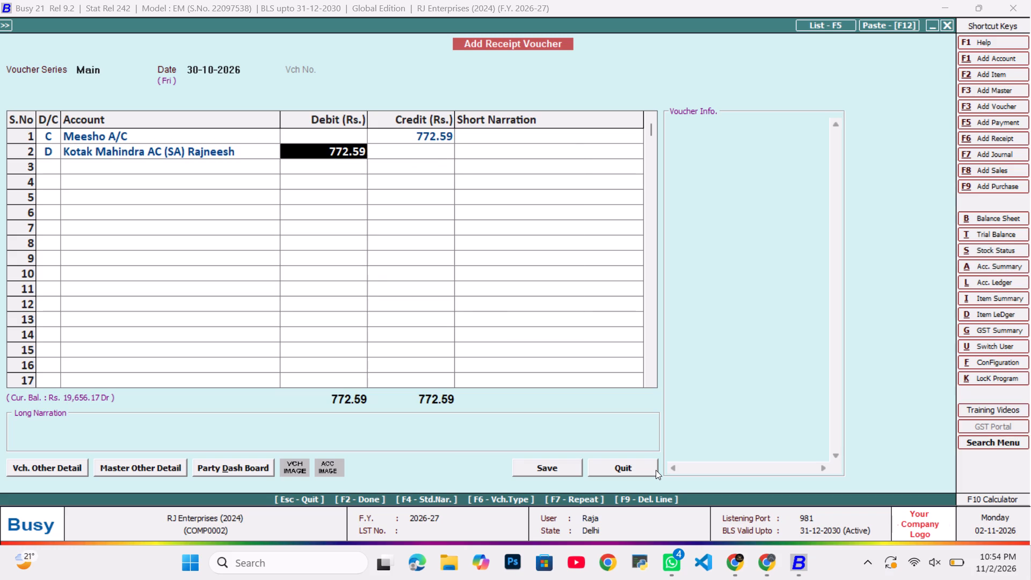
pyautogui.press('Return')
pyautogui.press('Return')
pyautogui.press('Tab')
pyautogui.press('Return')
pyautogui.press('Tab')
pyautogui.press('Tab')
pyautogui.press('Return')
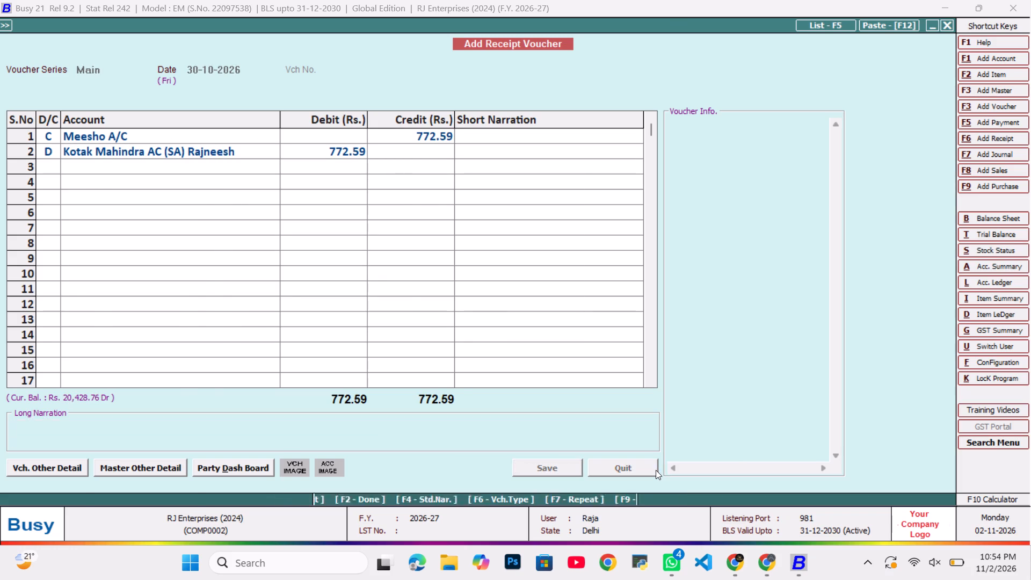
pyautogui.press('End')
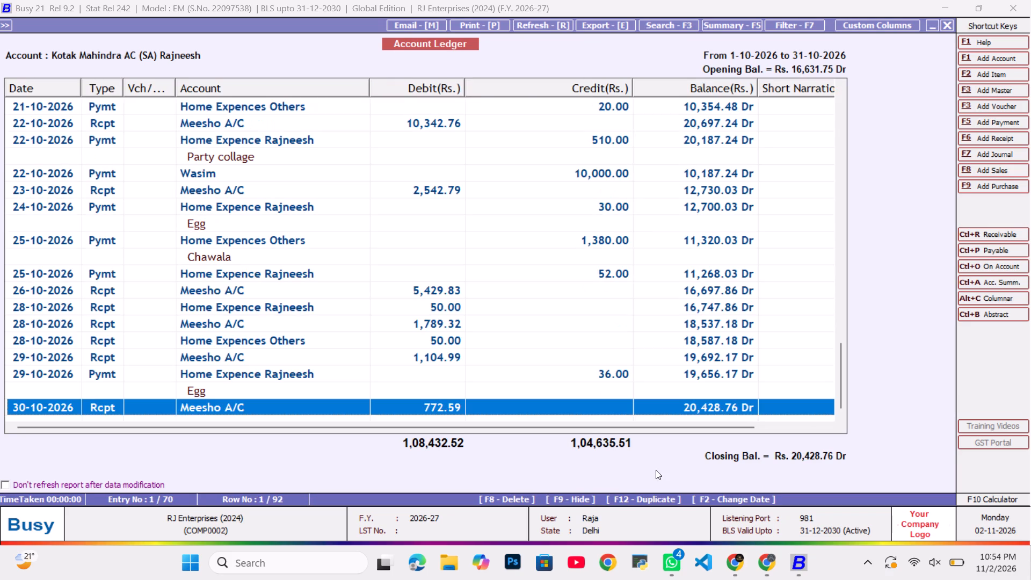
# Start a payment voucher in the Main series dated 30-11-2026.
pyautogui.hotkey('alt', 'F5')
pyautogui.press('Return')
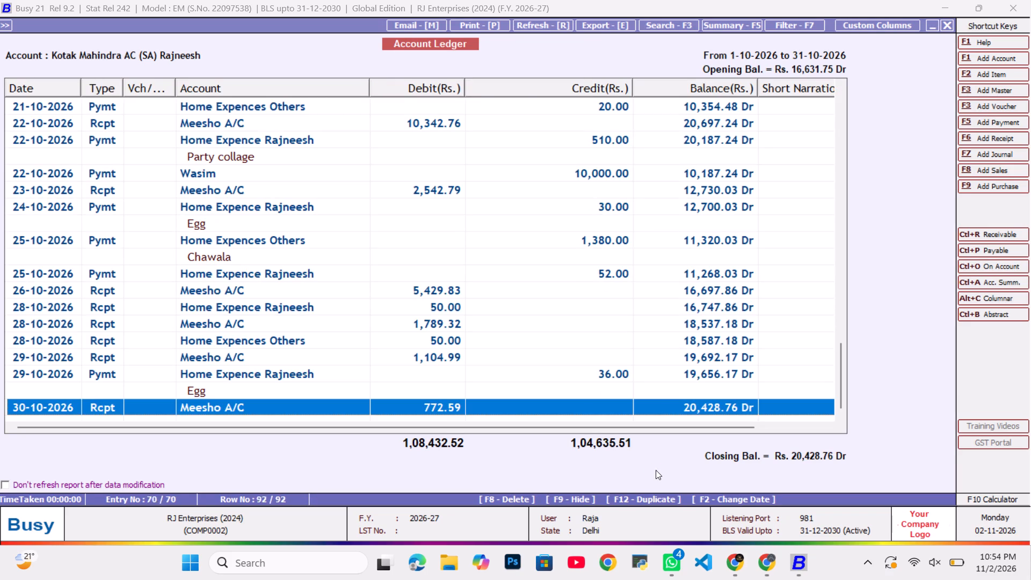
pyautogui.press('Tab')
pyautogui.write('30')
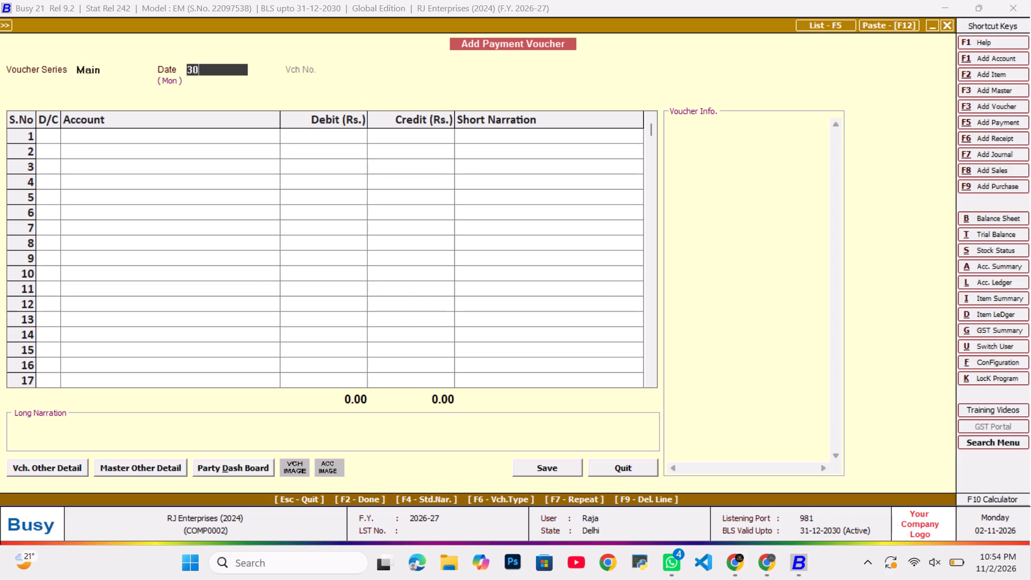
pyautogui.press('Return')
pyautogui.press('Tab')
# Debit Home Expence Rajneesh with Rs. 48 in the 30-11-2026 payment voucher.
pyautogui.write('home')
pyautogui.press('Down')
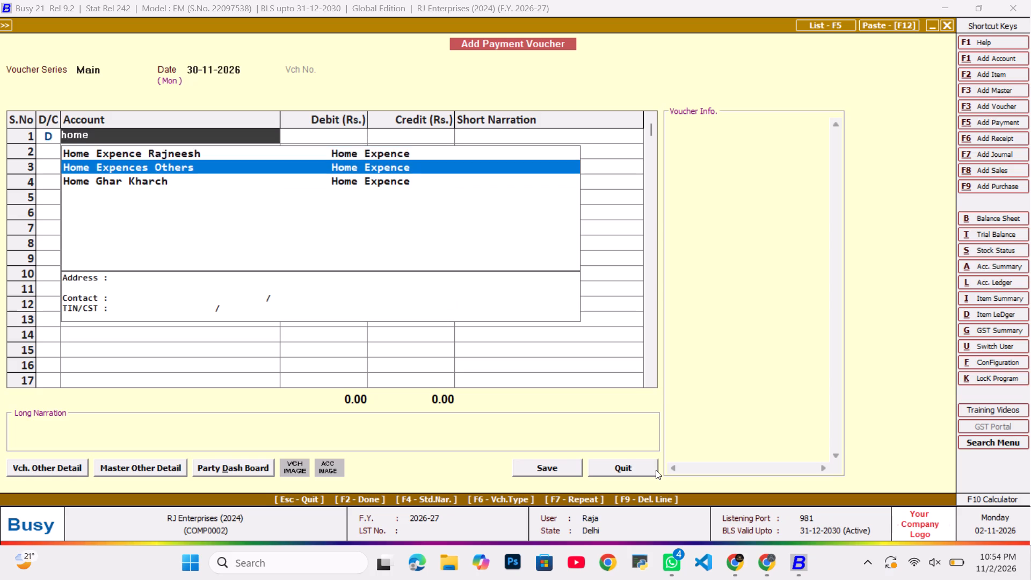
pyautogui.press('Up')
pyautogui.press('Return')
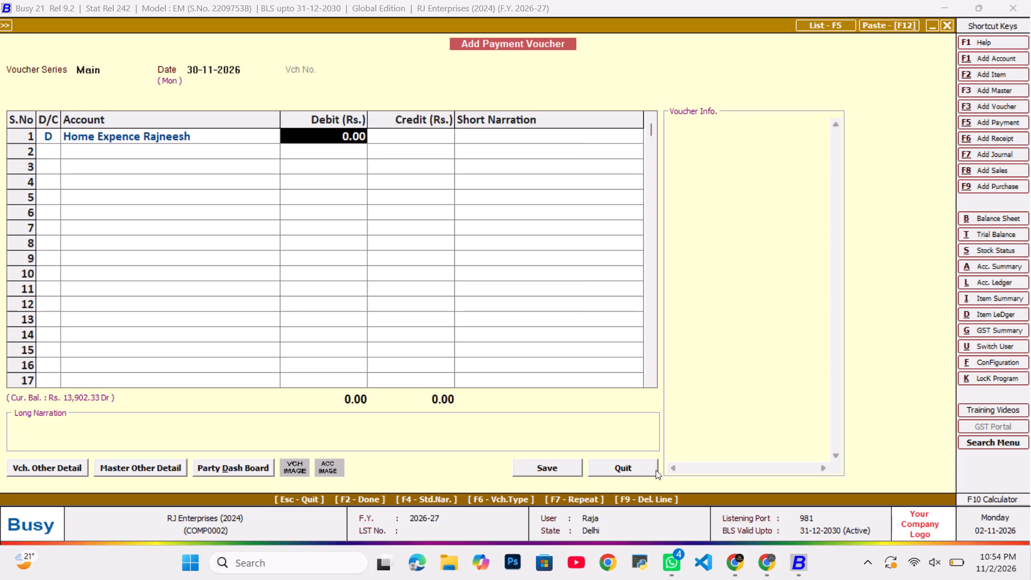
pyautogui.write('48')
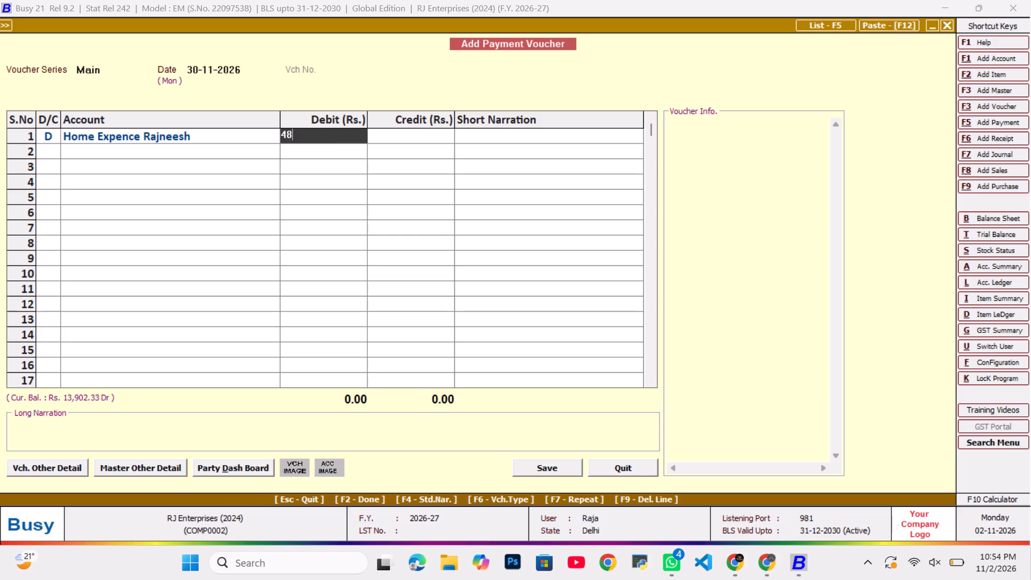
pyautogui.press('Return')
pyautogui.press('Return')
pyautogui.press('Return')
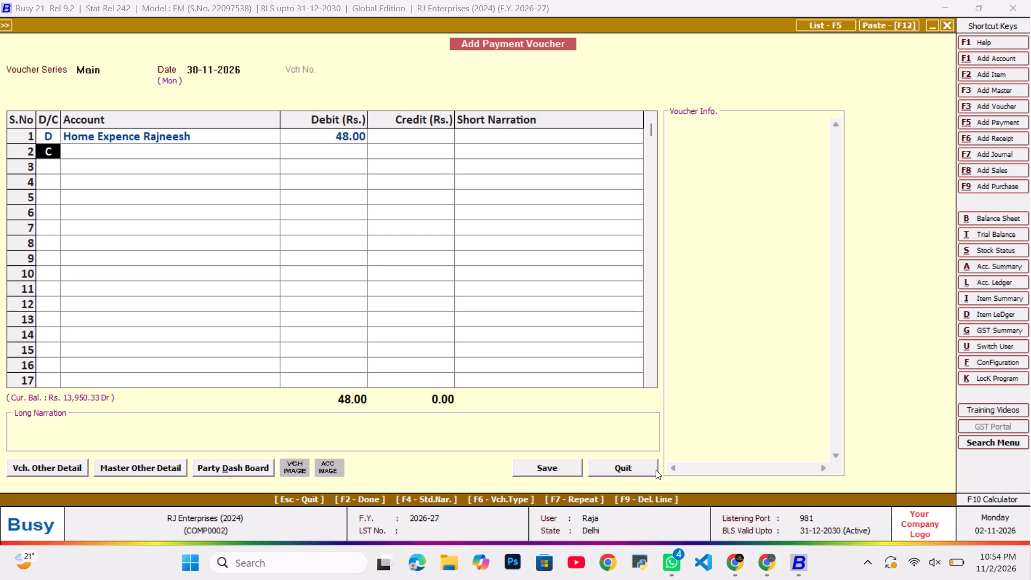
# Credit Kotak Mahindra AC (SA) Rajneesh with Rs. 48, add the narration Egg, save the payment and go to the ledger's latest entries.
pyautogui.write('ko')
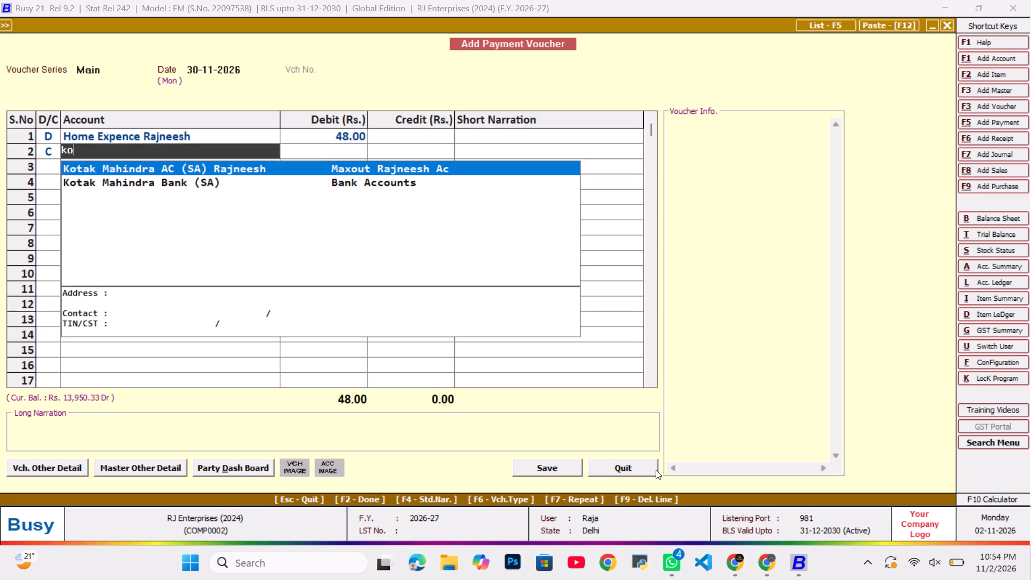
pyautogui.press('Down')
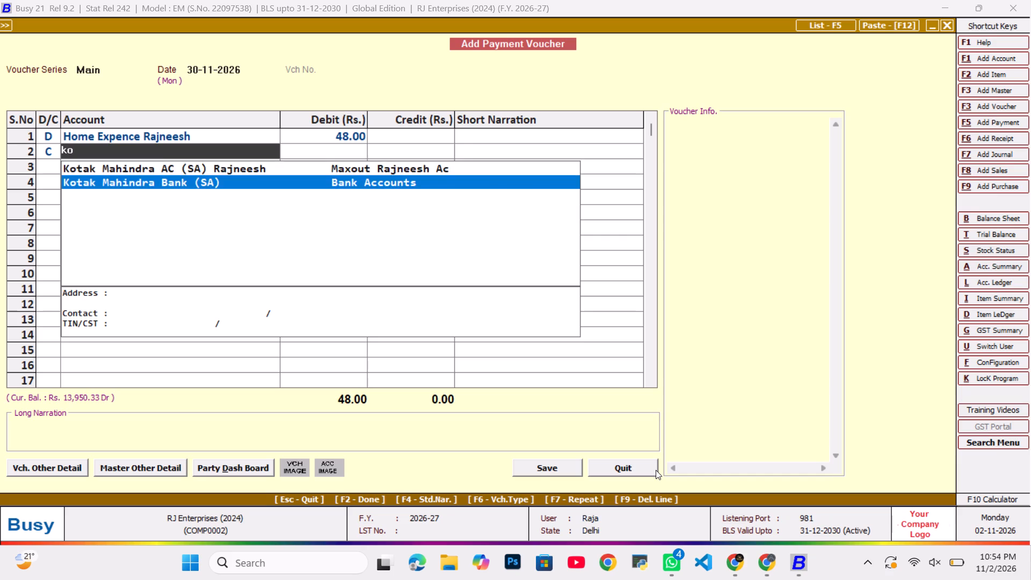
pyautogui.press('Up')
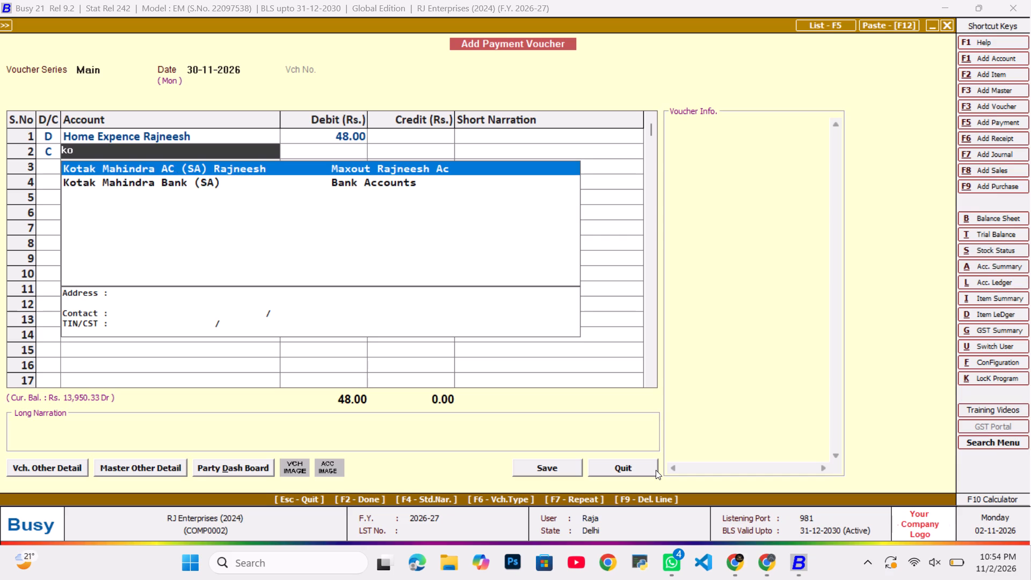
pyautogui.press('Return')
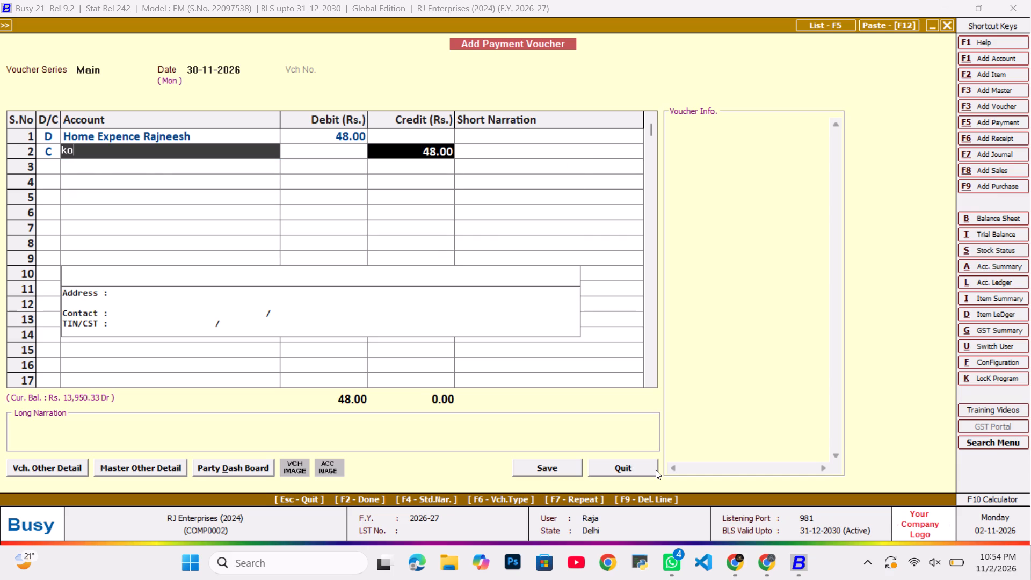
pyautogui.press('Return')
pyautogui.press('Return')
pyautogui.press('Tab')
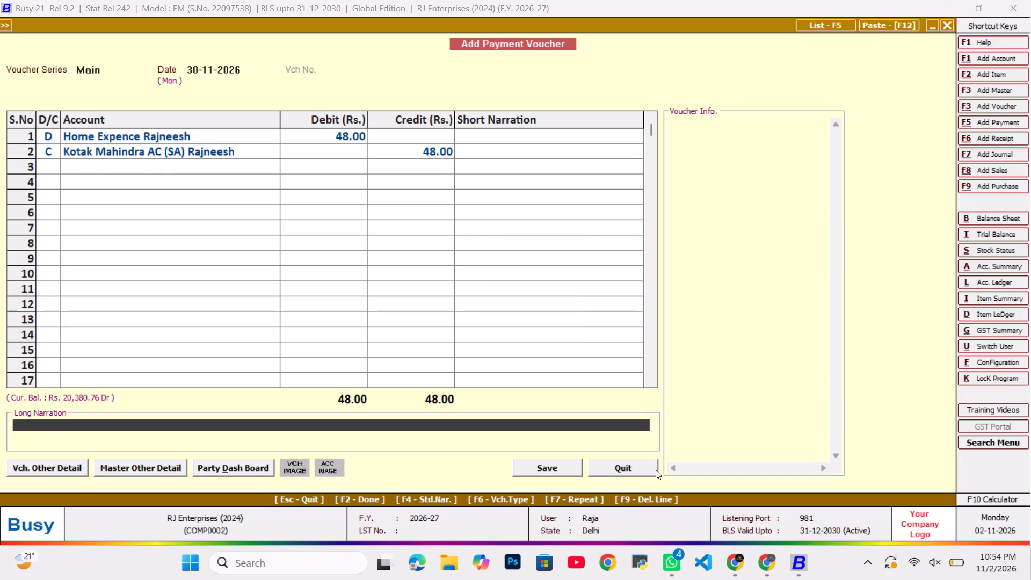
pyautogui.write('egg')
pyautogui.press('Return')
pyautogui.press('Tab')
pyautogui.press('Return')
pyautogui.press('Tab')
pyautogui.press('Return')
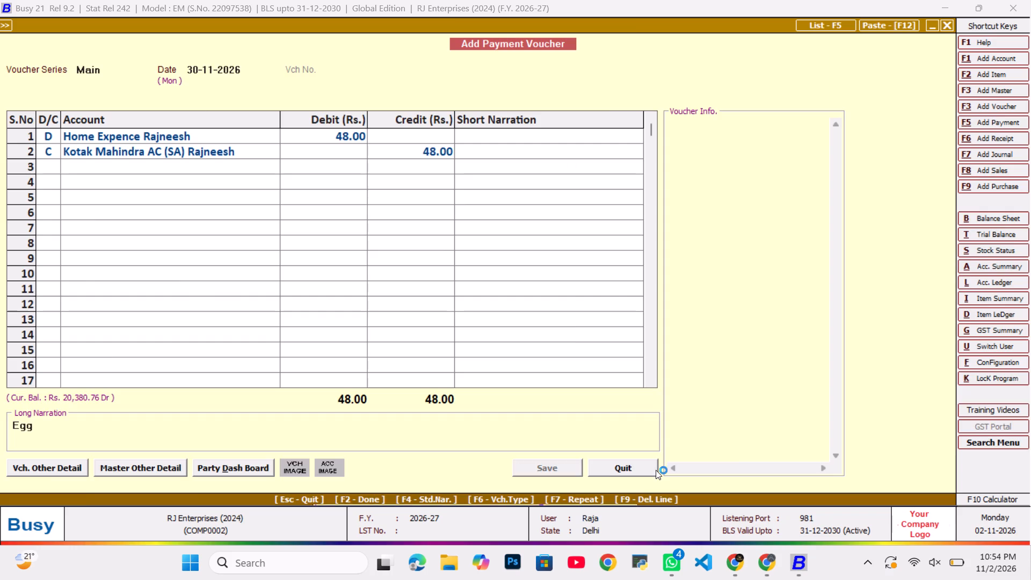
pyautogui.press('End')
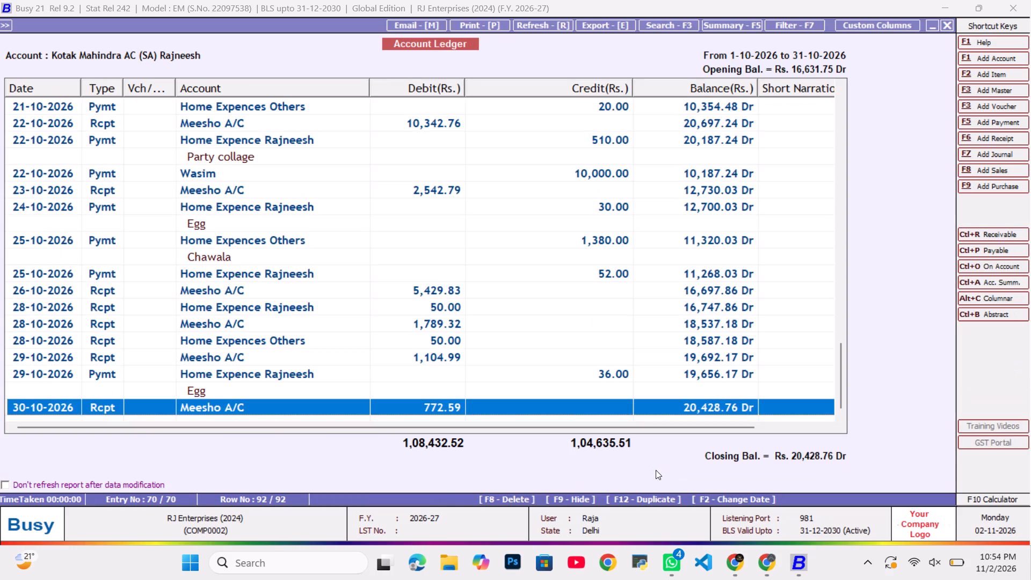
# Go back to the monthly summary of Kotak Mahindra AC (SA) Rajneesh and open its November ledger.
pyautogui.press('Down')
pyautogui.press('Down')
pyautogui.press('Escape')
pyautogui.press('Down')
pyautogui.press('Down')
pyautogui.press('Down')
pyautogui.press('Down')
pyautogui.press('Down')
pyautogui.press('Down')
pyautogui.press('Down')
pyautogui.press('Down')
pyautogui.press('Down')
pyautogui.press('Down')
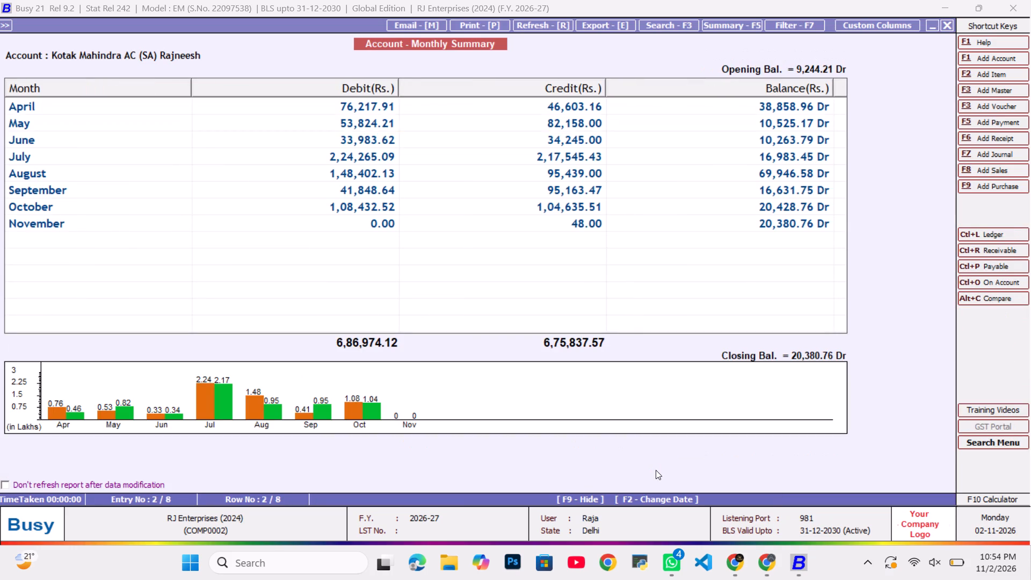
pyautogui.press('Down')
pyautogui.press('Down')
pyautogui.press('Return')
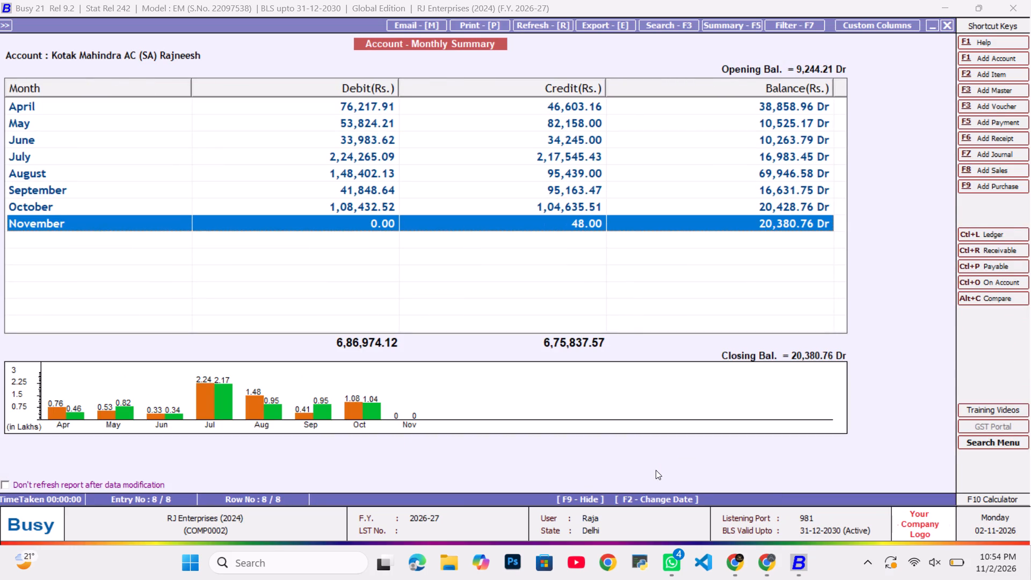
# Change the date of the Rs. 48 Egg payment voucher to 30-10-2026 and save it.
pyautogui.press('Return')
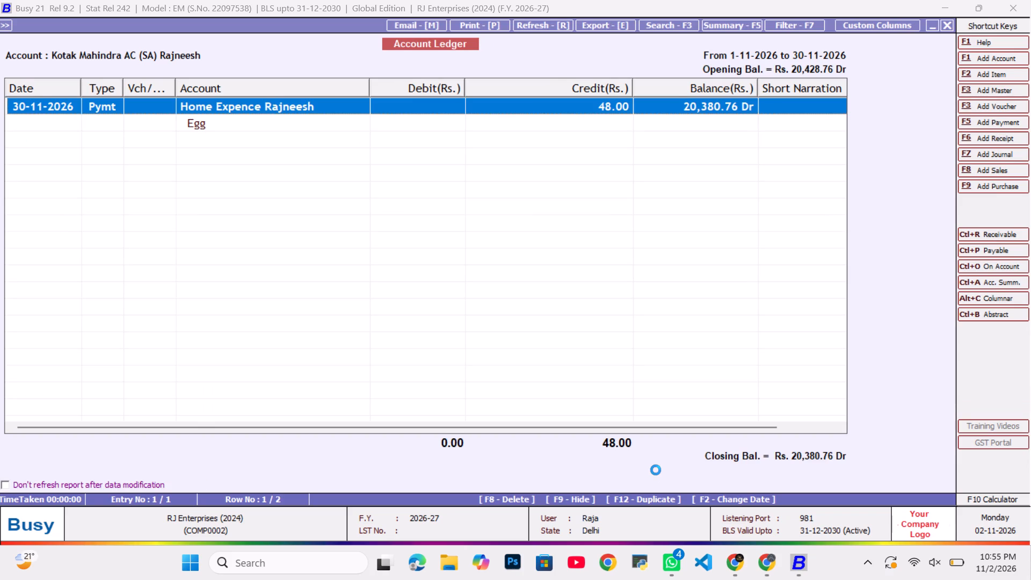
pyautogui.press('Return')
pyautogui.press('Tab')
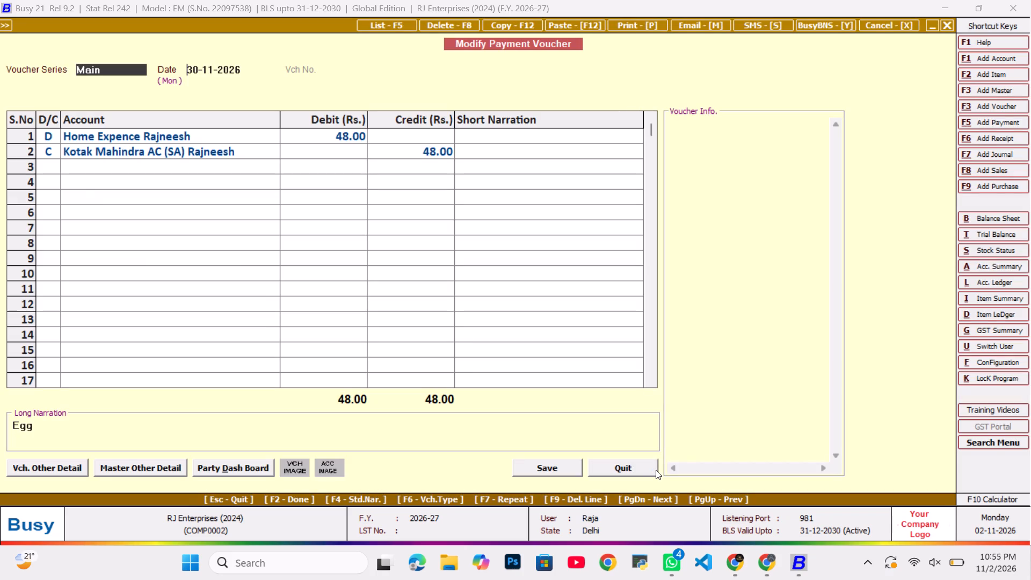
pyautogui.write('30')
pyautogui.write('-10')
pyautogui.press('Return')
pyautogui.press('Tab')
pyautogui.press('Return')
pyautogui.press('Return')
pyautogui.press('Return')
pyautogui.press('Return')
pyautogui.press('Return')
pyautogui.press('Return')
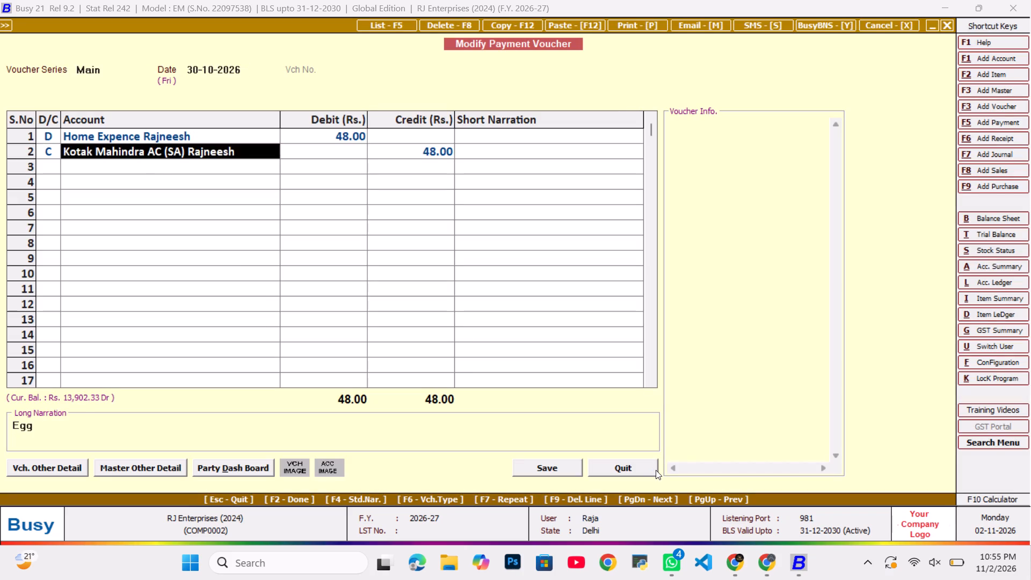
pyautogui.press('Return')
pyautogui.press('Return')
pyautogui.press('Tab')
pyautogui.press('Return')
pyautogui.press('Tab')
pyautogui.press('Return')
pyautogui.press('Tab')
pyautogui.press('Return')
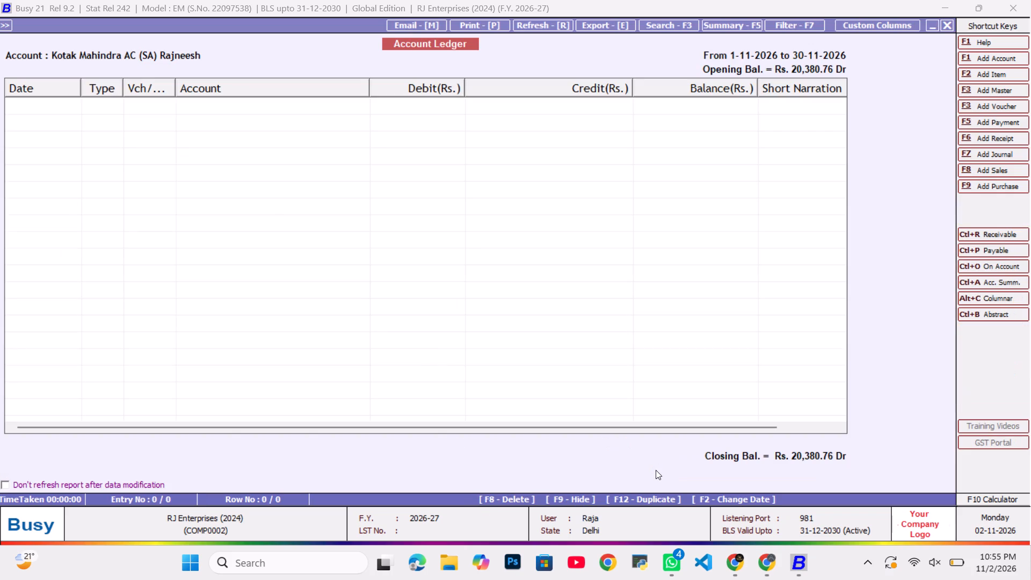
# Go back to the monthly summary, open the October ledger of Kotak Mahindra AC (SA) Rajneesh and go to its latest entries.
pyautogui.press('End')
pyautogui.press('Escape')
pyautogui.press('Down')
pyautogui.press('Down')
pyautogui.press('Down')
pyautogui.press('Down')
pyautogui.press('Down')
pyautogui.press('Down')
pyautogui.press('Down')
pyautogui.press('Down')
pyautogui.press('Down')
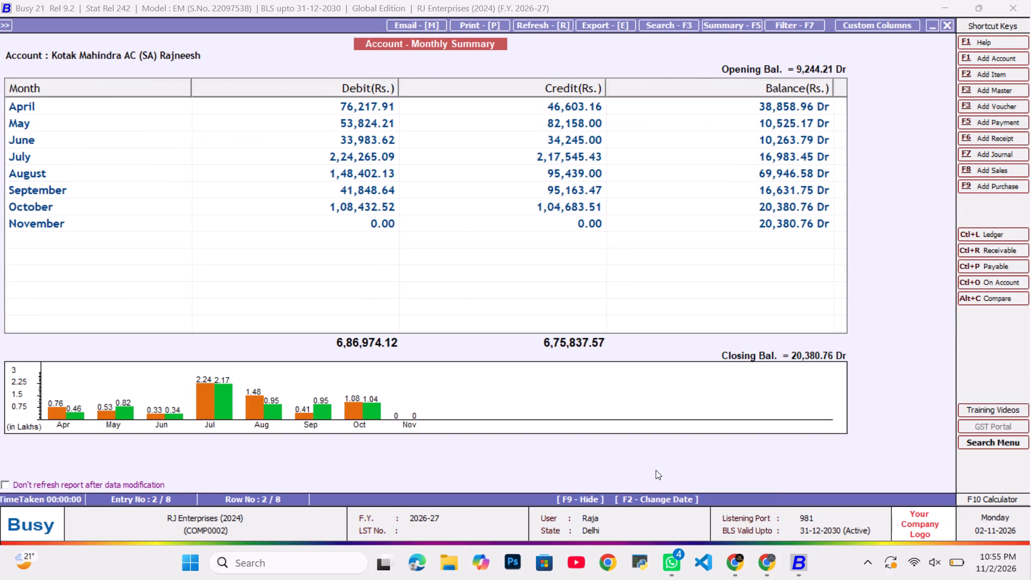
pyautogui.press('Down')
pyautogui.press('Down')
pyautogui.press('Return')
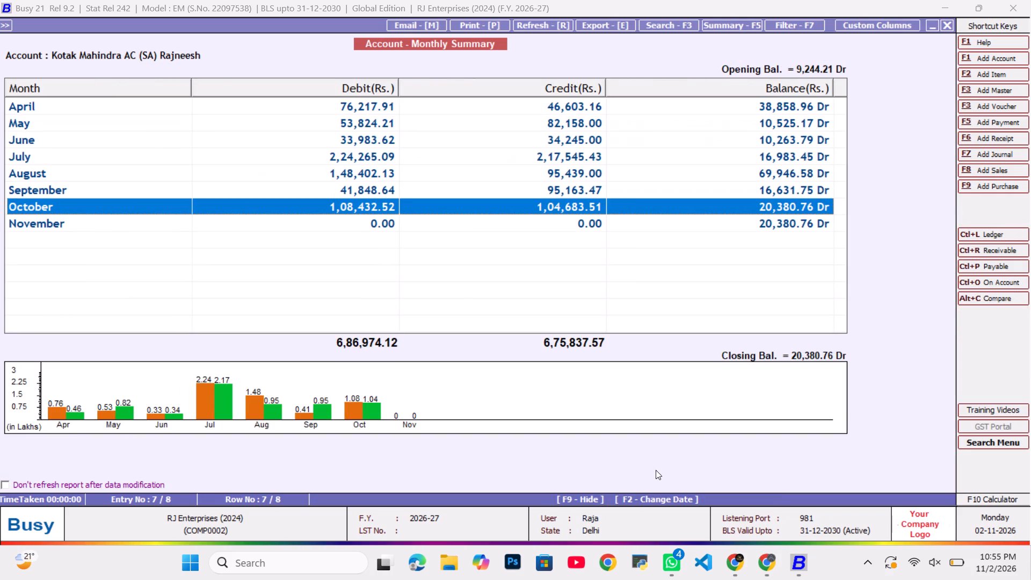
pyautogui.press('End')
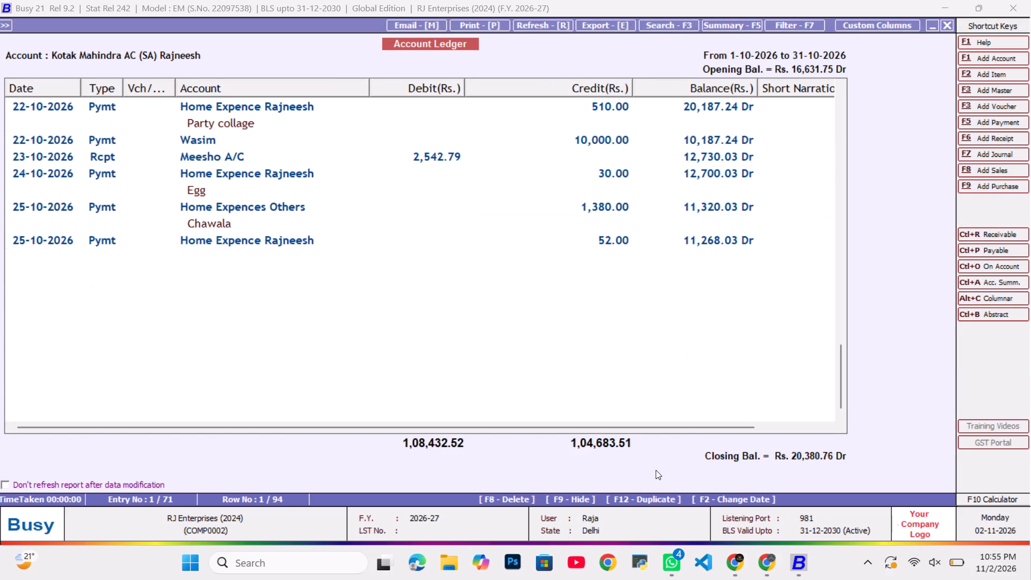
# Start another payment voucher in the Main series dated 30-10-2026.
pyautogui.hotkey('alt', 'F5')
pyautogui.press('Return')
pyautogui.press('Tab')
pyautogui.write('30-10')
pyautogui.press('Return')
pyautogui.press('Tab')
# Debit the Wasim account with Rs. 10,000 in the 30-10-2026 payment voucher.
pyautogui.write('home')
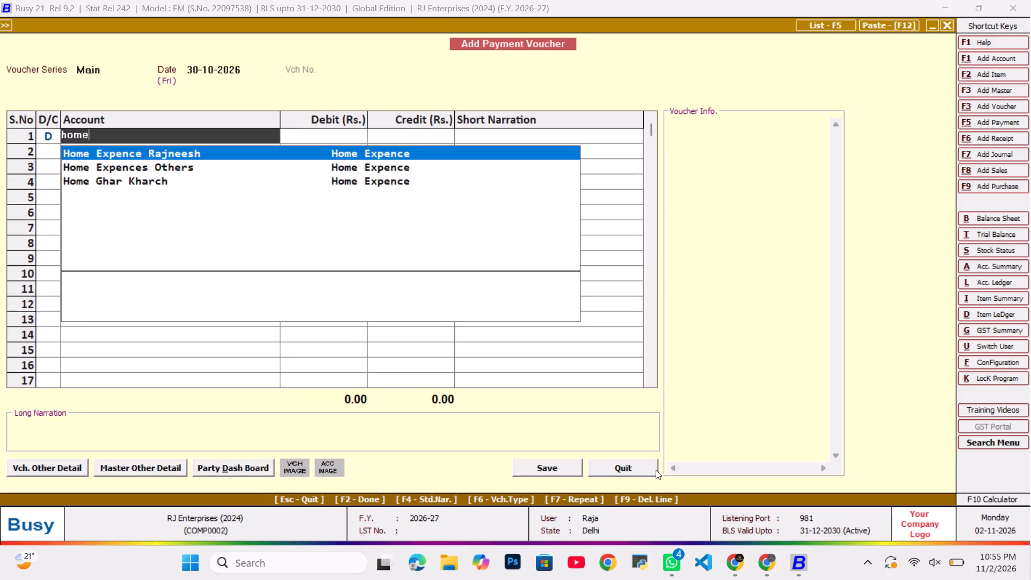
pyautogui.press('BackSpace')
pyautogui.press('BackSpace')
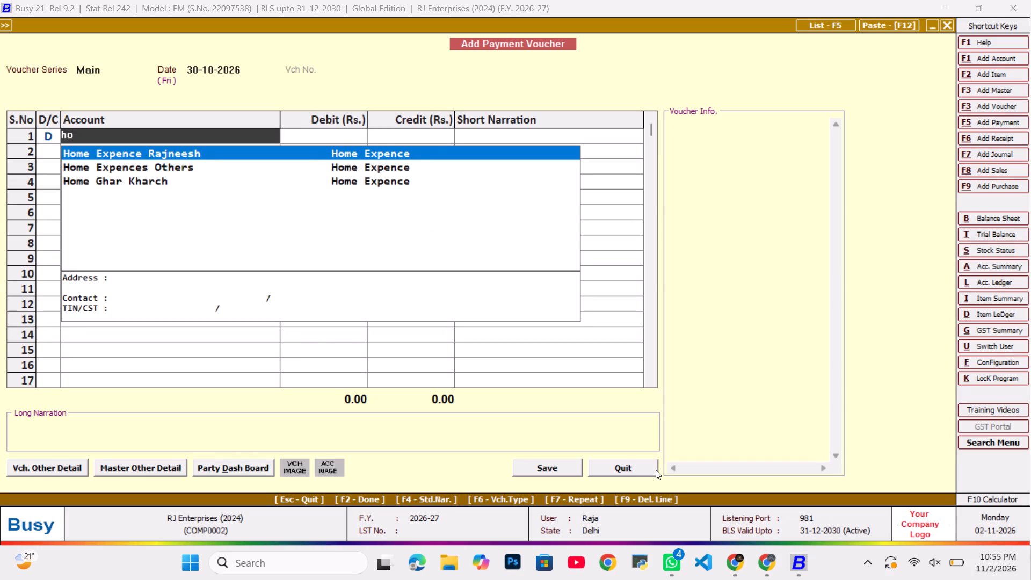
pyautogui.press('BackSpace')
pyautogui.press('BackSpace')
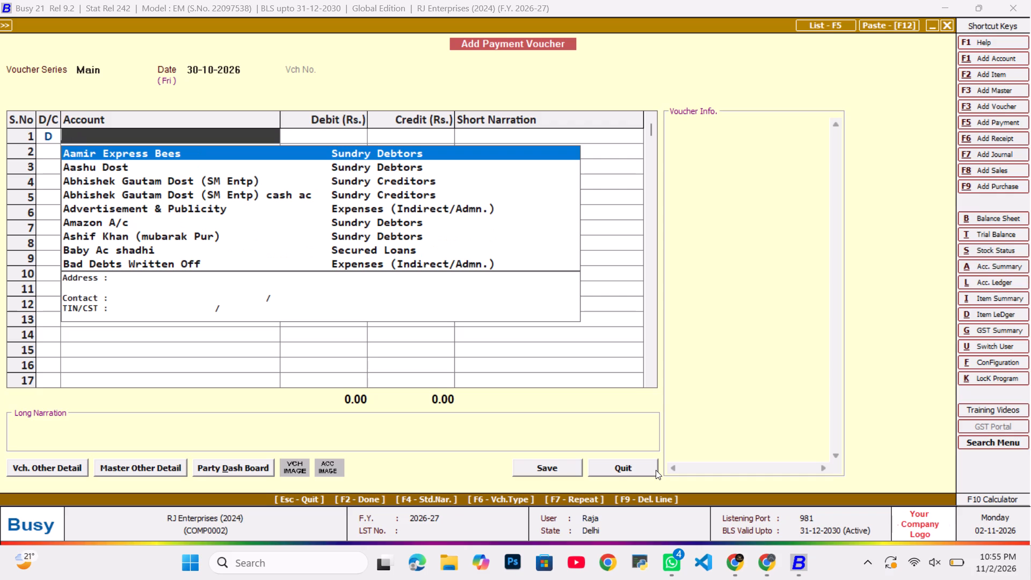
pyautogui.write('wasi')
pyautogui.press('Return')
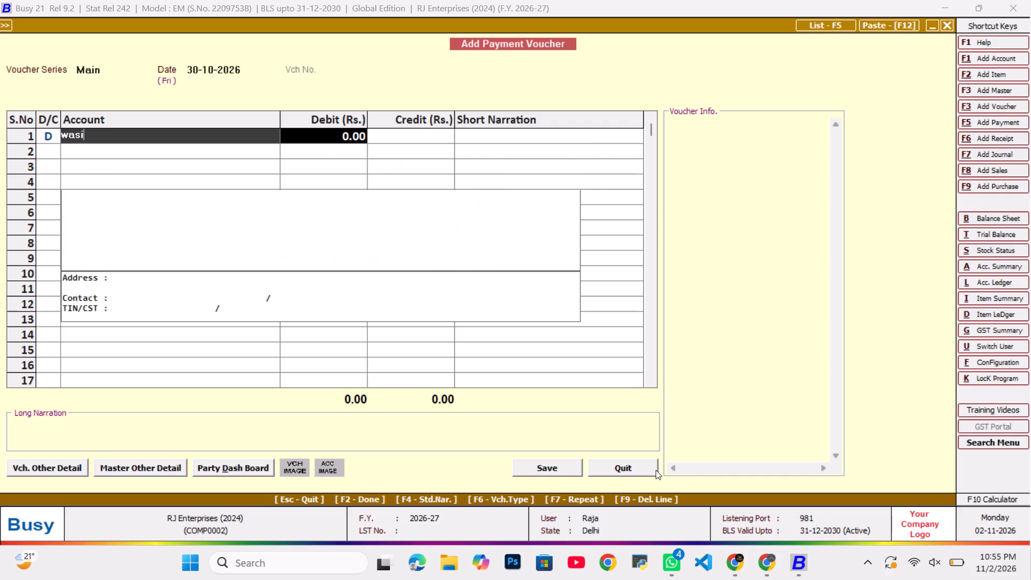
pyautogui.write('10000')
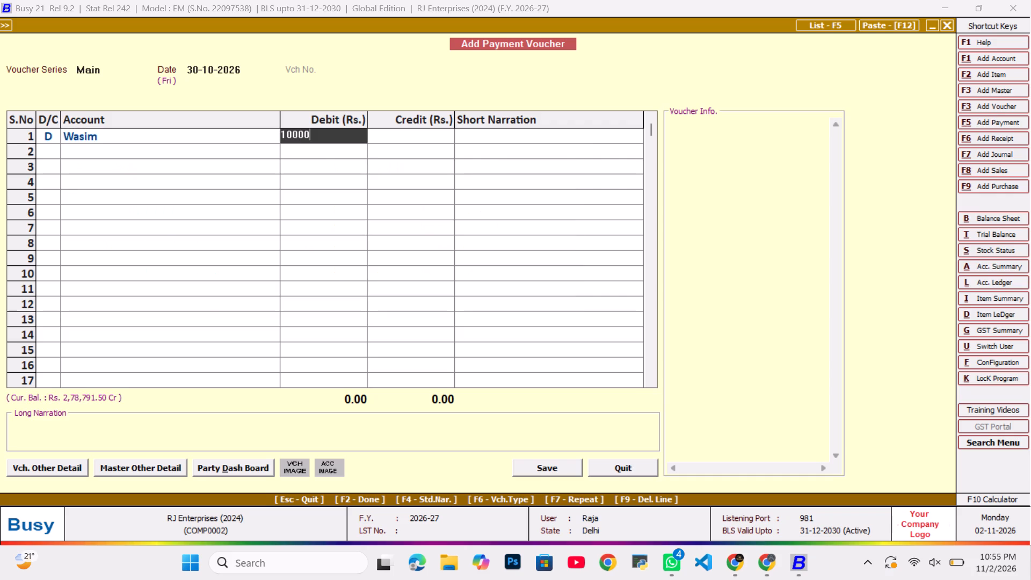
pyautogui.press('Return')
pyautogui.press('Return')
pyautogui.press('Return')
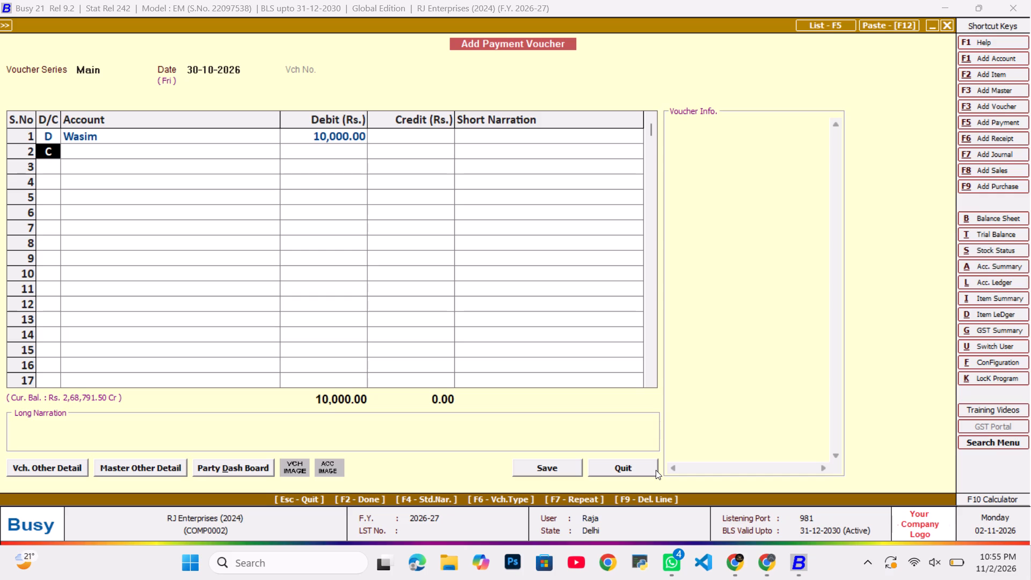
# Credit Kotak Mahindra Bank (SA) with Rs. 10,000, add the narration Upi, save the payment and go to the ledger's latest entries.
pyautogui.press('Return')
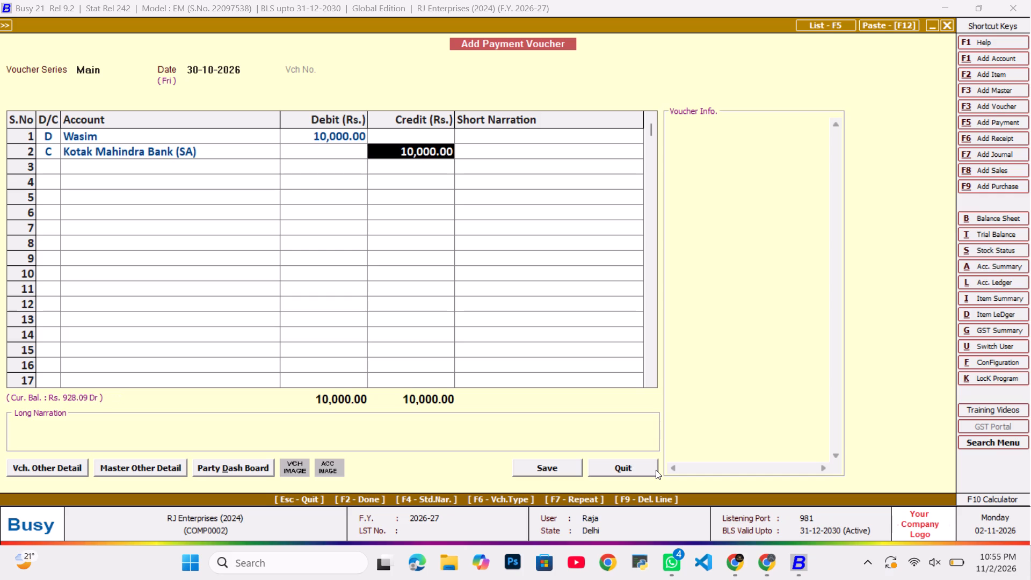
pyautogui.press('Return')
pyautogui.press('Return')
pyautogui.press('Tab')
pyautogui.write('upi')
pyautogui.press('Return')
pyautogui.press('Tab')
pyautogui.press('Return')
pyautogui.press('Tab')
pyautogui.press('Return')
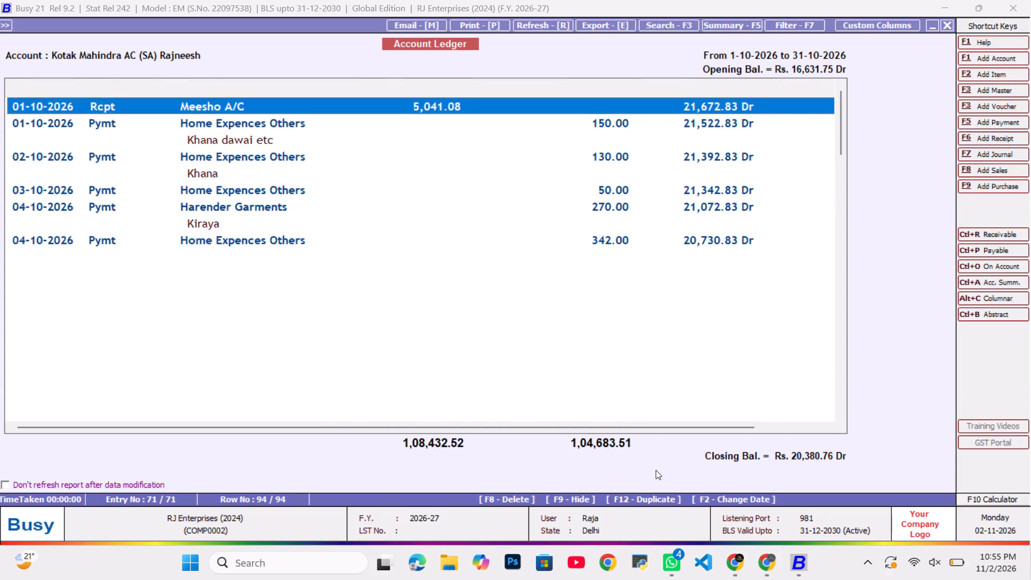
pyautogui.press('End')
pyautogui.press('End')
# Go back to the monthly summary, reopen the October ledger of Kotak Mahindra AC (SA) Rajneesh and go to its latest entries.
pyautogui.press('Escape')
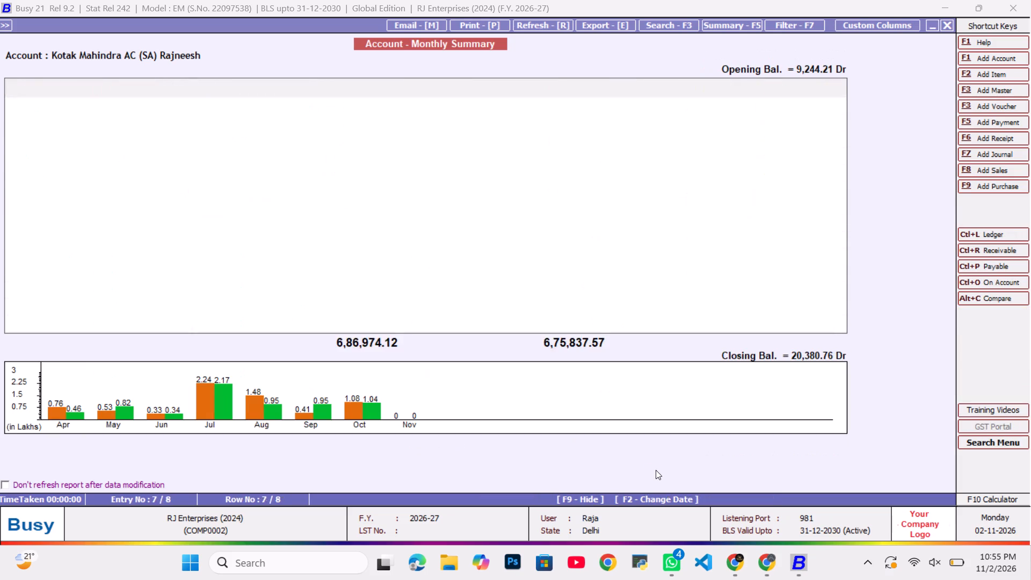
pyautogui.press('Down')
pyautogui.press('Down')
pyautogui.press('Down')
pyautogui.press('Down')
pyautogui.press('Down')
pyautogui.press('Down')
pyautogui.press('Down')
pyautogui.press('Down')
pyautogui.press('Down')
pyautogui.press('Down')
pyautogui.press('Down')
pyautogui.press('Down')
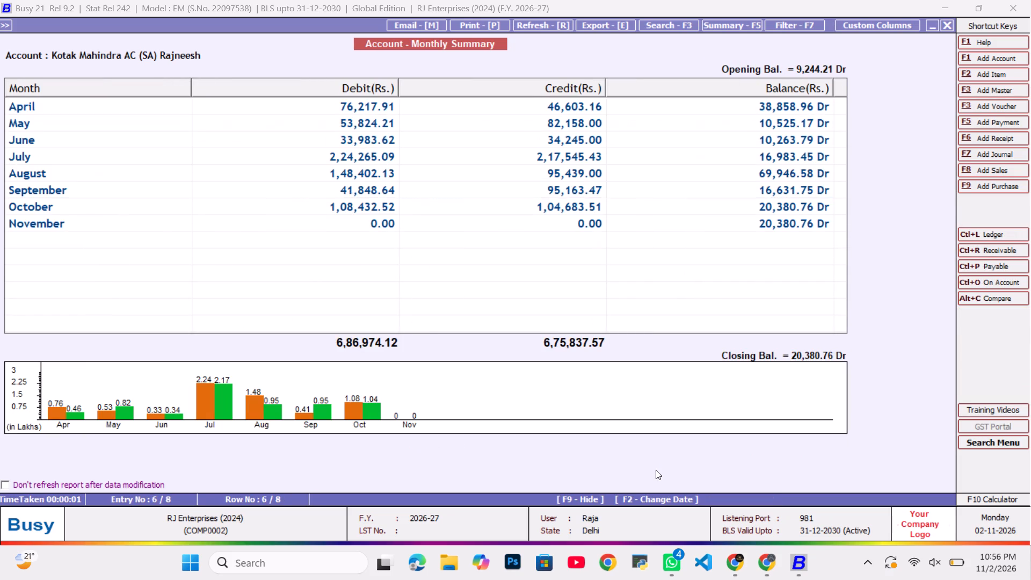
pyautogui.press('Return')
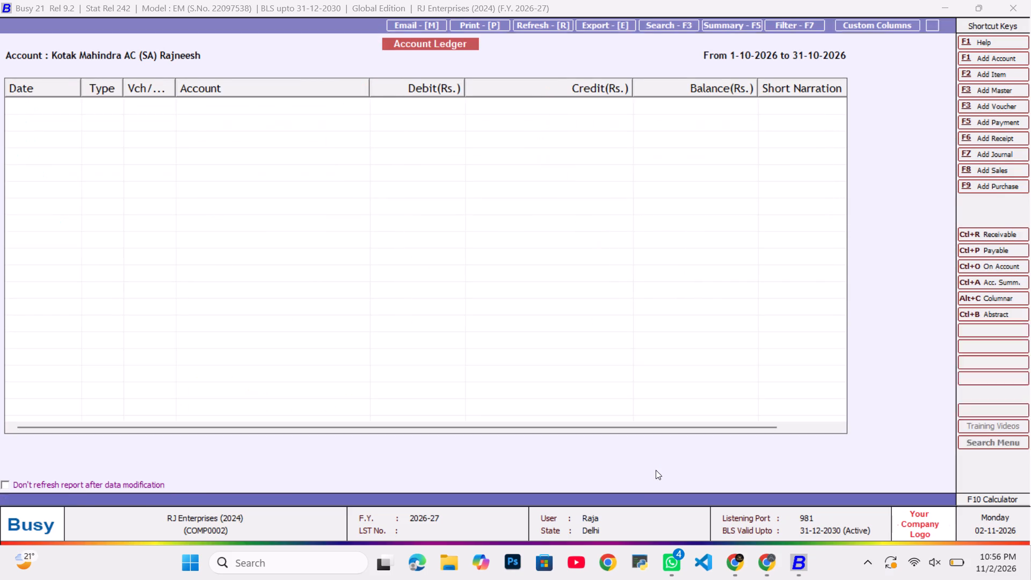
pyautogui.press('End')
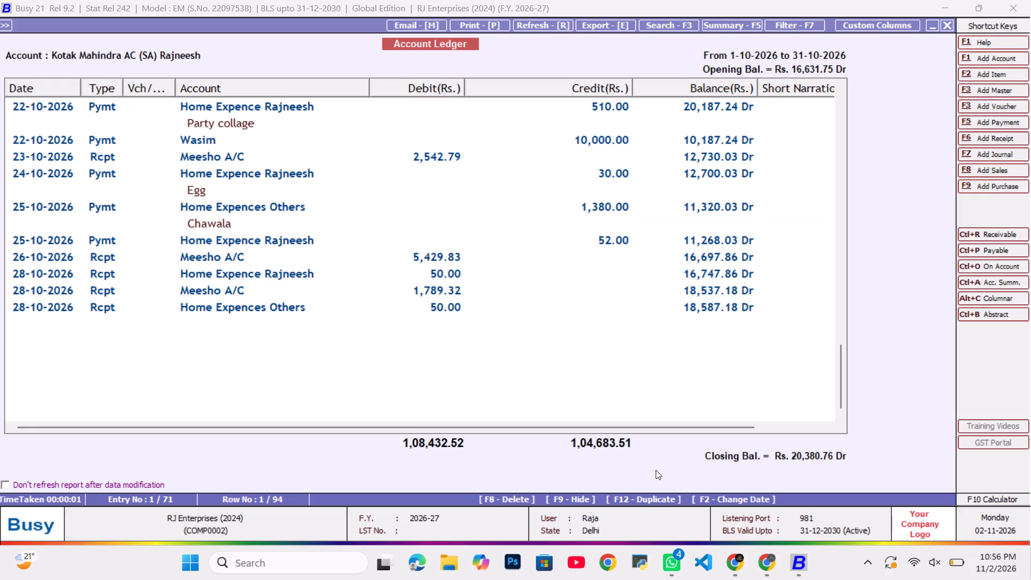
# Generate the Wasim account ledger and open its 30-10-2026 payment voucher for modification.
pyautogui.hotkey('alt', 'l')
pyautogui.write('wasi')
pyautogui.press('Return')
pyautogui.press('Tab')
pyautogui.press('F2')
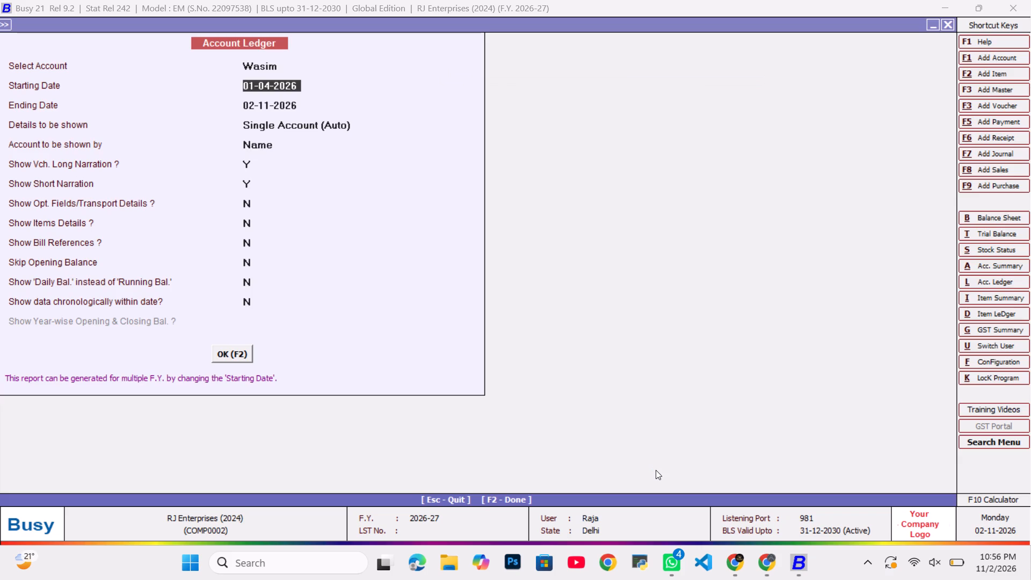
pyautogui.press('End')
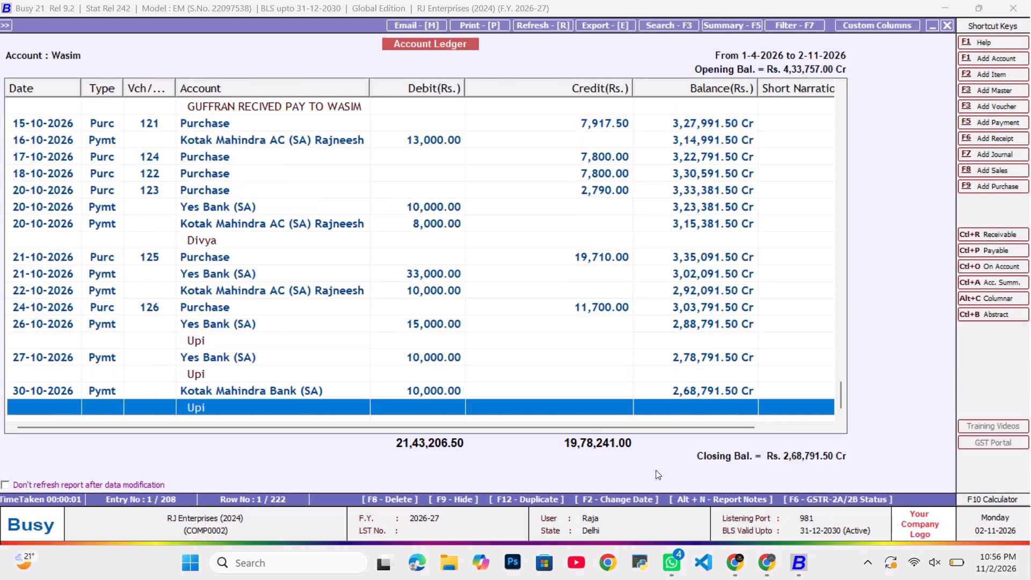
pyautogui.press('Up')
pyautogui.press('Return')
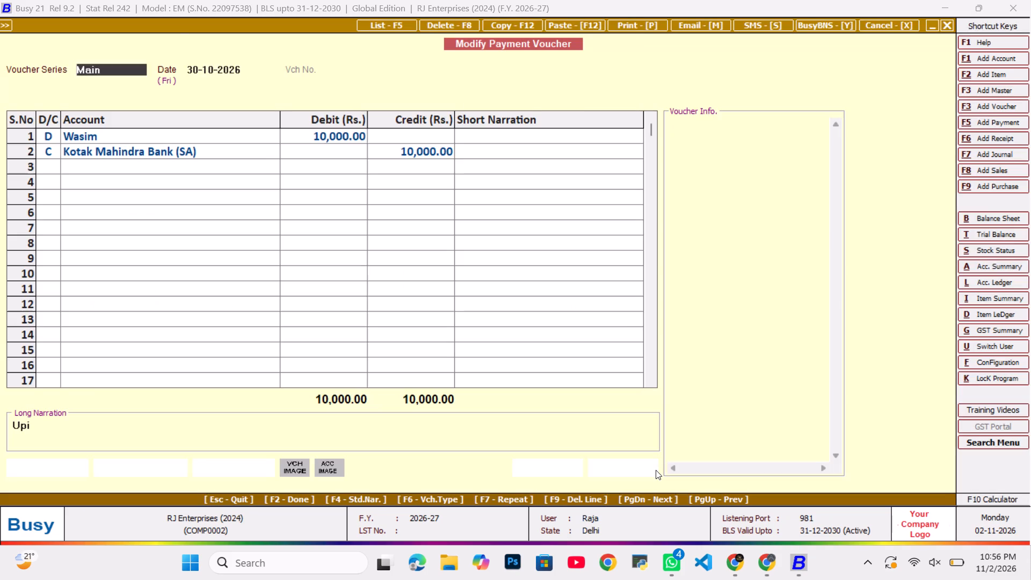
# Change the credited account in the 30-10-2026 payment voucher to Kotak Mahindra AC (SA) Rajneesh and save the voucher.
pyautogui.press('Return')
pyautogui.press('Tab')
pyautogui.press('Return')
pyautogui.press('Tab')
pyautogui.press('Return')
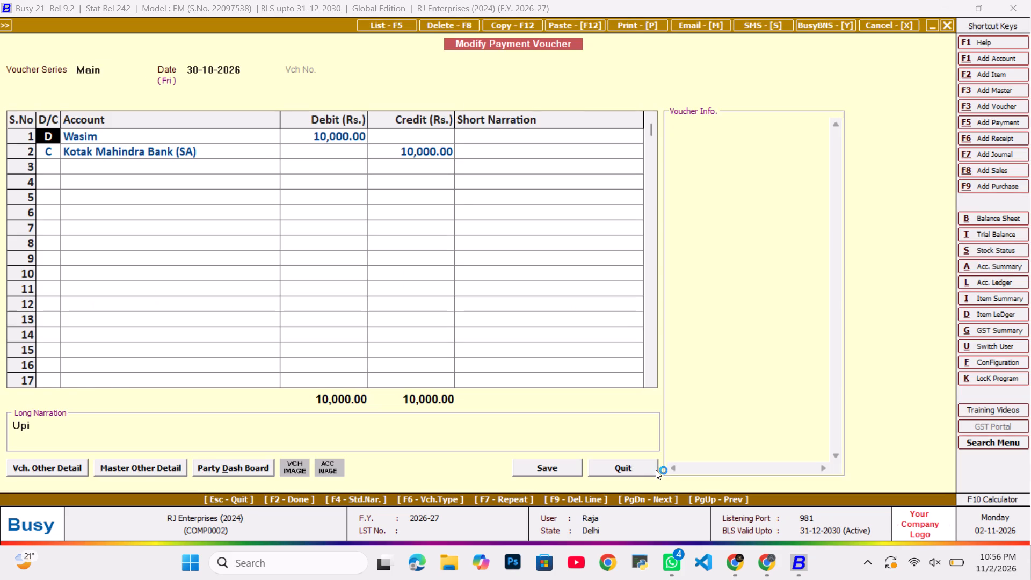
pyautogui.press('Return')
pyautogui.press('Return')
pyautogui.press('Return')
pyautogui.press('Return')
pyautogui.write('ko')
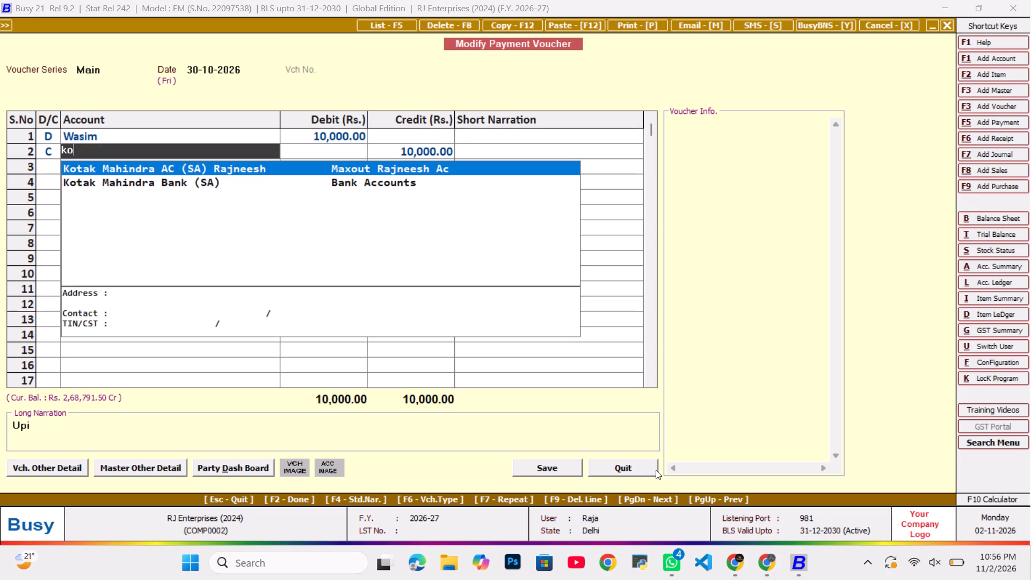
pyautogui.press('Return')
pyautogui.press('Return')
pyautogui.press('Return')
pyautogui.press('Tab')
pyautogui.press('Return')
pyautogui.press('Tab')
pyautogui.press('Return')
pyautogui.press('Tab')
pyautogui.press('Return')
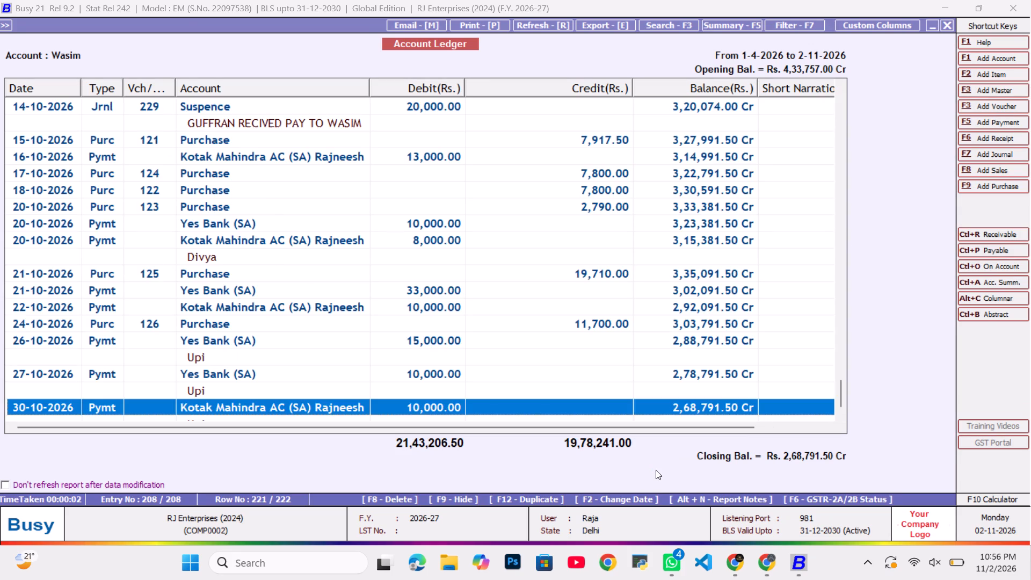
# Close the Wasim ledger, generate the Kotak Mahindra Bank (SA) ledger and go to its latest entries.
pyautogui.press('Escape')
pyautogui.write('ko')
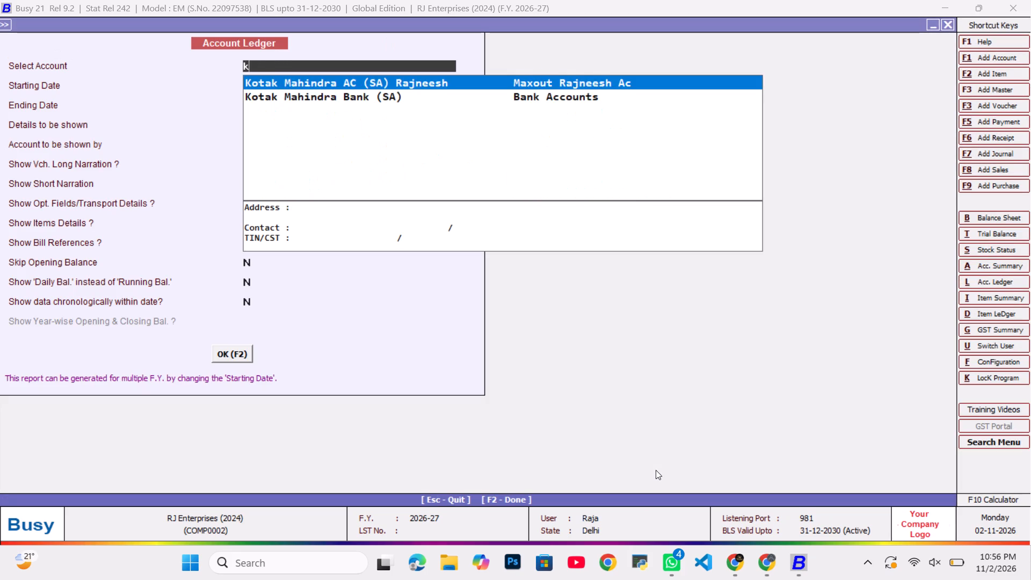
pyautogui.press('Down')
pyautogui.press('Return')
pyautogui.press('Tab')
pyautogui.press('F2')
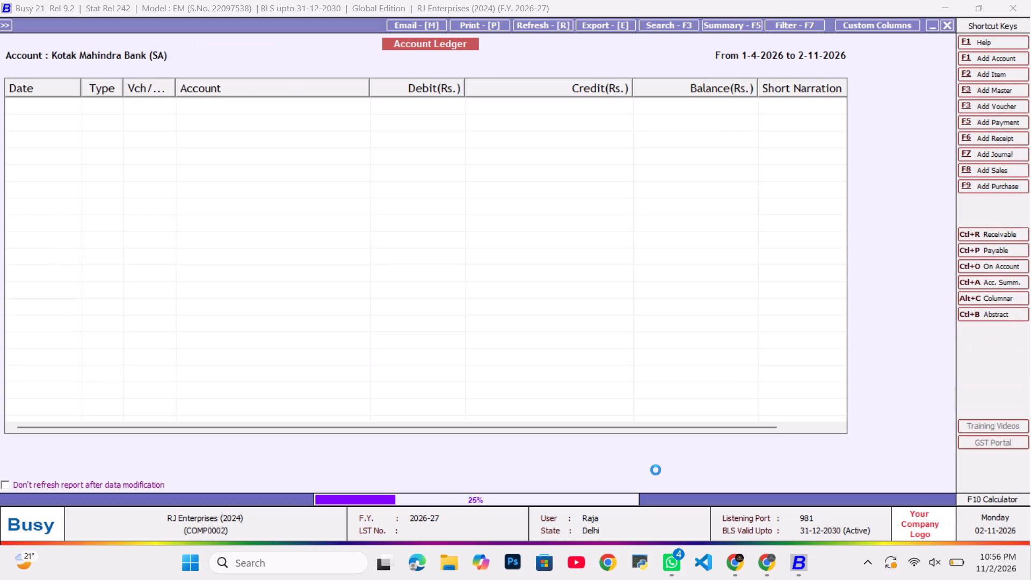
pyautogui.press('End')
pyautogui.press('Up')
pyautogui.press('Up')
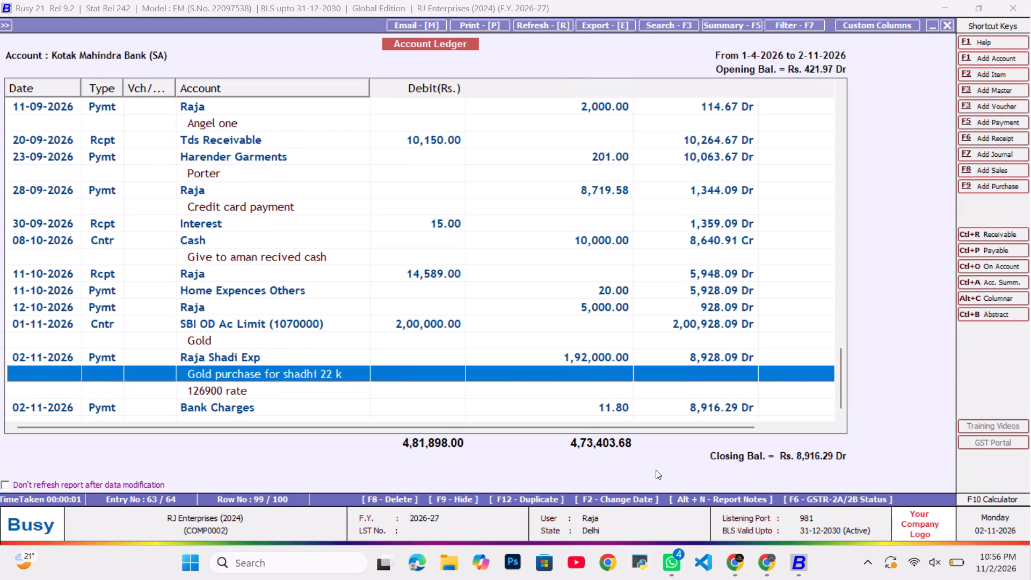
# Review the Kotak Mahindra Bank (SA) ledger backwards from the November entries to those of late June 2026.
pyautogui.press('Up')
pyautogui.press('Up')
pyautogui.press('Up')
pyautogui.press('Up')
pyautogui.press('Up')
pyautogui.press('Up')
pyautogui.press('Up')
pyautogui.press('Up')
pyautogui.press('Up')
pyautogui.press('Up')
pyautogui.press('Up')
pyautogui.press('Up')
pyautogui.press('Up')
pyautogui.press('Up')
pyautogui.press('Up')
pyautogui.press('Up')
pyautogui.press('Up')
pyautogui.press('Up')
pyautogui.press('Up')
pyautogui.press('Up')
pyautogui.press('Up')
pyautogui.press('Up')
pyautogui.press('Up')
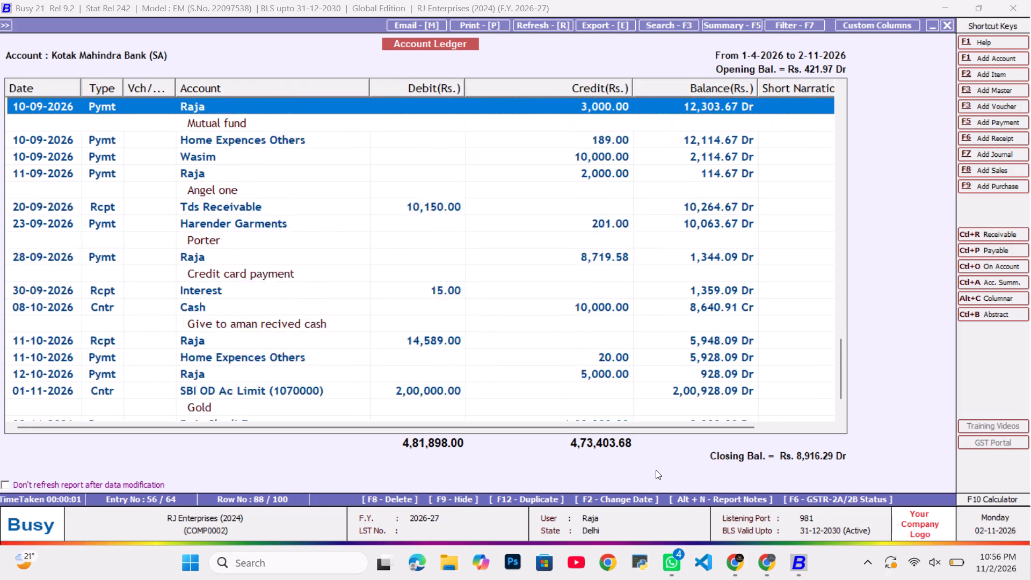
pyautogui.press('Up')
pyautogui.press('Up')
pyautogui.press('Up')
pyautogui.press('Up')
pyautogui.press('Up')
pyautogui.press('Up')
pyautogui.press('Up')
pyautogui.press('Up')
pyautogui.press('Up')
pyautogui.press('Up')
pyautogui.press('Up')
pyautogui.press('Up')
pyautogui.press('Up')
pyautogui.press('Up')
pyautogui.press('Up')
pyautogui.press('Up')
pyautogui.press('Up')
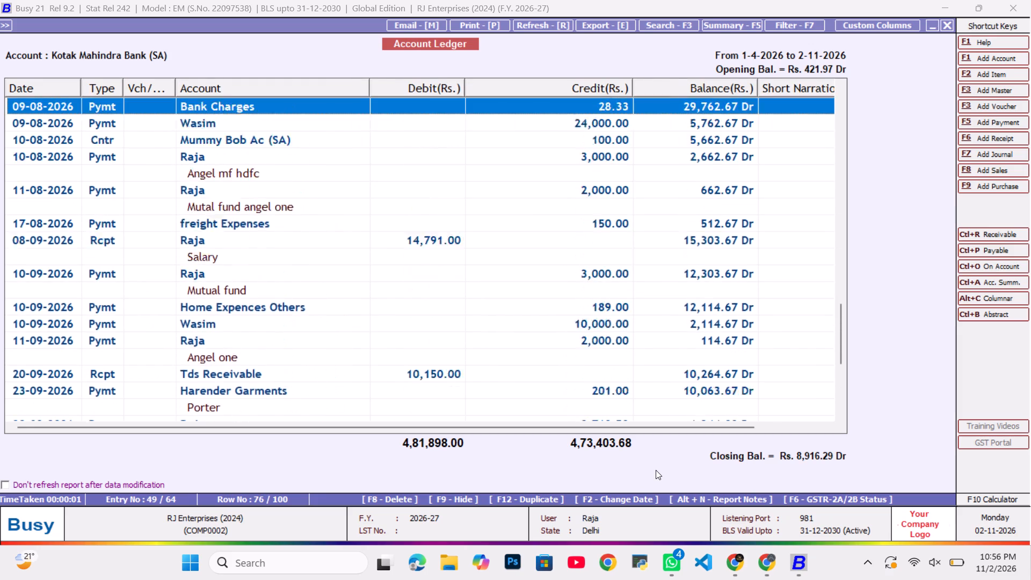
pyautogui.press('Up')
pyautogui.press('Up')
pyautogui.press('Up')
pyautogui.press('Up')
pyautogui.press('Up')
pyautogui.press('Up')
pyautogui.press('Up')
pyautogui.press('Up')
pyautogui.press('Up')
pyautogui.press('Up')
pyautogui.press('Up')
pyautogui.press('Up')
pyautogui.press('Up')
pyautogui.press('Up')
pyautogui.press('Up')
pyautogui.press('Up')
pyautogui.press('Up')
pyautogui.press('Up')
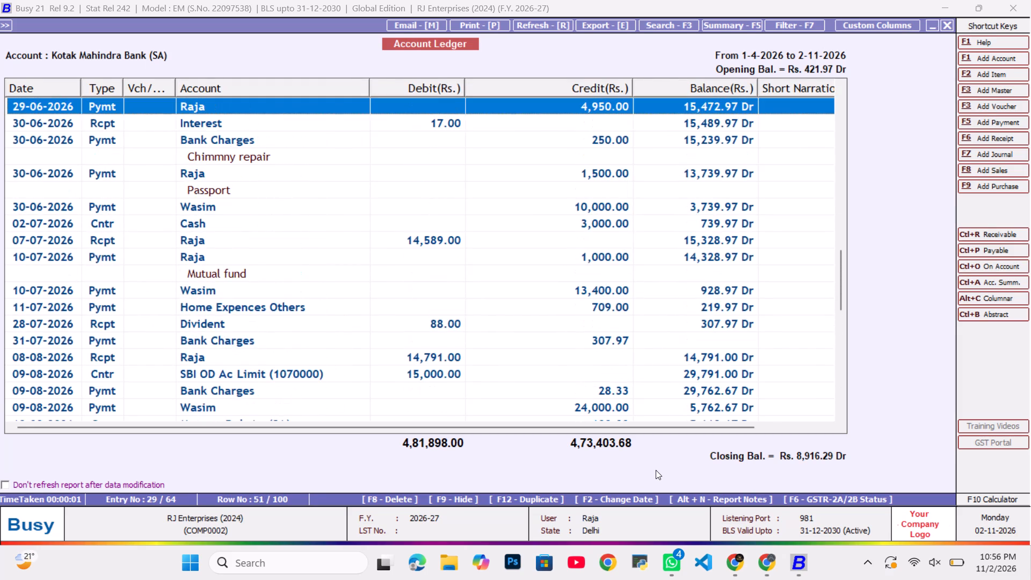
pyautogui.press('Up')
pyautogui.press('Up')
pyautogui.press('Up')
pyautogui.press('Up')
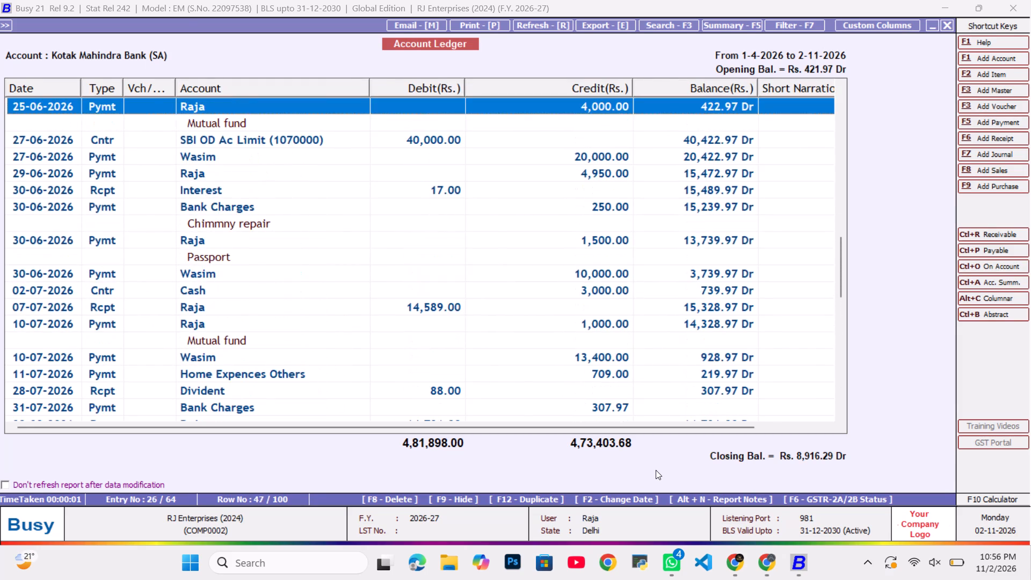
# Return to the October ledger of Kotak Mahindra AC (SA) Rajneesh and go to its latest entries.
pyautogui.press('Escape')
pyautogui.press('Escape')
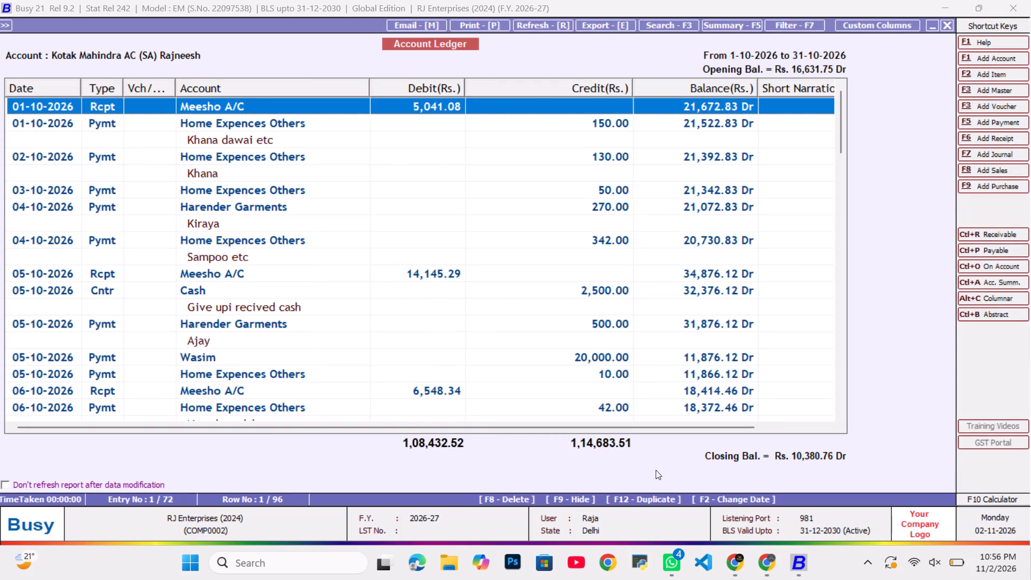
pyautogui.press('End')
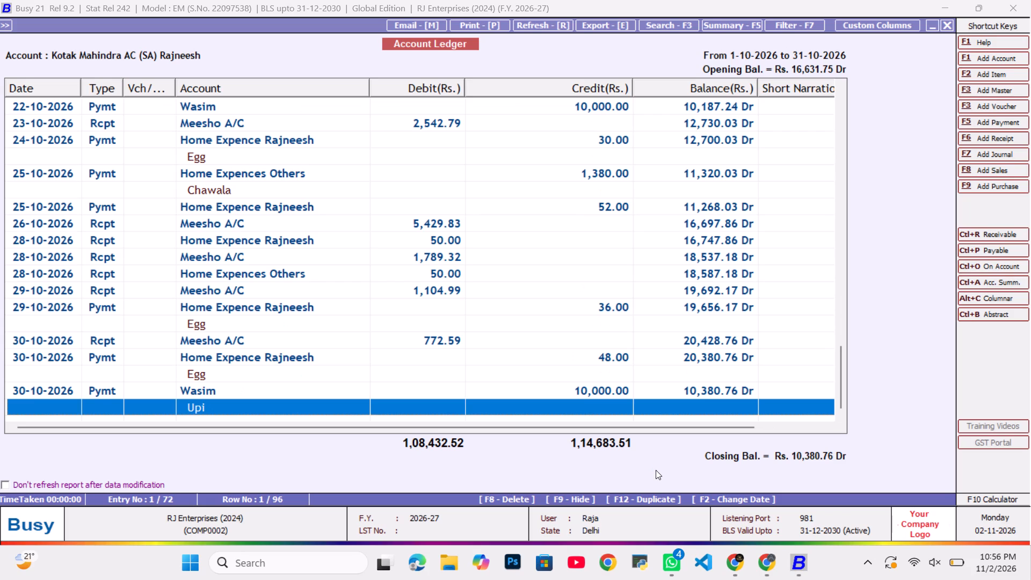
# Start a new payment voucher in the Main series dated 31-10-2026.
pyautogui.hotkey('alt', 'F5')
pyautogui.press('Return')
pyautogui.press('Tab')
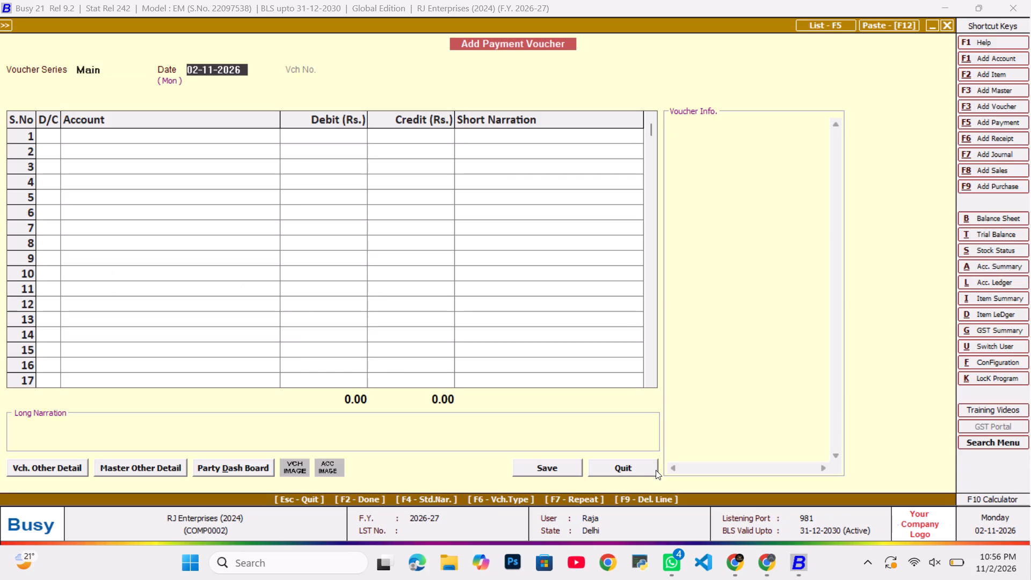
pyautogui.write('31')
pyautogui.press('Return')
pyautogui.press('Tab')
pyautogui.write('31')
pyautogui.press('Return')
pyautogui.press('Tab')
pyautogui.write('31-10')
pyautogui.press('Return')
pyautogui.press('Tab')
# Debit the Home Expence Rajneesh account with Rs. 40 in the 31-10-2026 payment voucher.
pyautogui.write('home')
pyautogui.press('BackSpace')
pyautogui.press('BackSpace')
pyautogui.write('home')
pyautogui.press('Return')
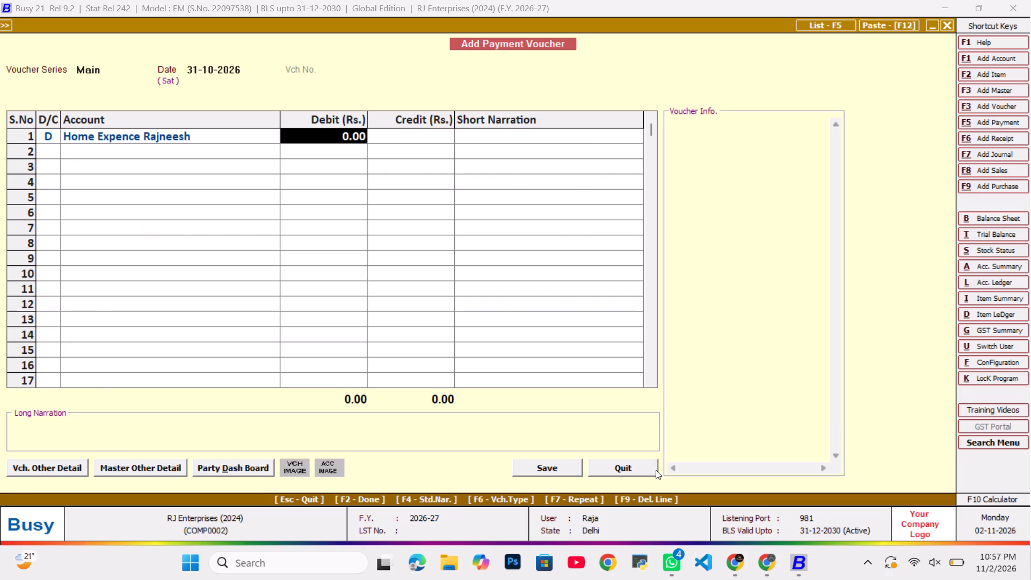
pyautogui.write('40')
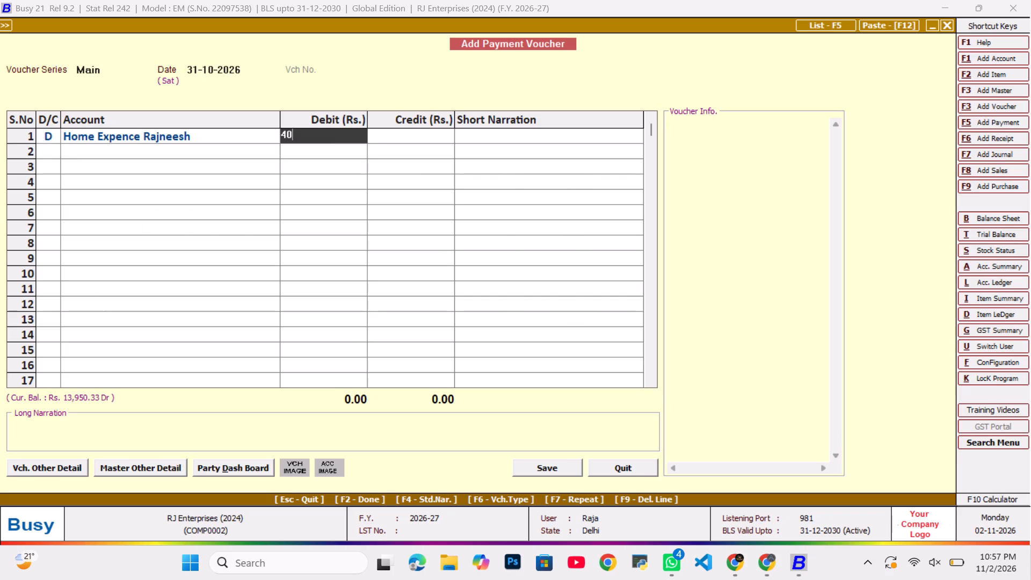
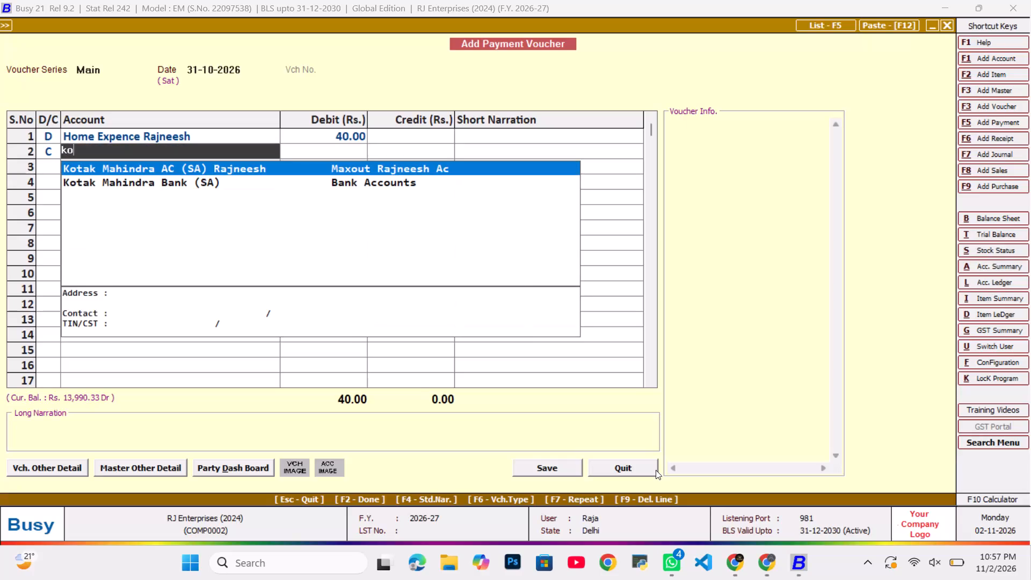
# Credit Kotak Mahindra AC (SA) Rajneesh with Rs. 40, add the long narration Egg and save the payment voucher.
pyautogui.press('Return')
pyautogui.press('Return')
pyautogui.press('Return')
pyautogui.press('Tab')
pyautogui.write('egg')
pyautogui.press('Return')
pyautogui.press('Tab')
pyautogui.press('Return')
pyautogui.press('Tab')
pyautogui.press('Return')
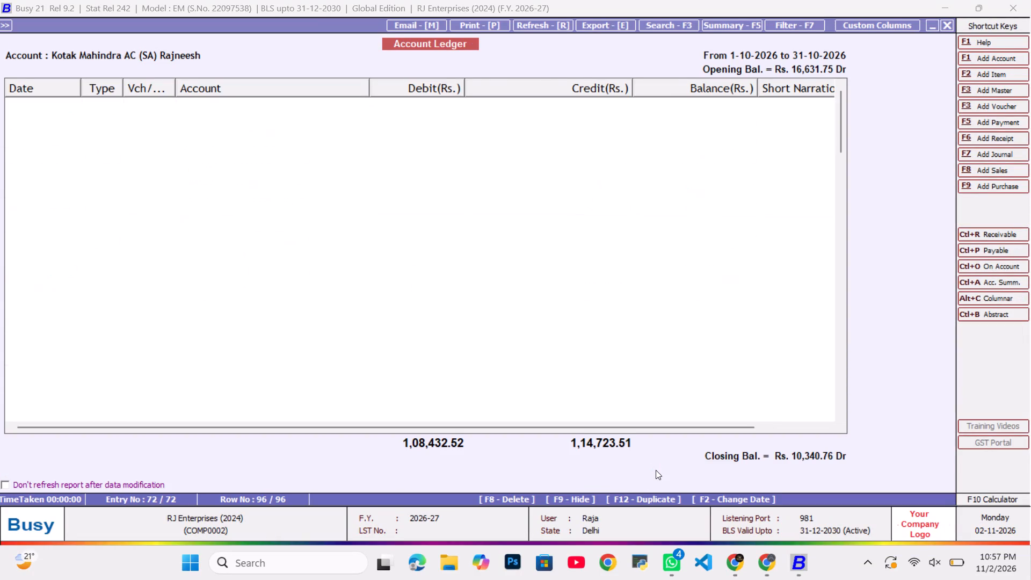
# Start a new payment voucher in the Main series dated 31-10-2026.
pyautogui.press('End')
pyautogui.press('Up')
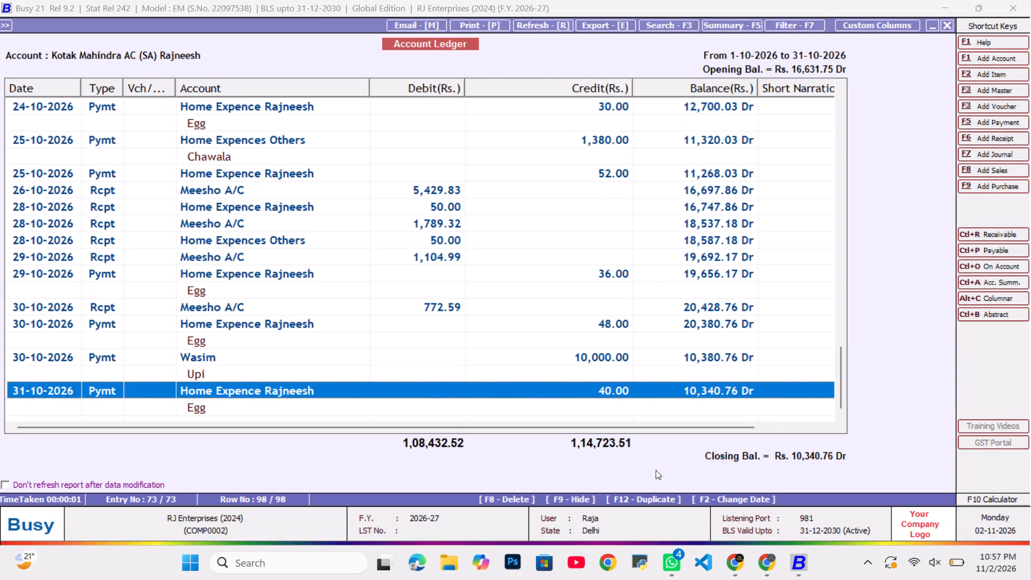
pyautogui.press('Down')
pyautogui.hotkey('alt', 'F5')
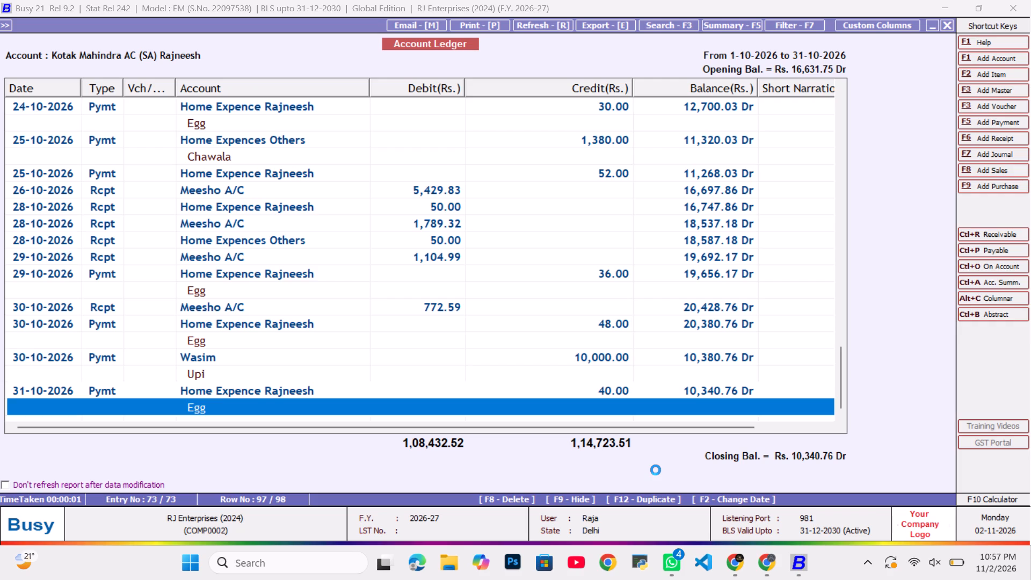
pyautogui.press('Return')
pyautogui.press('Tab')
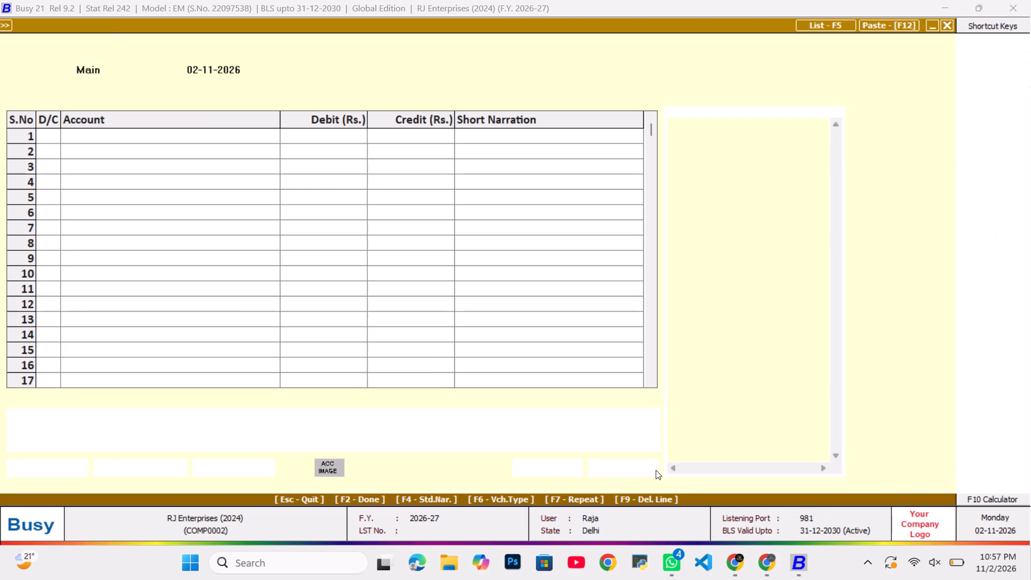
pyautogui.write('31')
pyautogui.press('Return')
pyautogui.press('Tab')
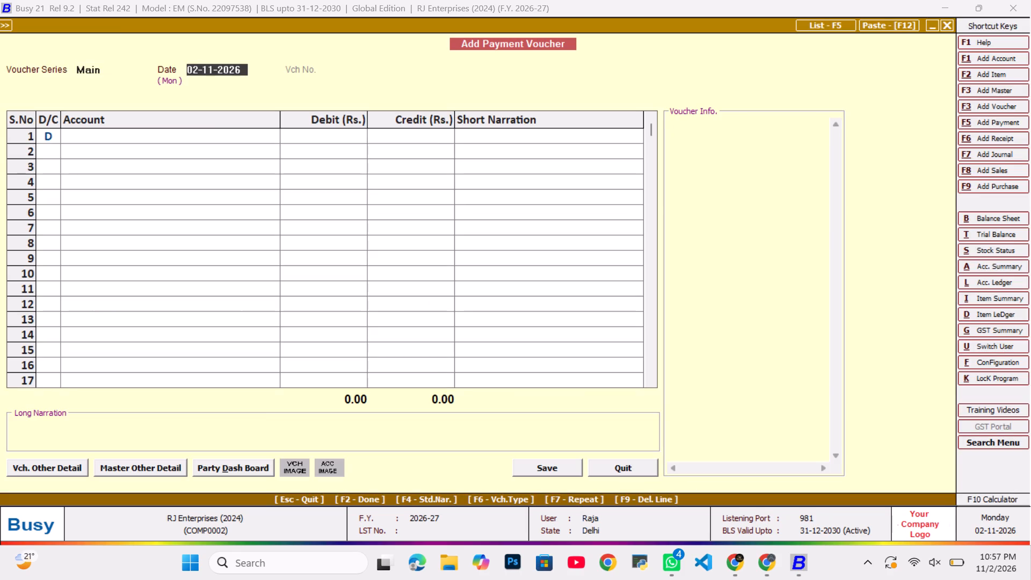
pyautogui.write('31-0')
pyautogui.press('BackSpace')
pyautogui.write('1-')
pyautogui.press('BackSpace')
pyautogui.press('0')
pyautogui.press('Return')
pyautogui.press('Tab')
# Debit the Home Expences Others account with Rs. 36 in the 31-10-2026 payment voucher.
pyautogui.write('home')
pyautogui.press('BackSpace')
pyautogui.press('BackSpace')
pyautogui.write('home')
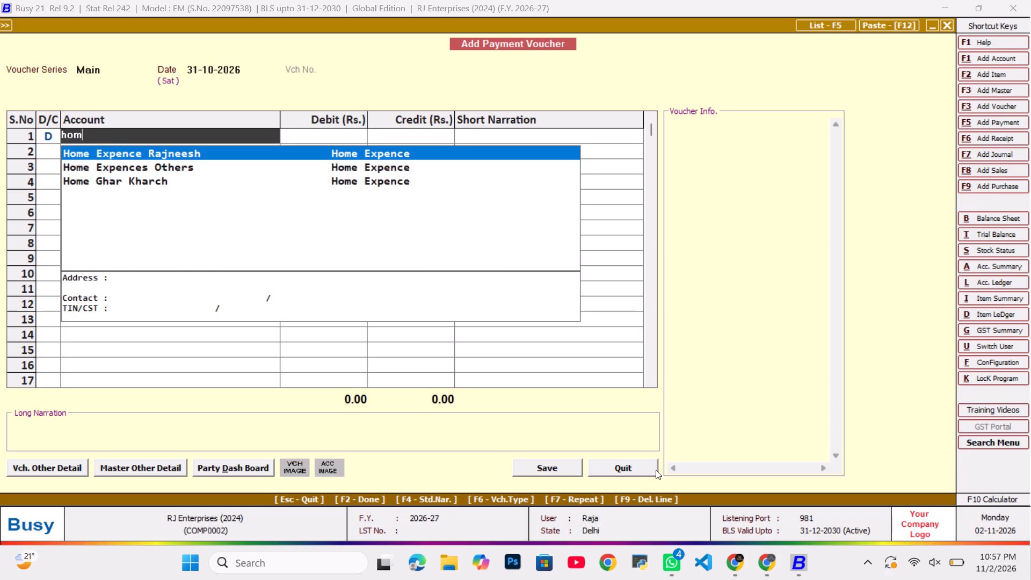
pyautogui.press('Down')
pyautogui.press('Return')
pyautogui.write('36')
pyautogui.press('Return')
pyautogui.press('Return')
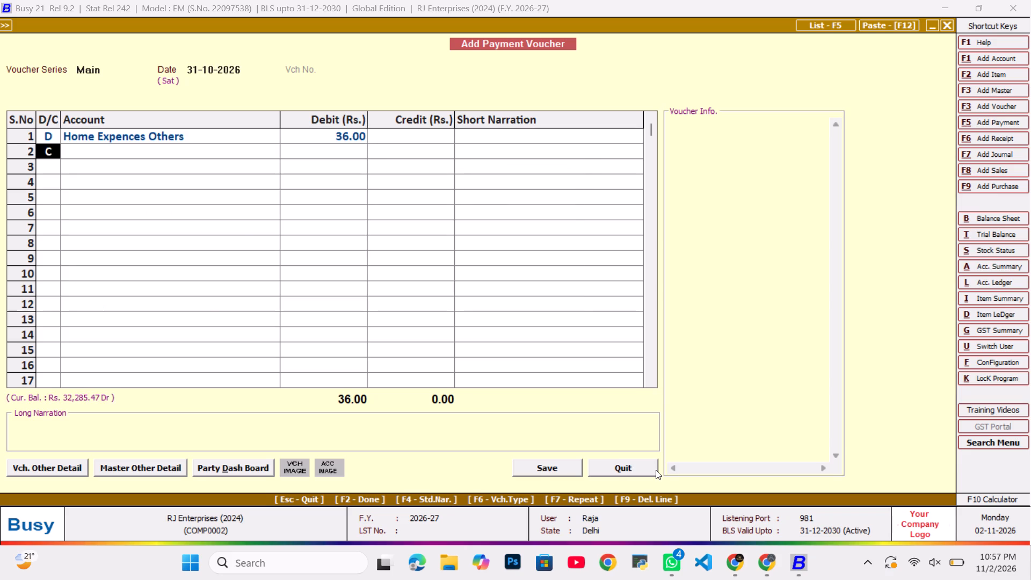
# Credit Kotak Mahindra AC (SA) Rajneesh with Rs. 36 and save the payment voucher without a narration.
pyautogui.press('Return')
pyautogui.write('ko')
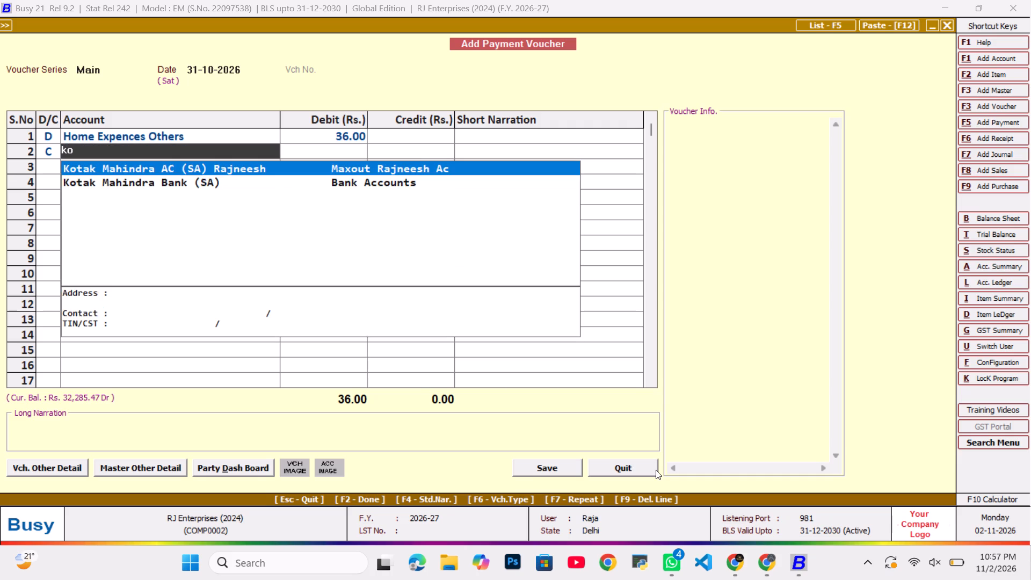
pyautogui.press('Return')
pyautogui.press('Return')
pyautogui.press('Return')
pyautogui.press('Tab')
pyautogui.press('Return')
pyautogui.press('Tab')
pyautogui.press('Tab')
pyautogui.press('Return')
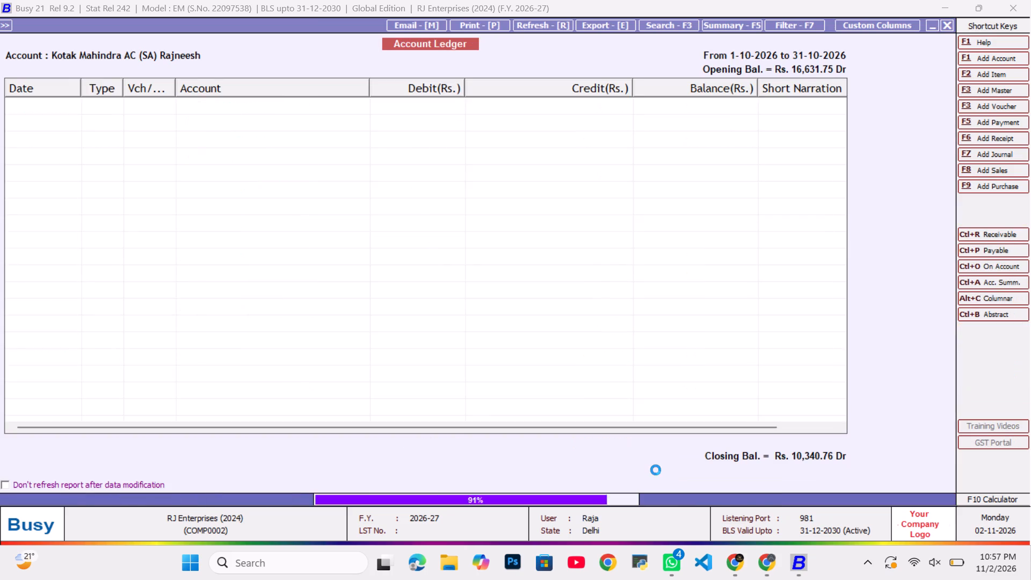
# Start another payment voucher in the Main series dated 31-10-2026.
pyautogui.press('End')
pyautogui.hotkey('alt', 'F5')
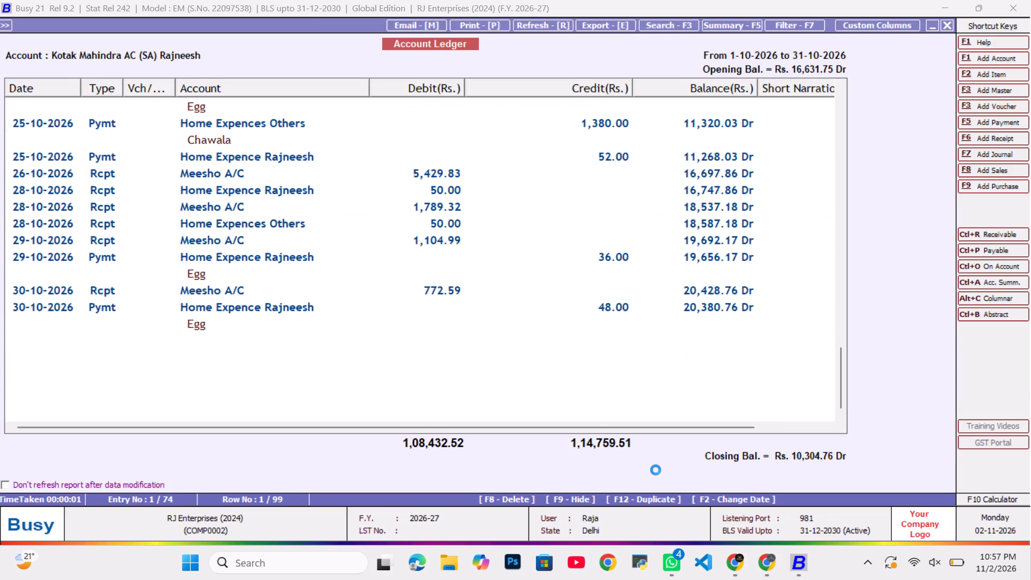
pyautogui.press('Return')
pyautogui.press('Tab')
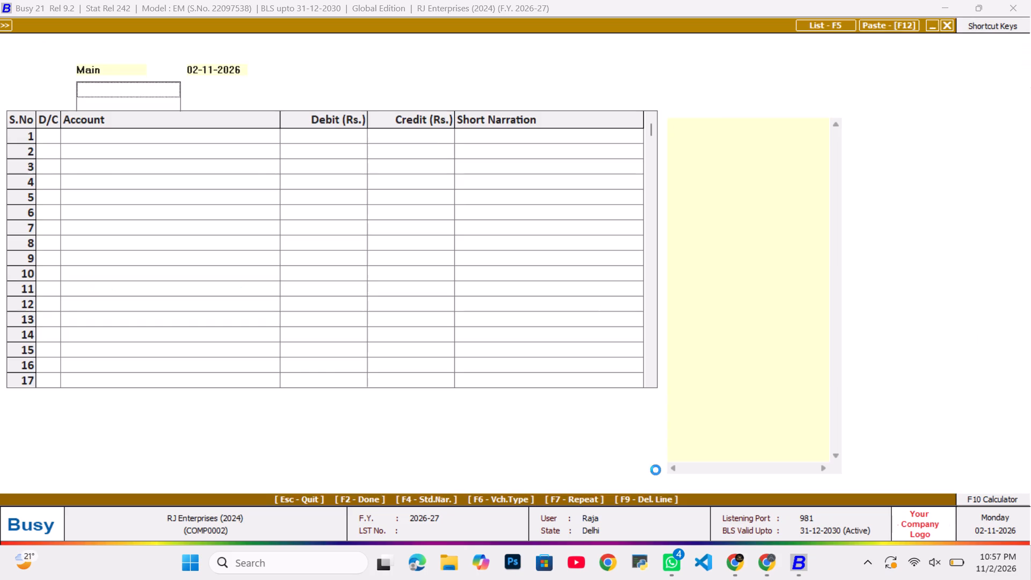
pyautogui.write('31')
pyautogui.press('Return')
pyautogui.press('Tab')
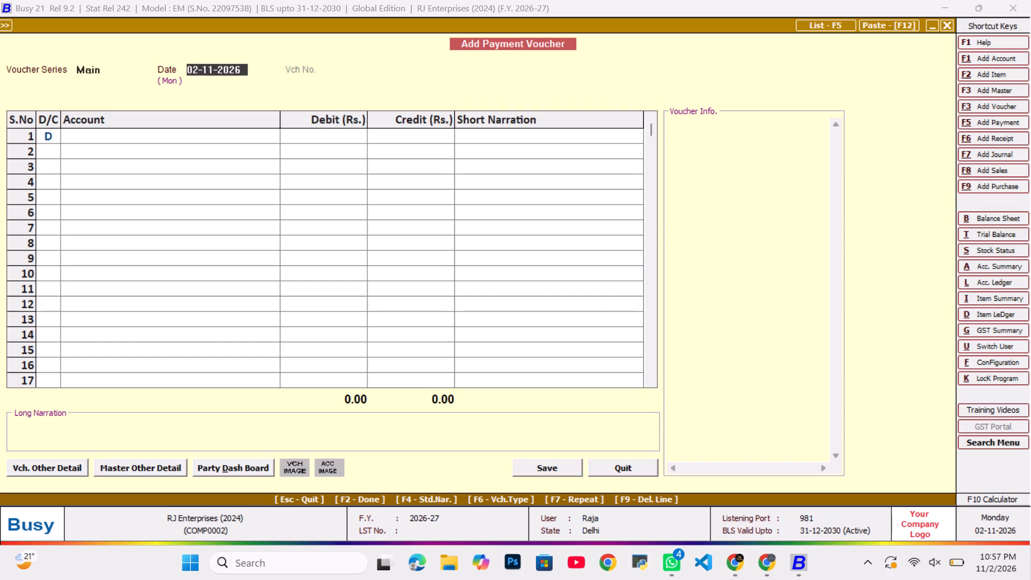
pyautogui.write('31-10')
pyautogui.press('Return')
pyautogui.press('Tab')
# Debit the Harender Garments account with Rs. 500 and enter the short narration Ajay.
pyautogui.write('home')
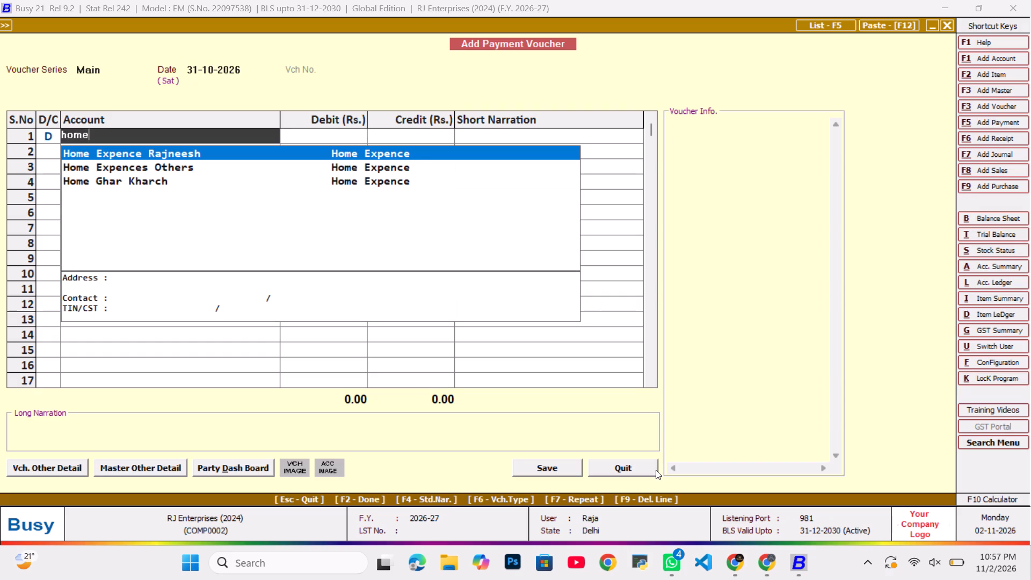
pyautogui.press('BackSpace')
pyautogui.press('BackSpace')
pyautogui.press('BackSpace')
pyautogui.press('BackSpace')
pyautogui.write('hare')
pyautogui.press('Return')
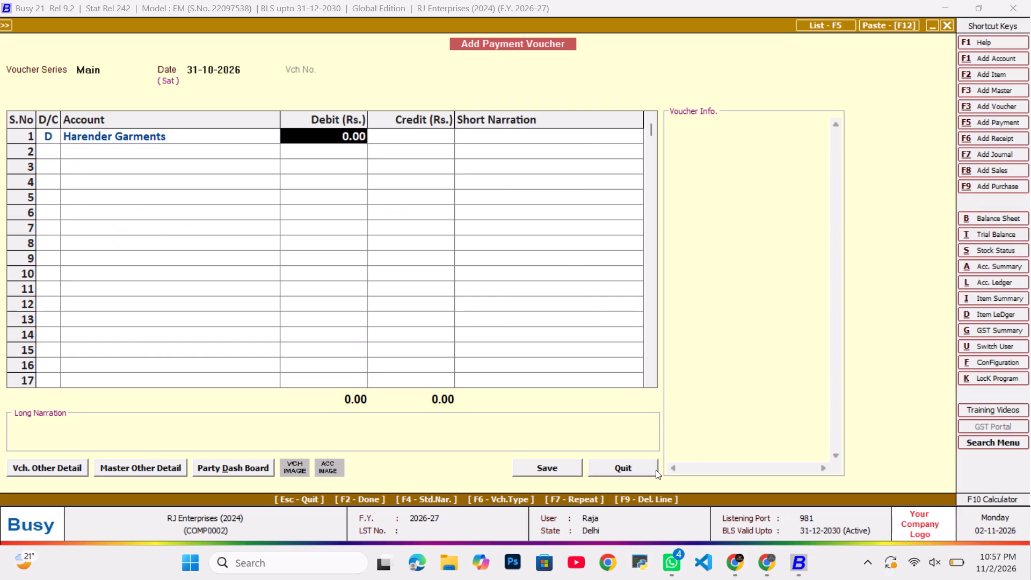
pyautogui.write('5500')
pyautogui.press('Return')
pyautogui.write('ajay')
pyautogui.press('Return')
# Credit Kotak Mahindra AC (SA) Rajneesh with Rs. 500 and save the payment voucher.
pyautogui.press('Return')
pyautogui.write('ko')
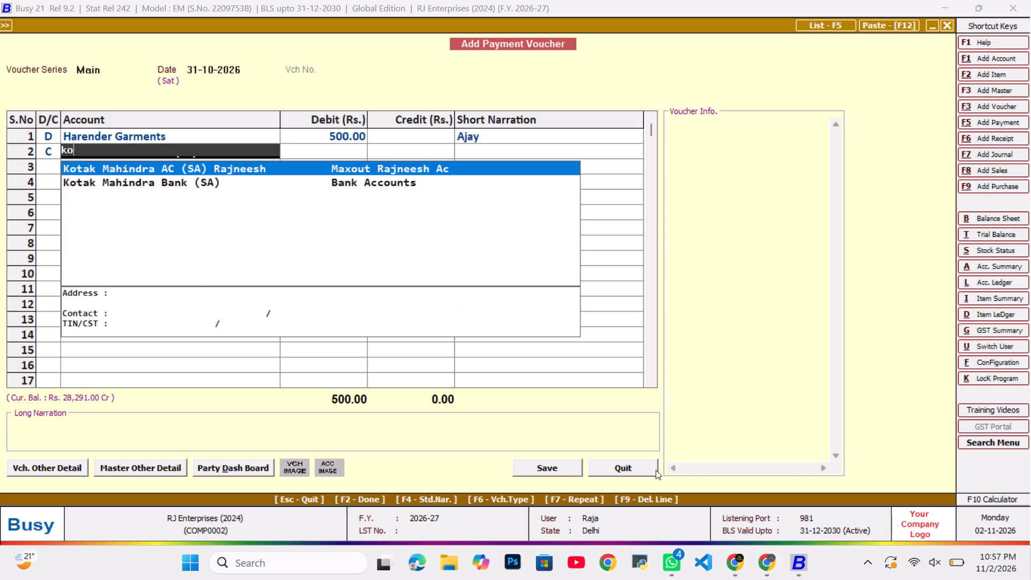
pyautogui.press('Return')
pyautogui.press('Return')
pyautogui.press('Return')
pyautogui.press('Tab')
pyautogui.press('Return')
pyautogui.press('Tab')
pyautogui.press('Tab')
pyautogui.press('Return')
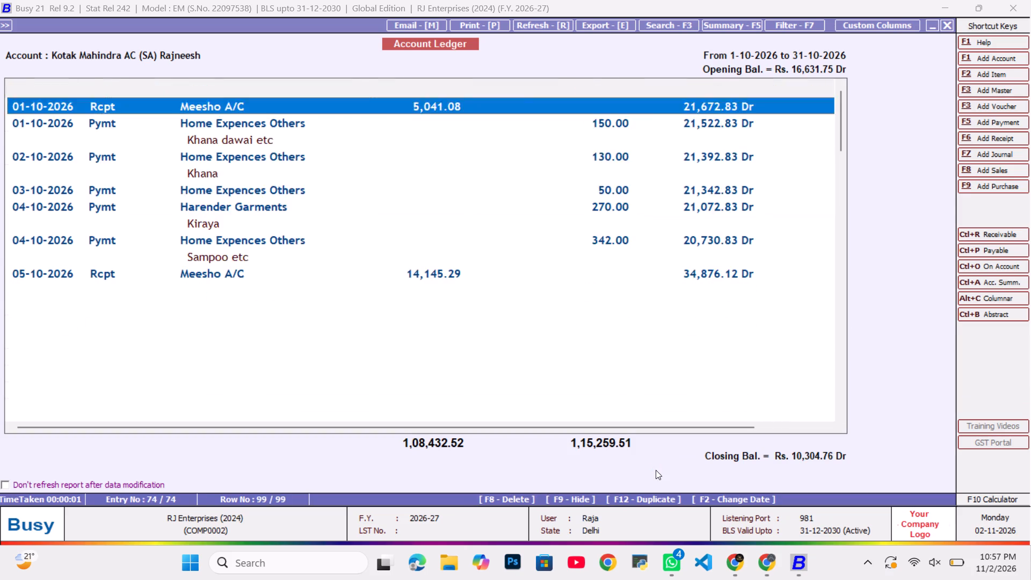
# Start a new payment voucher in the Main series dated 01-11-2026.
pyautogui.press('End')
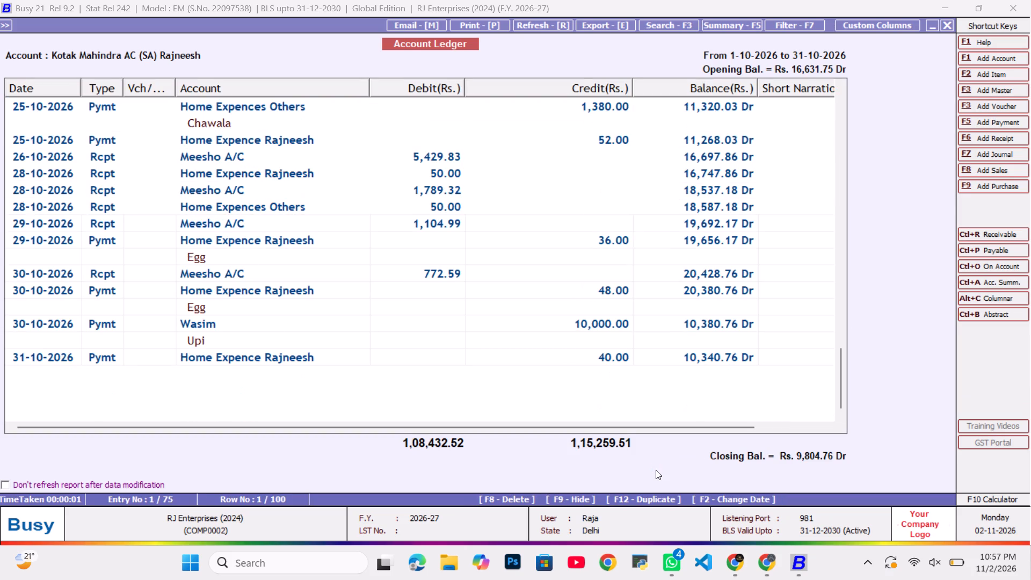
pyautogui.hotkey('alt', 'F5')
pyautogui.press('Return')
pyautogui.press('Tab')
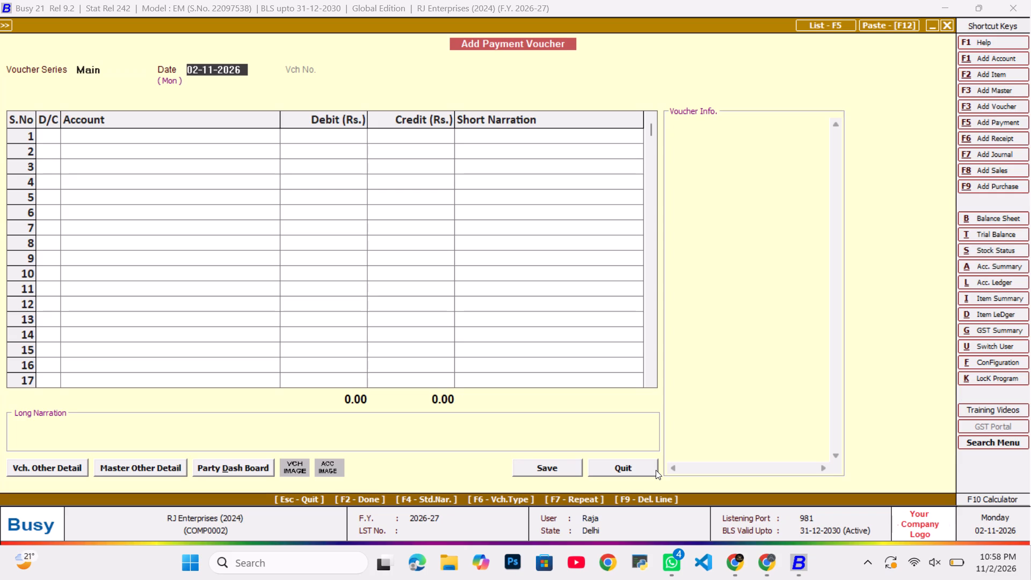
pyautogui.press('1')
pyautogui.press('Return')
pyautogui.press('Tab')
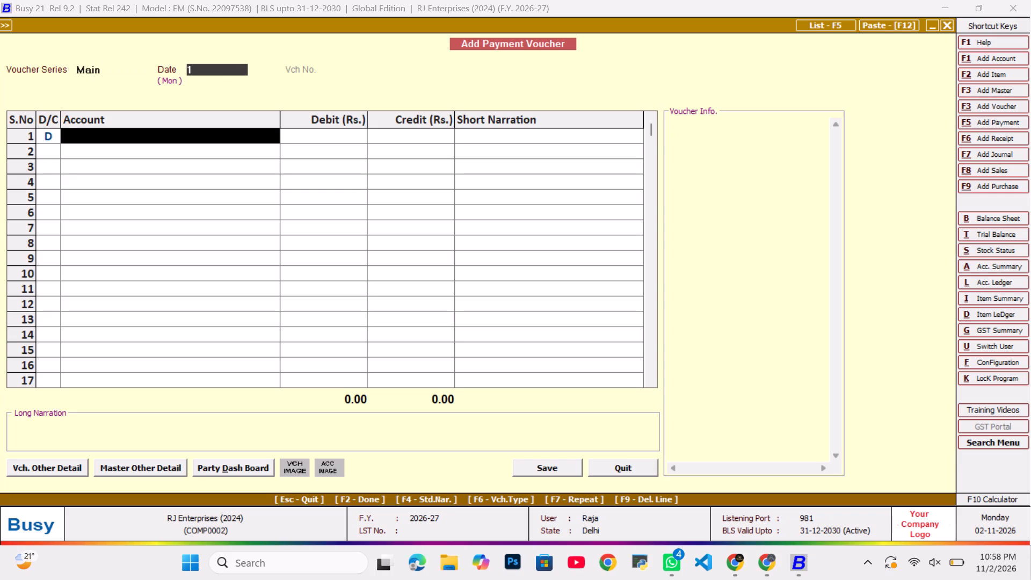
# Debit the Harender Garments account with Rs. 2,000 and enter the short narration Vishal.
pyautogui.write('home')
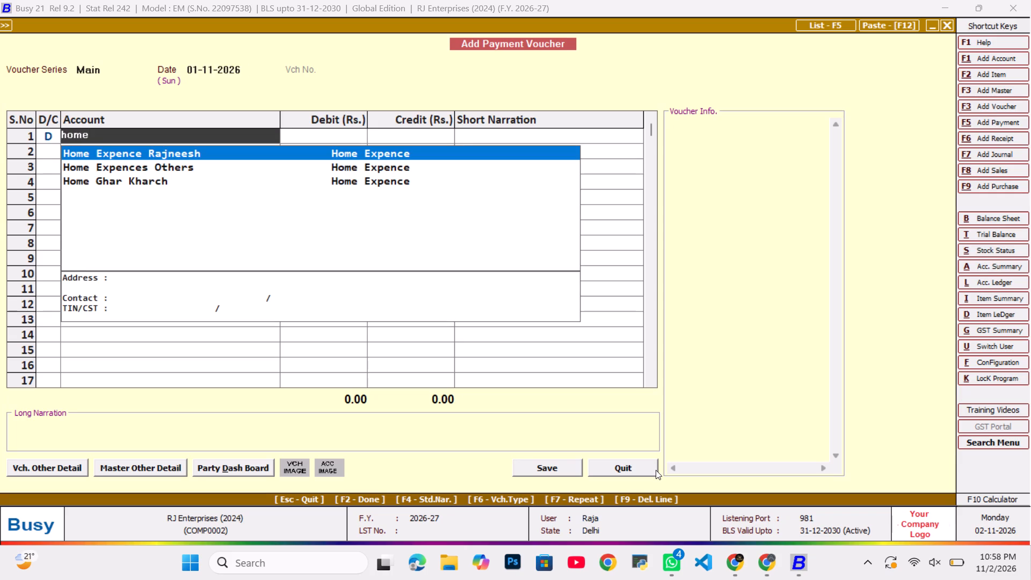
pyautogui.press('BackSpace')
pyautogui.press('BackSpace')
pyautogui.press('BackSpace')
pyautogui.press('BackSpace')
pyautogui.write('hare')
pyautogui.press('Return')
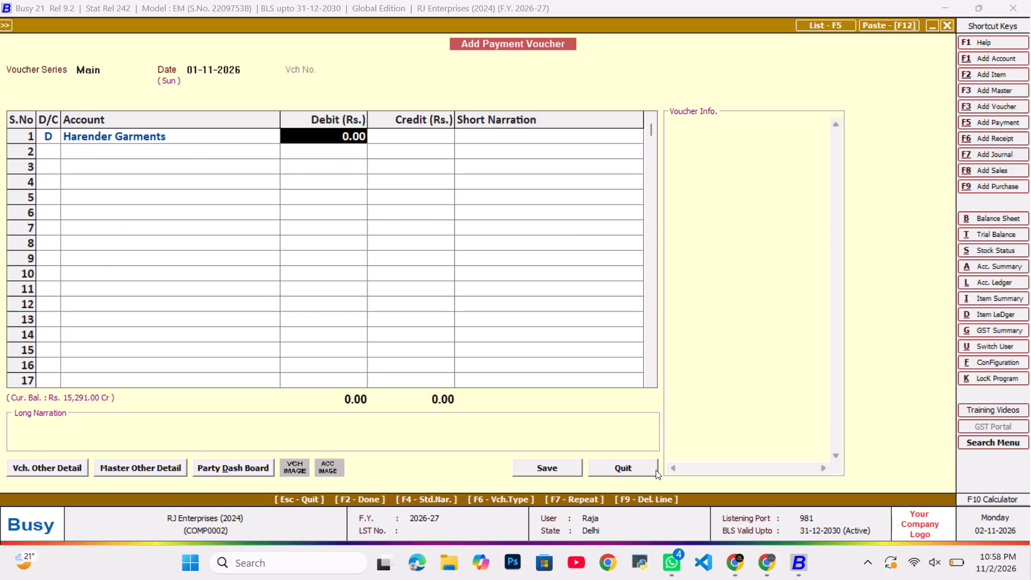
pyautogui.write('2000')
pyautogui.press('Return')
pyautogui.write('vishal')
pyautogui.press('Return')
# Add a second debit line for Harender Garments of Rs. 4,004 with the short narration Labour.
pyautogui.press('d')
pyautogui.press('d')
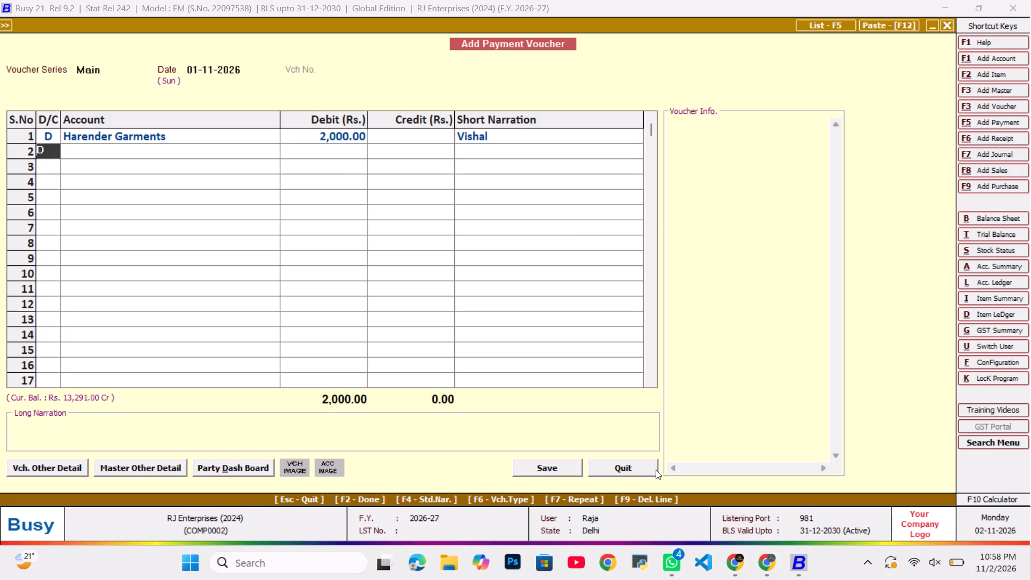
pyautogui.press('Return')
pyautogui.write('hohme')
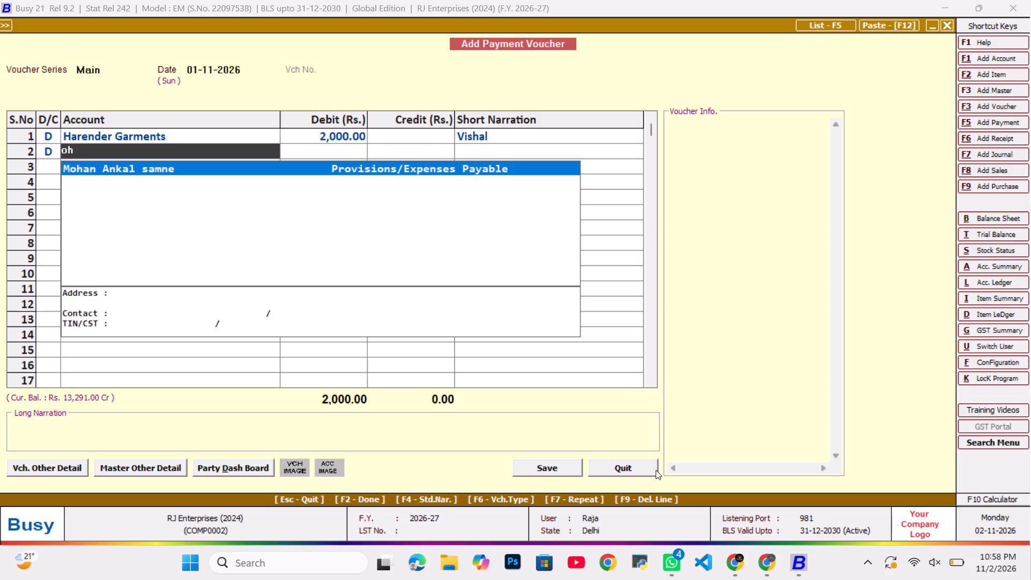
pyautogui.press('BackSpace')
pyautogui.press('BackSpace')
pyautogui.write('hare')
pyautogui.press('Return')
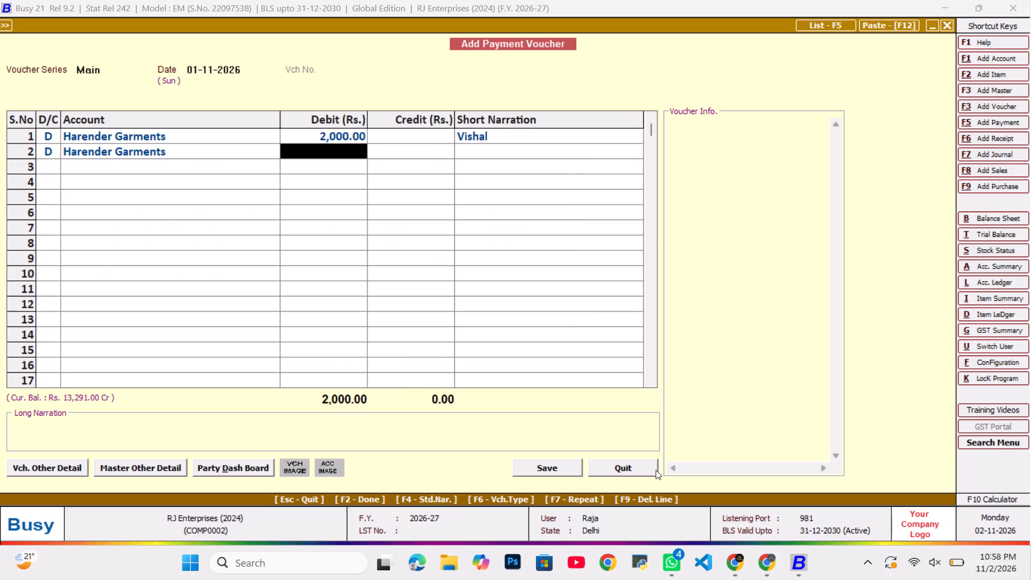
pyautogui.write('400')
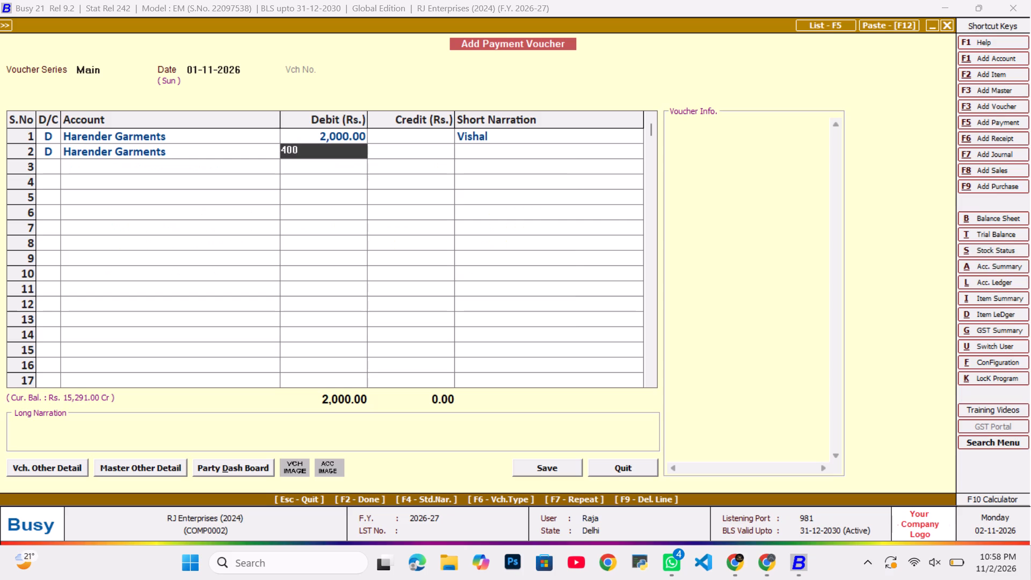
pyautogui.press('4')
pyautogui.press('Return')
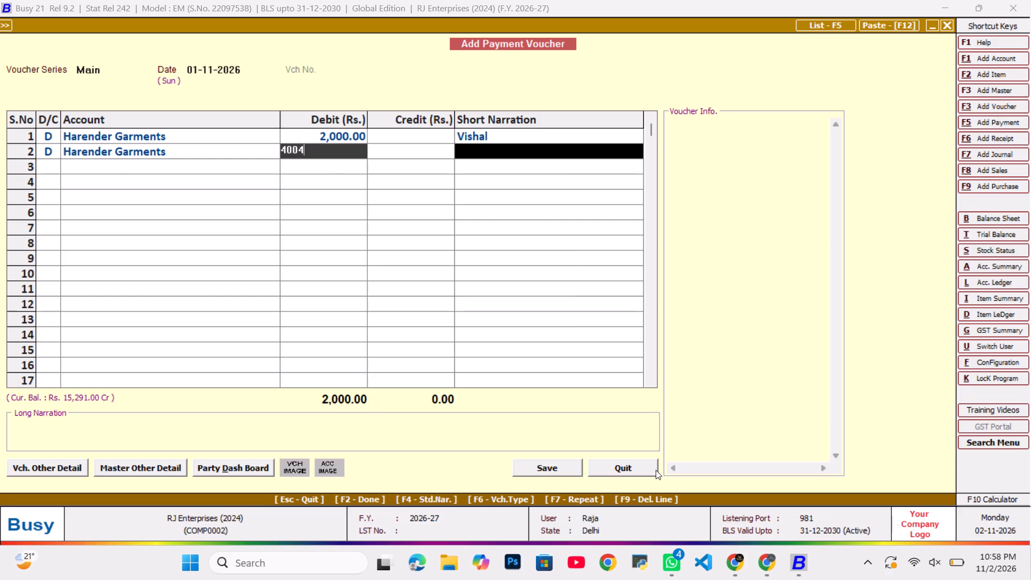
pyautogui.write('labour')
pyautogui.press('Return')
# Credit Kotak Mahindra AC (SA) Rajneesh with Rs. 6,004 and save the 01-11-2026 payment voucher.
pyautogui.press('Return')
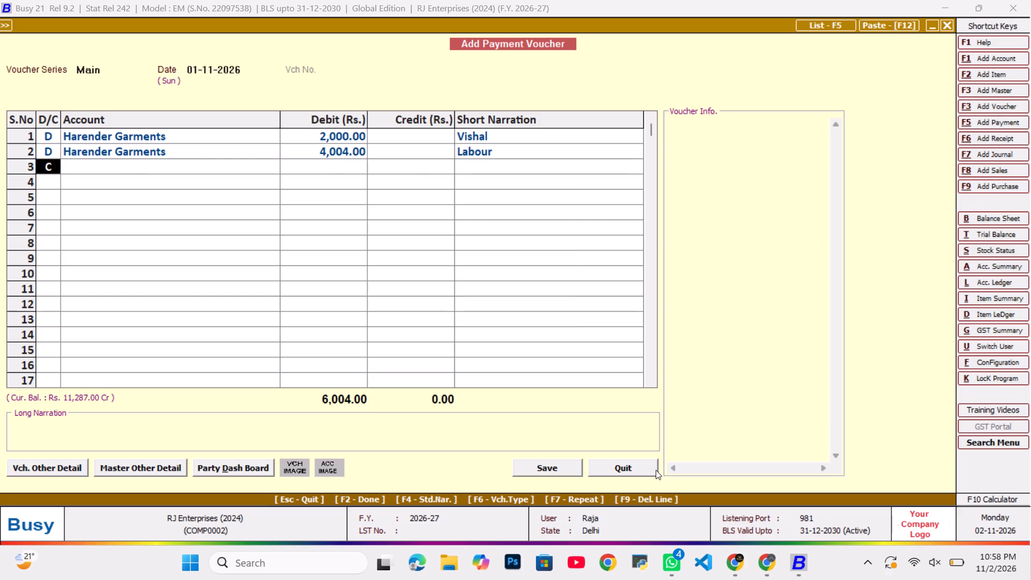
pyautogui.write('ko')
pyautogui.press('Return')
pyautogui.press('Return')
pyautogui.press('Return')
pyautogui.press('Tab')
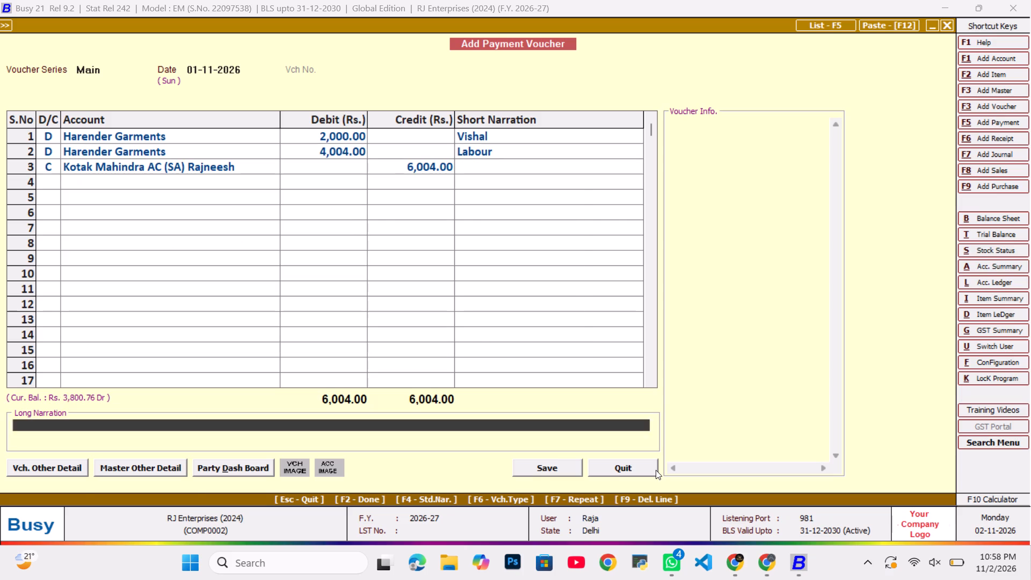
pyautogui.press('Return')
pyautogui.press('Tab')
pyautogui.press('Tab')
pyautogui.press('Return')
# Start another payment voucher in the Main series dated 01-11-2026.
pyautogui.press('End')
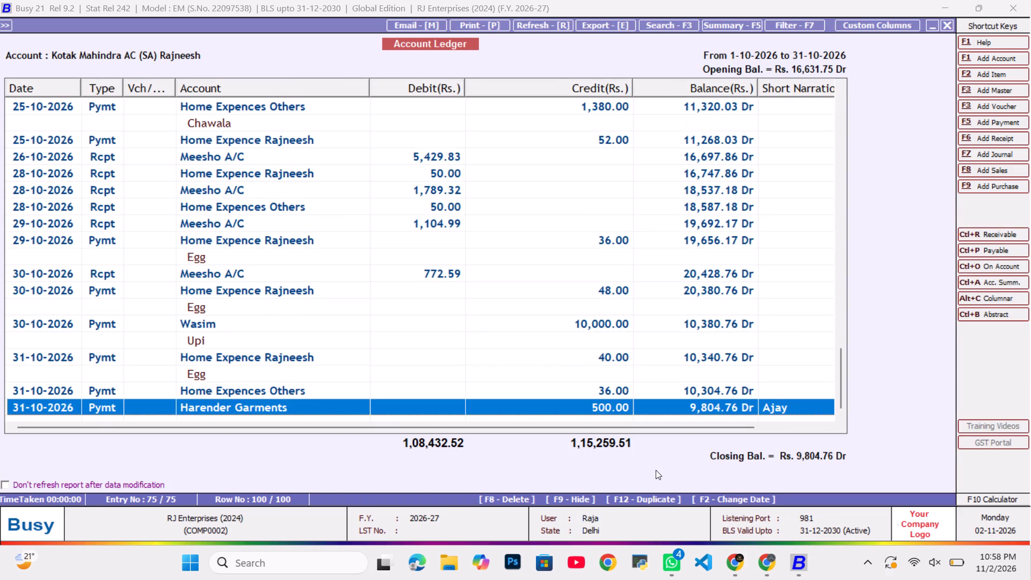
pyautogui.hotkey('alt', 'F5')
pyautogui.press('Return')
pyautogui.press('Tab')
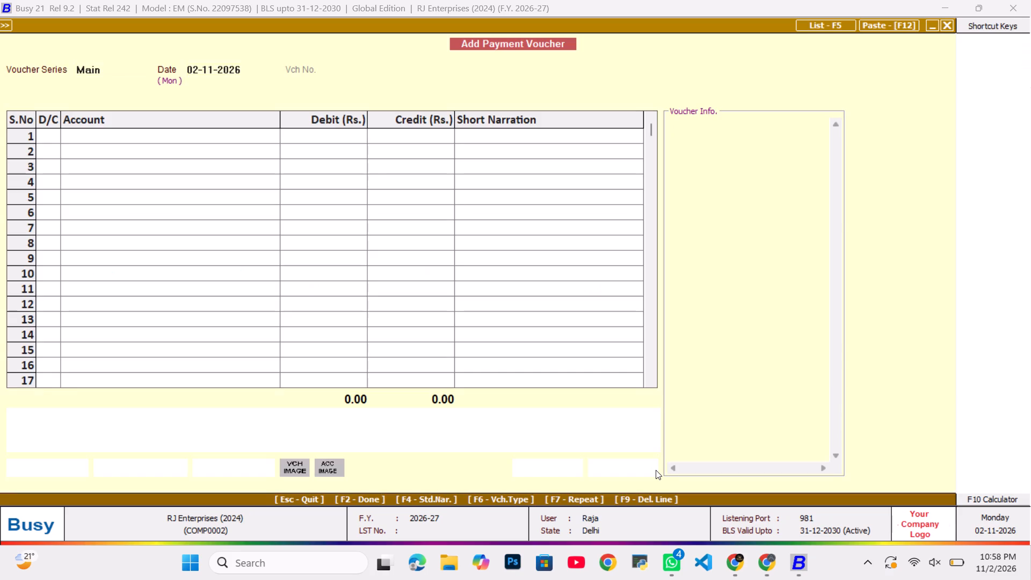
pyautogui.press('1')
pyautogui.press('Return')
pyautogui.press('Tab')
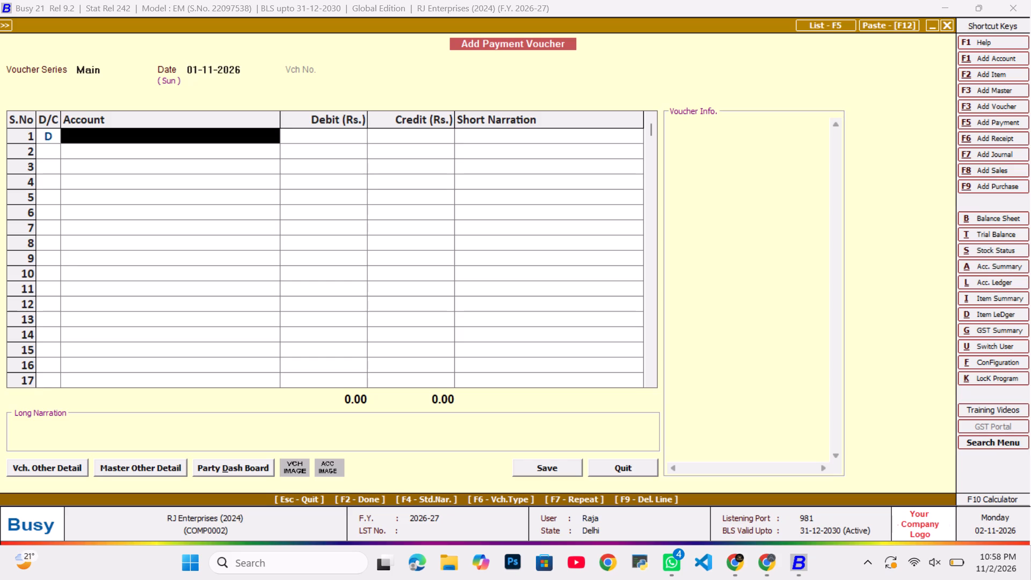
# Debit Home Expences Others with Rs. 200 in the 01-11-2026 payment voucher.
pyautogui.write('home')
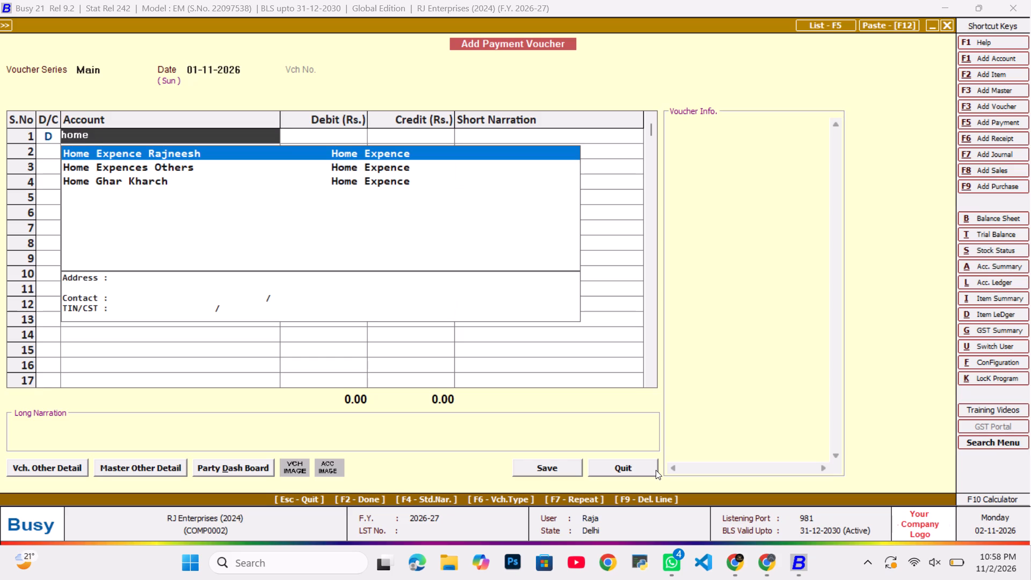
pyautogui.press('Down')
pyautogui.press('Return')
pyautogui.write('200')
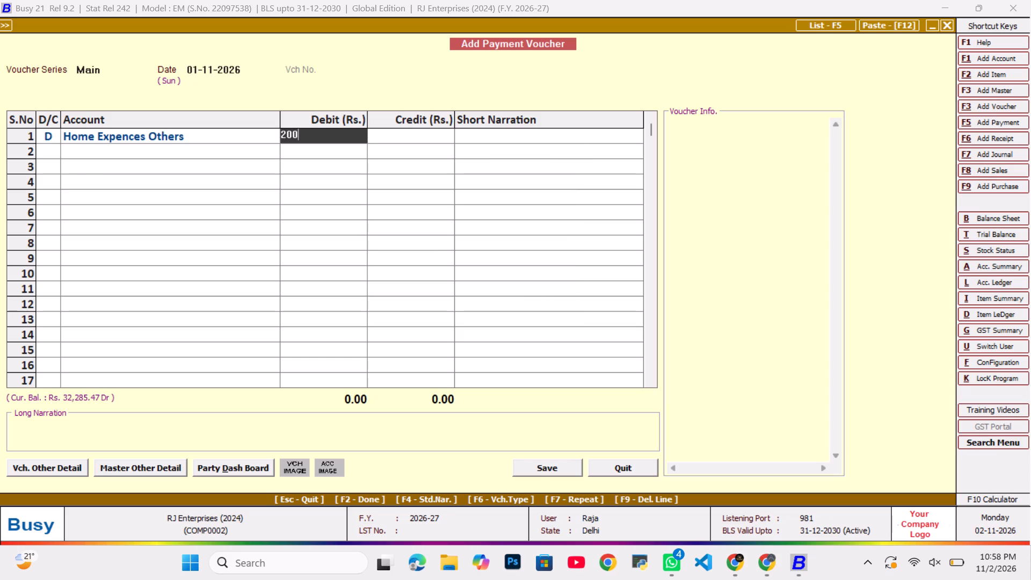
pyautogui.press('Return')
pyautogui.press('Return')
pyautogui.press('Return')
# Credit Kotak Mahindra AC (SA) Rajneesh with Rs. 200, enter the long narration Murga and save the payment voucher.
pyautogui.write('ko')
pyautogui.press('Return')
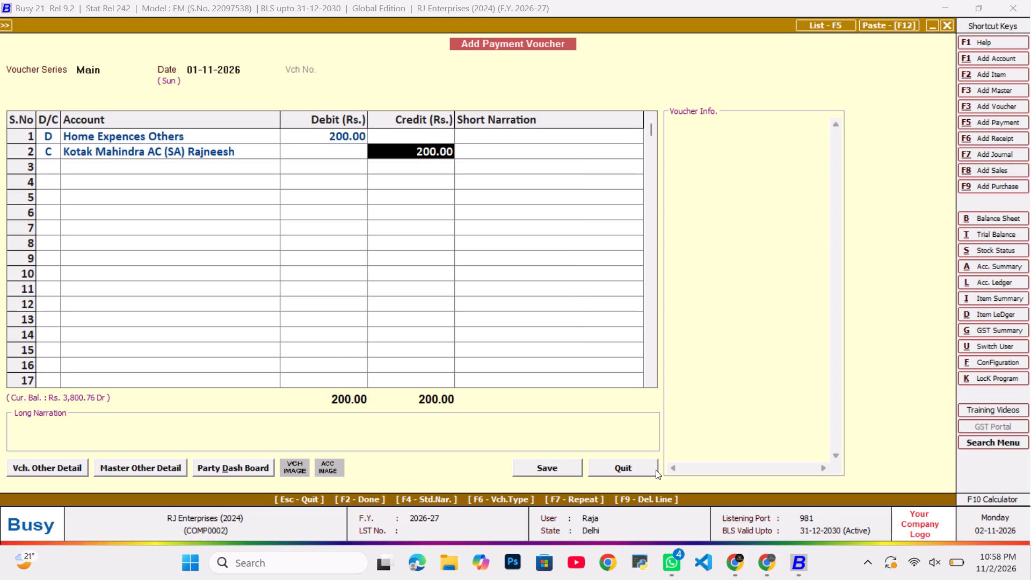
pyautogui.press('Return')
pyautogui.press('Return')
pyautogui.press('Tab')
pyautogui.write('murga')
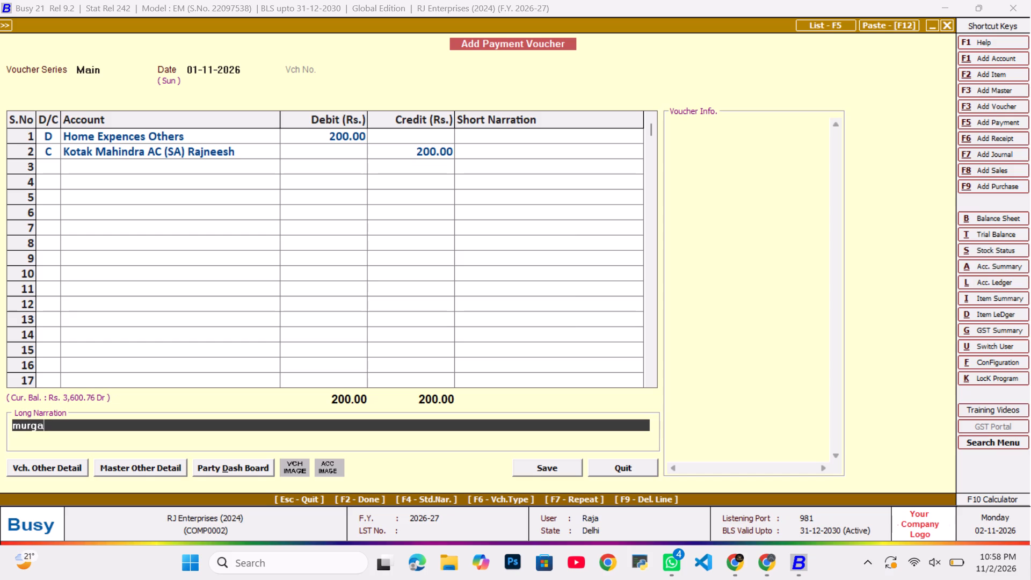
pyautogui.press('Return')
pyautogui.press('Tab')
pyautogui.press('Return')
pyautogui.press('Tab')
pyautogui.press('Return')
# Leave the October ledger of Kotak Mahindra AC (SA) Rajneesh and open its November ledger from the monthly summary.
pyautogui.press('End')
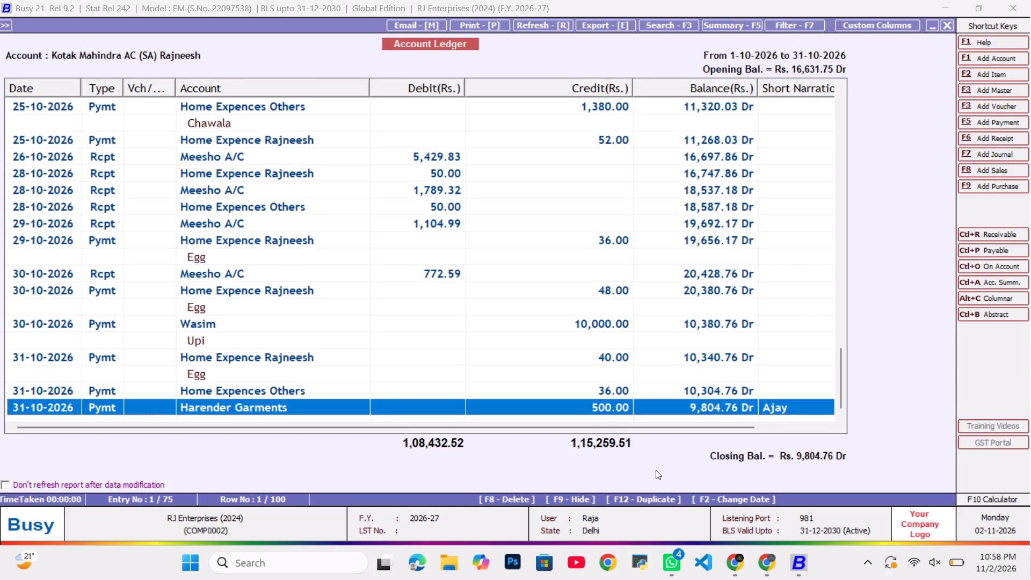
pyautogui.press('Escape')
pyautogui.press('Down')
pyautogui.press('Down')
pyautogui.press('Down')
pyautogui.press('Down')
pyautogui.press('Down')
pyautogui.press('Down')
pyautogui.press('Down')
pyautogui.press('Down')
pyautogui.press('Down')
pyautogui.press('Down')
pyautogui.press('Down')
pyautogui.press('Down')
pyautogui.press('Down')
pyautogui.press('Down')
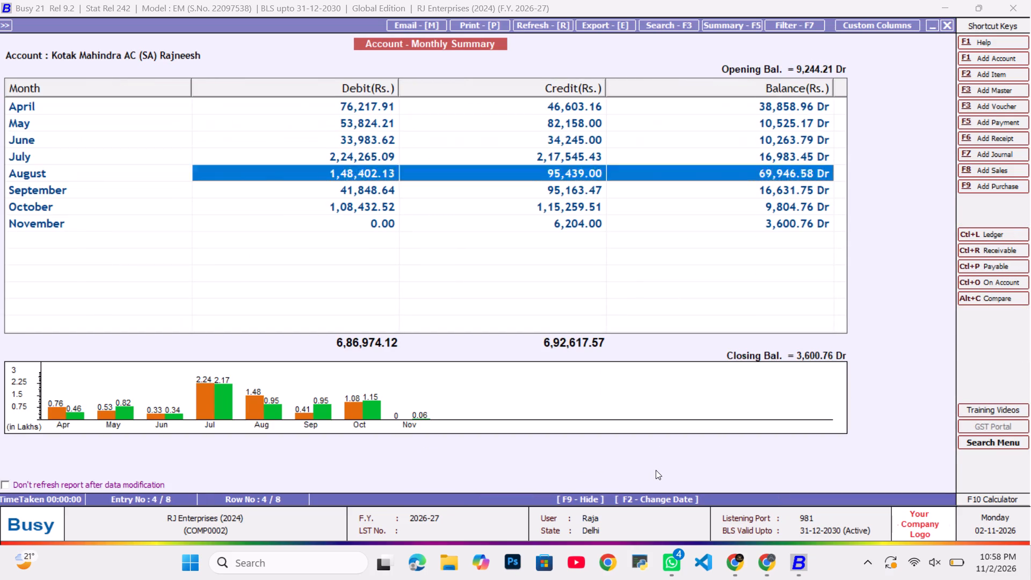
pyautogui.press('Return')
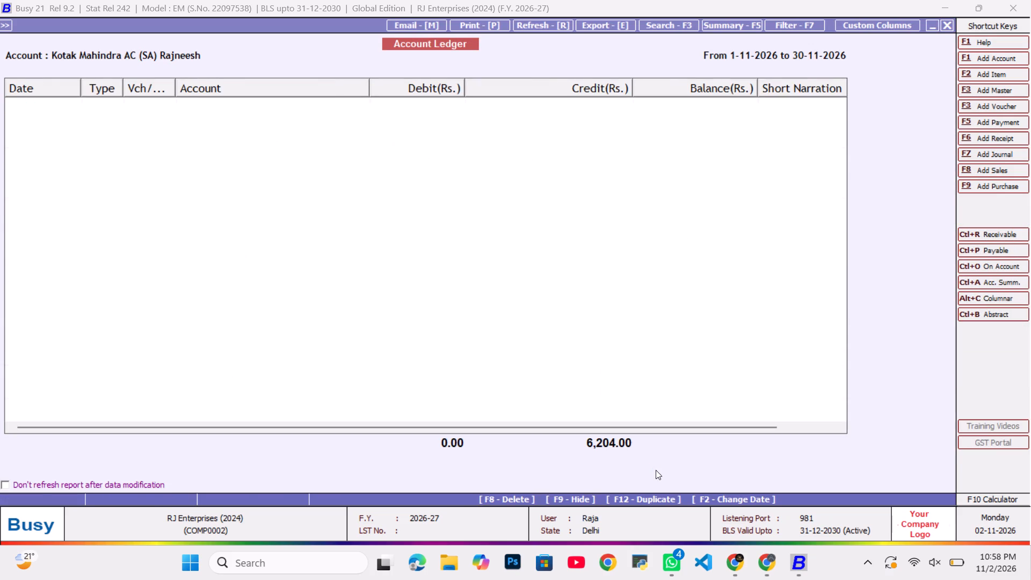
pyautogui.press('End')
# Start a Main series payment voucher dated 02-11-2026 and debit Home Expence Rajneesh with Rs. 36.
pyautogui.hotkey('alt', 'F5')
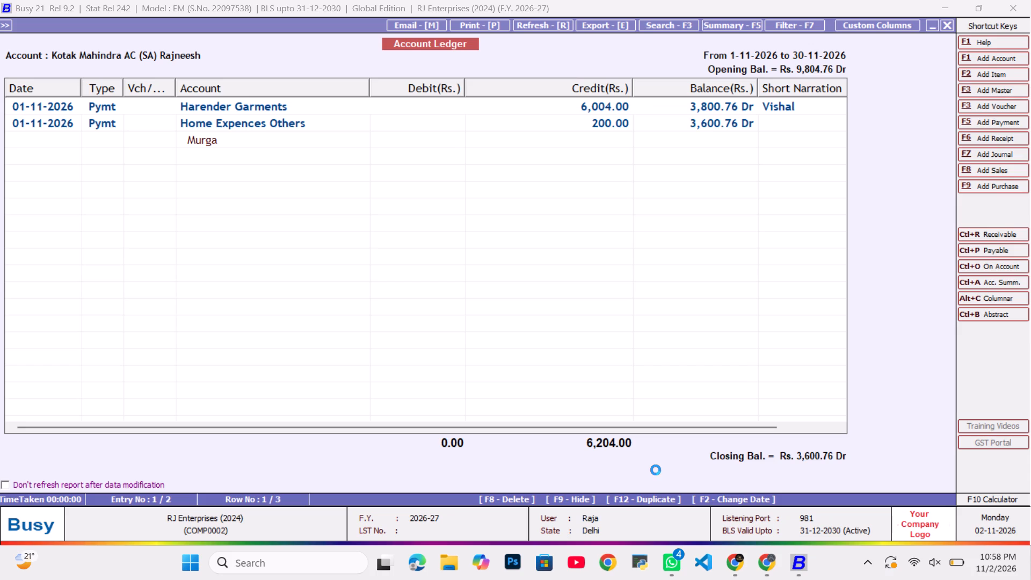
pyautogui.press('Return')
pyautogui.press('Tab')
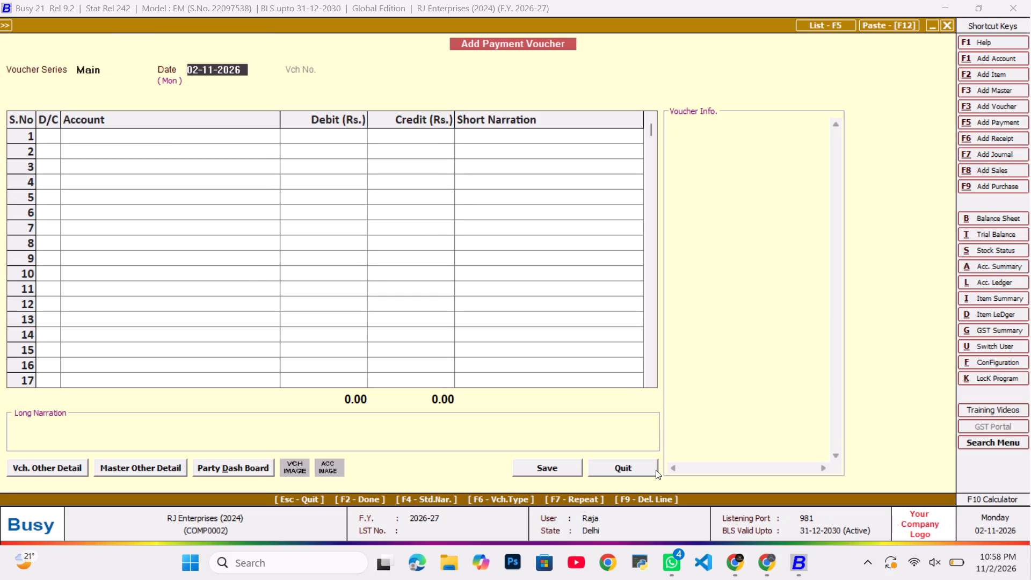
pyautogui.press('Return')
pyautogui.press('Tab')
pyautogui.write('hom')
pyautogui.press('Down')
pyautogui.press('Up')
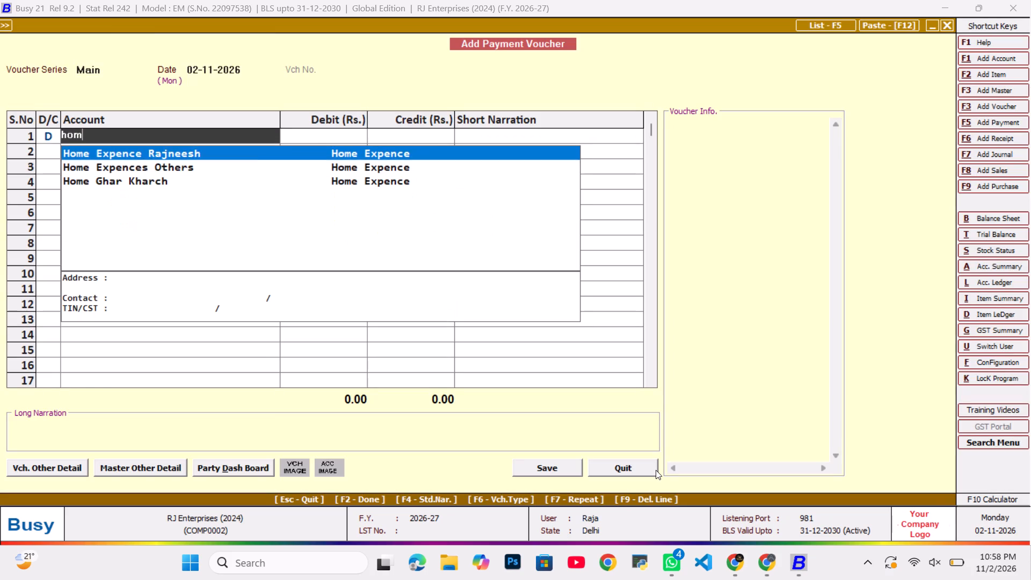
pyautogui.press('Return')
pyautogui.write('36')
pyautogui.press('Return')
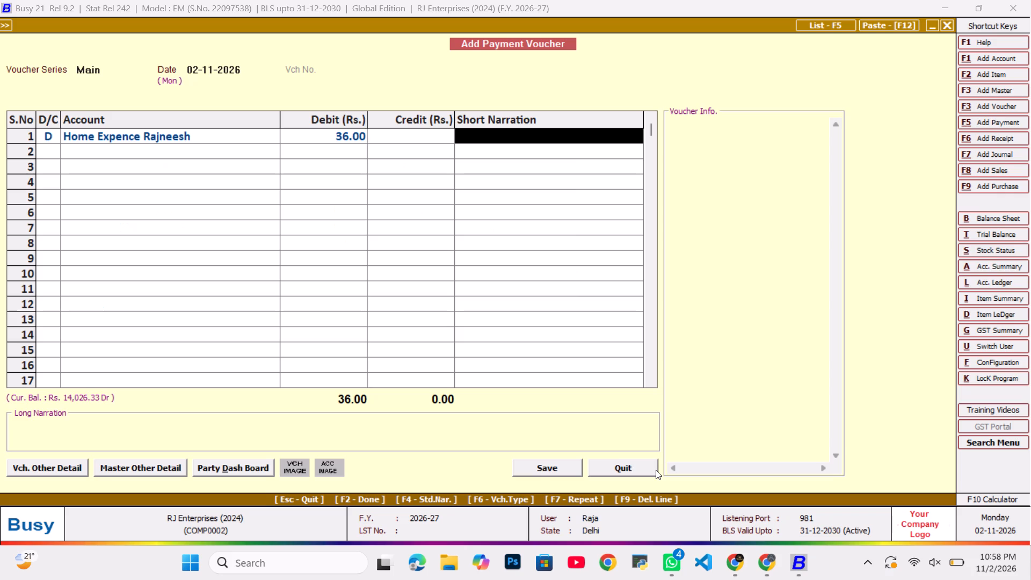
pyautogui.press('Return')
pyautogui.press('Return')
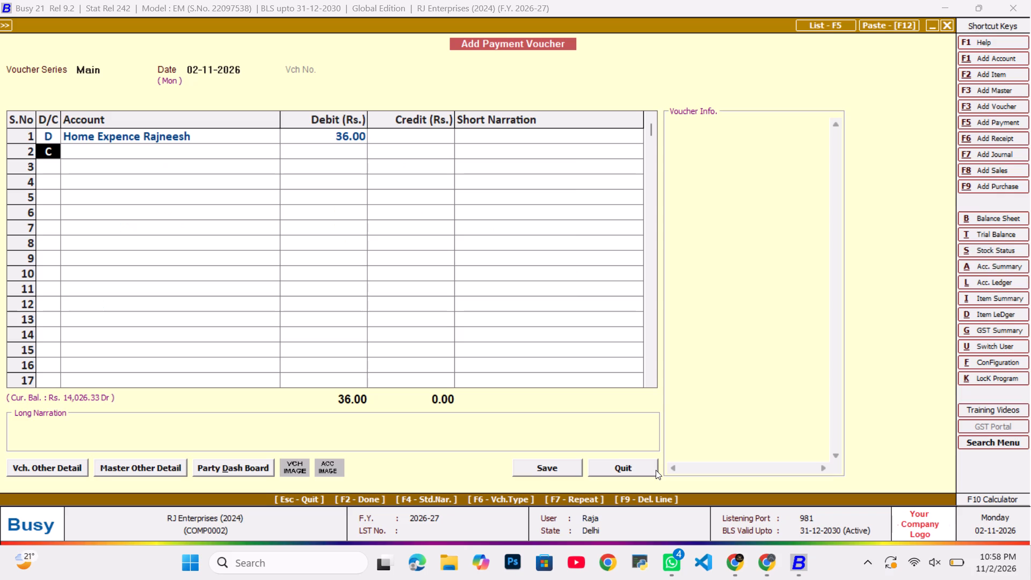
# Credit Kotak Mahindra AC (SA) Rajneesh with Rs. 36 and save the 02-11-2026 payment voucher without a narration.
pyautogui.write('hohme')
pyautogui.press('BackSpace')
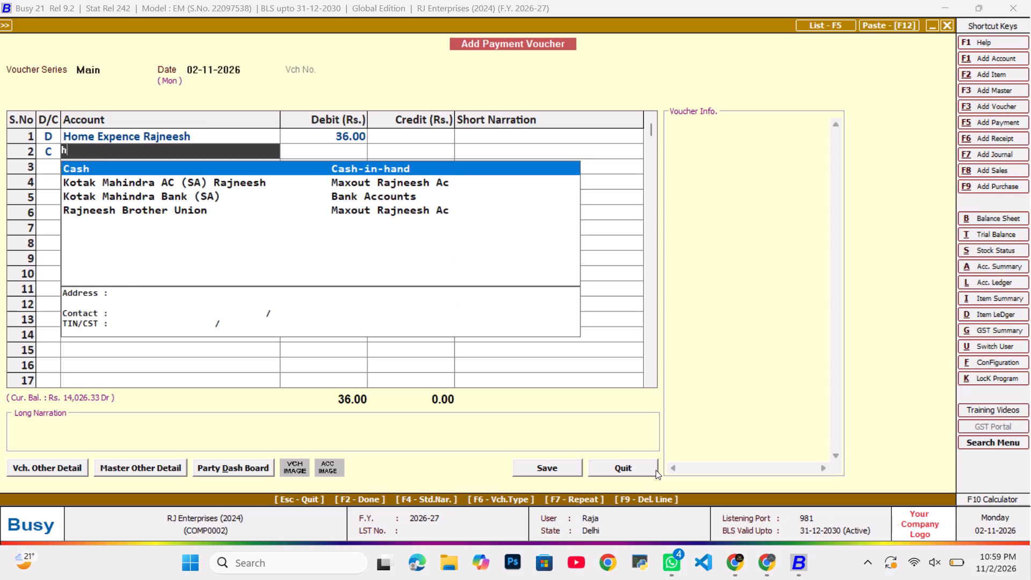
pyautogui.press('BackSpace')
pyautogui.press('BackSpace')
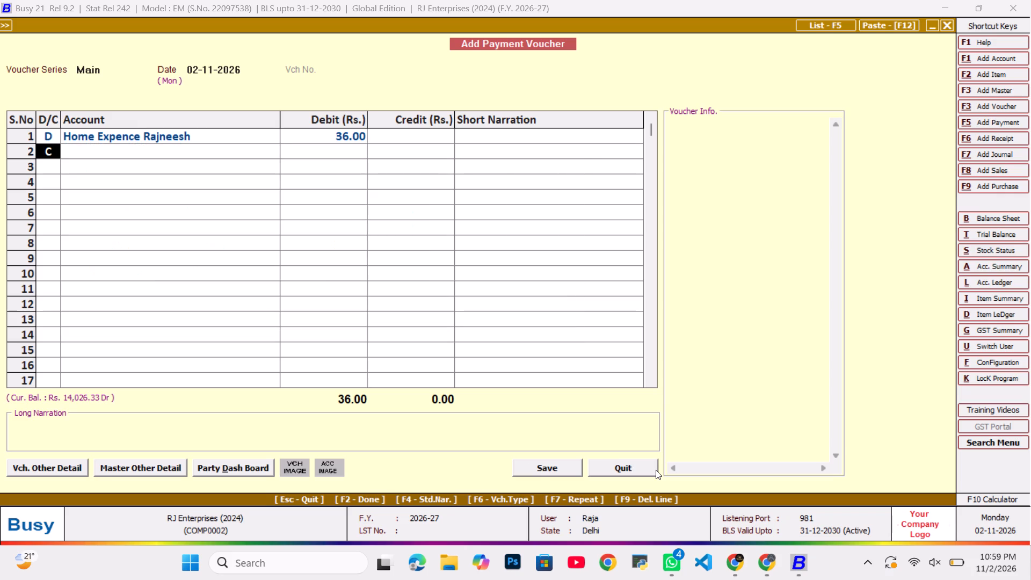
pyautogui.press('Right')
pyautogui.write('ko')
pyautogui.press('Return')
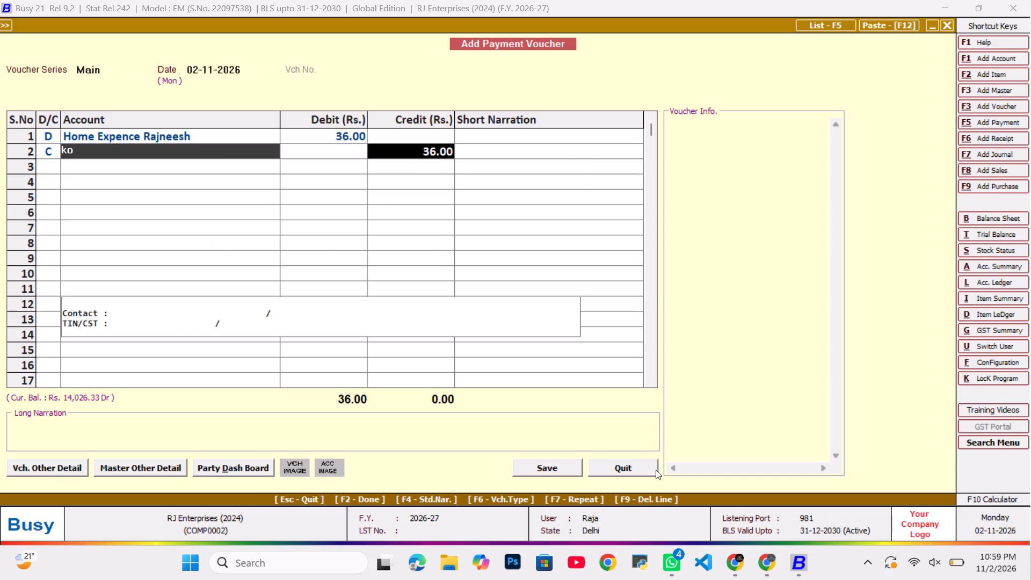
pyautogui.press('Return')
pyautogui.press('Return')
pyautogui.press('Tab')
pyautogui.press('Return')
pyautogui.press('Tab')
pyautogui.press('Tab')
pyautogui.press('Return')
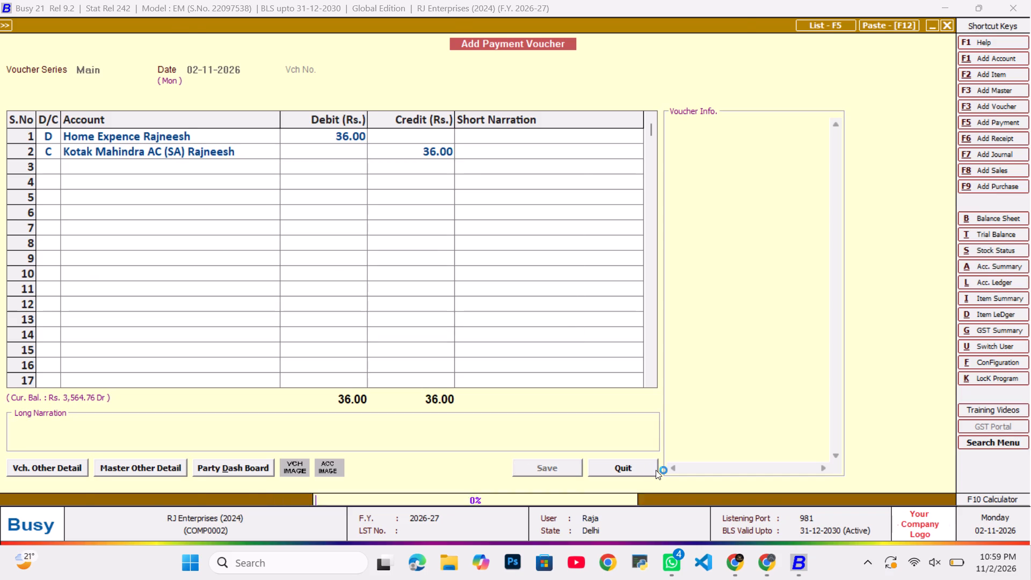
# Start a Main series receipt voucher dated 02-11-2026 and enter 7787.36 as the credit amount for Meesho A/C.
pyautogui.press('End')
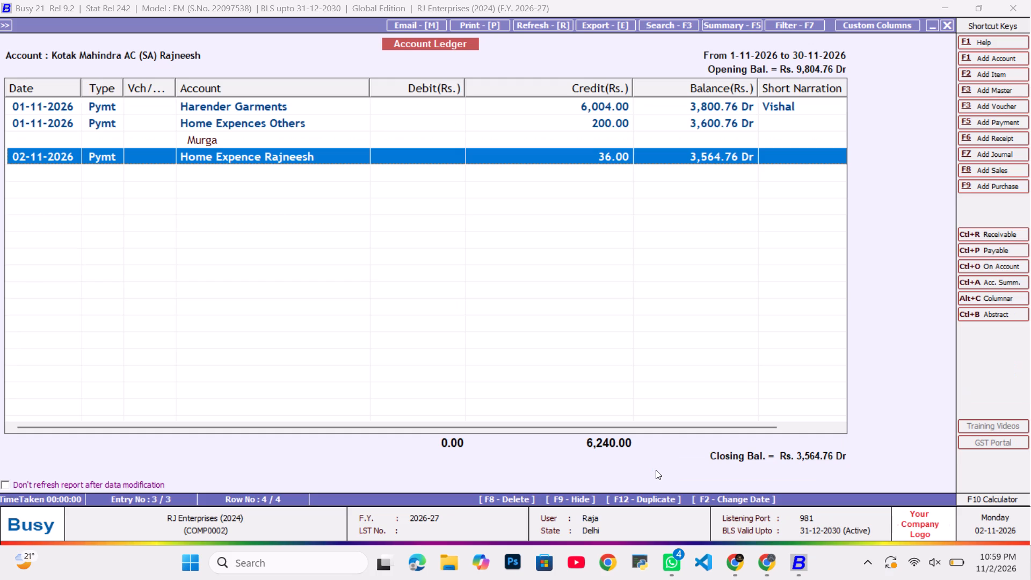
pyautogui.hotkey('alt', 'F6')
pyautogui.press('Return')
pyautogui.press('Tab')
pyautogui.press('Return')
pyautogui.press('Tab')
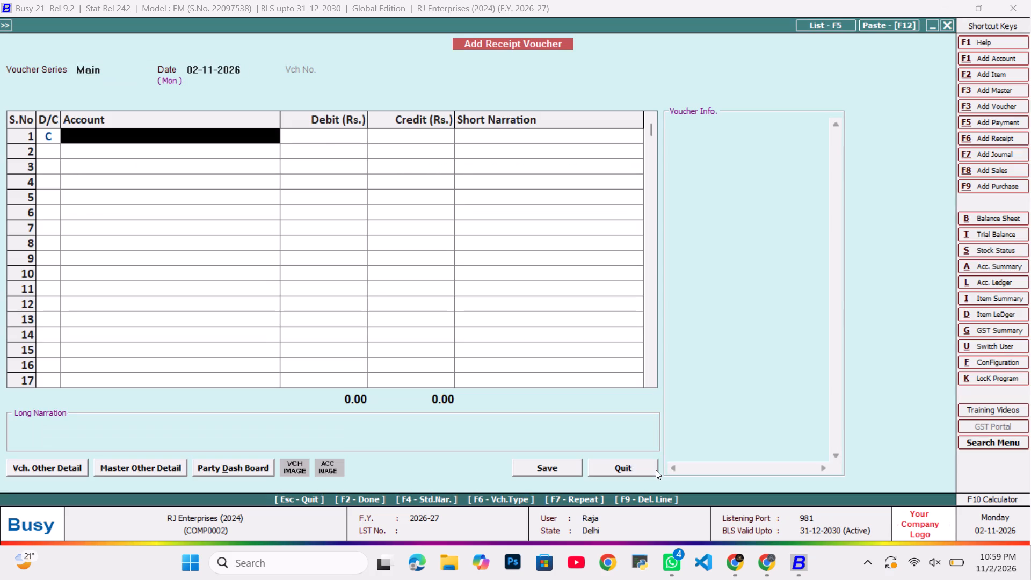
pyautogui.write('mmee')
pyautogui.press('Return')
pyautogui.press('7')
pyautogui.press('7')
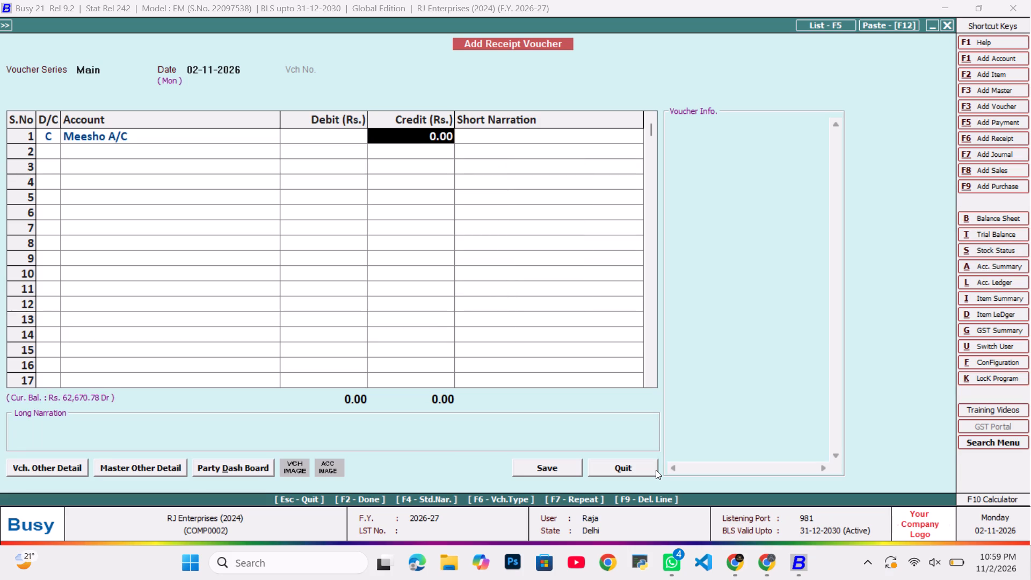
pyautogui.press('7')
pyautogui.press('8')
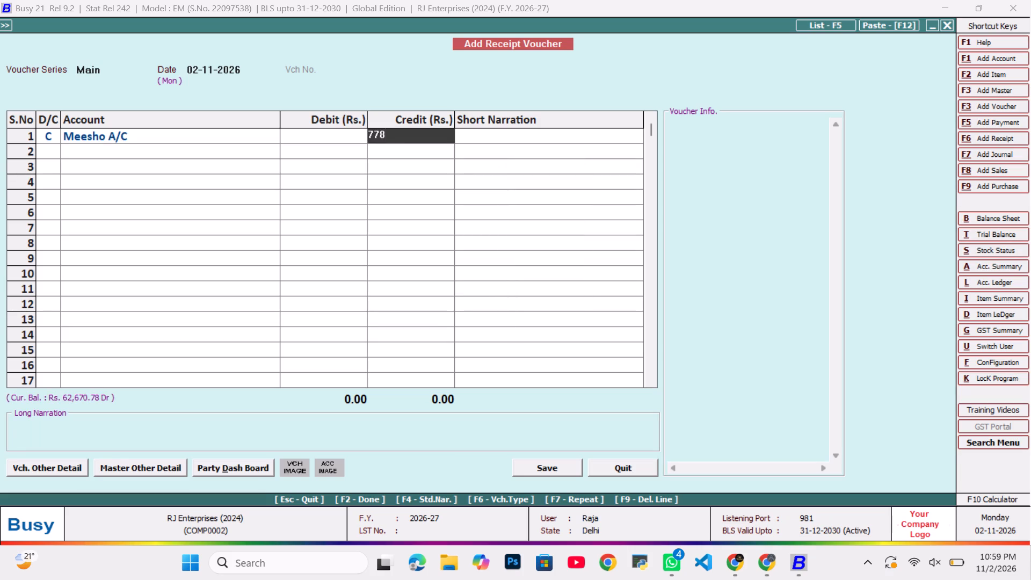
pyautogui.write('7.36')
# Correct the Meesho A/C credit amount to Rs. 7,751.87 and leave its short narration empty.
pyautogui.press('Left')
pyautogui.press('Left')
pyautogui.press('Left')
pyautogui.press('BackSpace')
pyautogui.press('BackSpace')
pyautogui.write('51')
pyautogui.press('Right')
pyautogui.press('Right')
pyautogui.press('BackSpace')
pyautogui.press('Right')
pyautogui.press('BackSpace')
pyautogui.write('87')
pyautogui.press('Return')
pyautogui.press('Return')
pyautogui.press('Return')
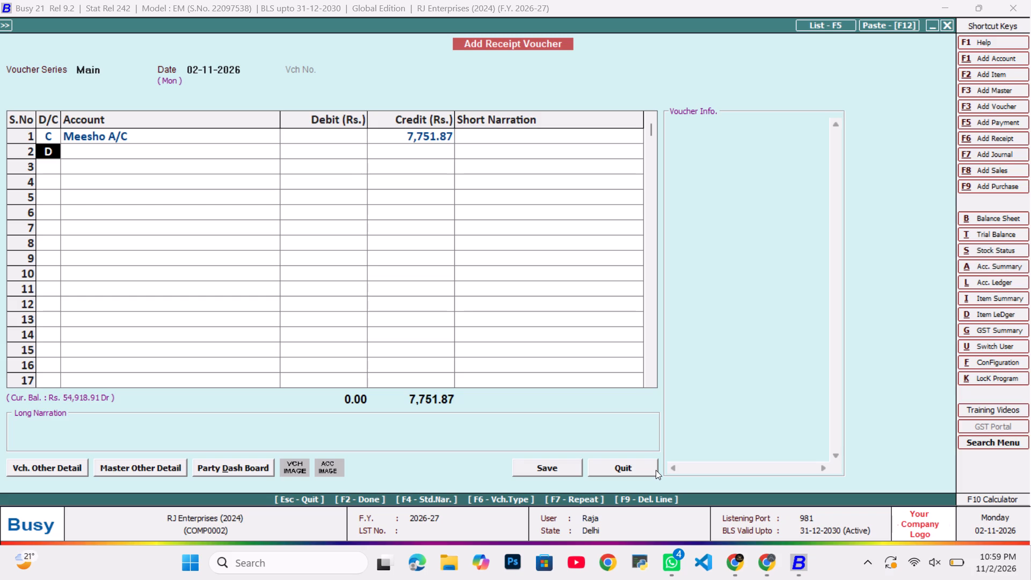
pyautogui.write('ko')
pyautogui.press('Return')
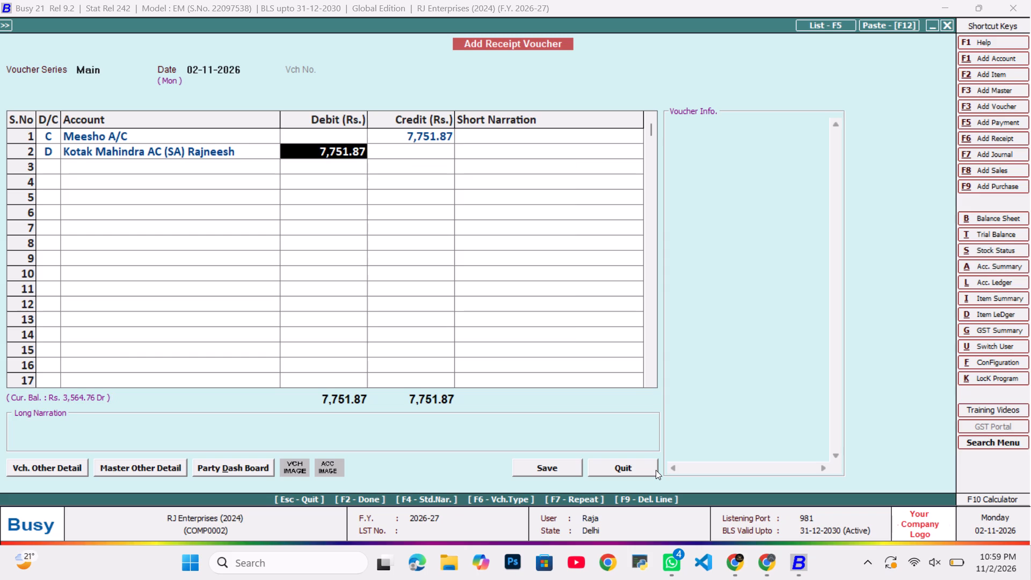
pyautogui.press('Return')
pyautogui.press('Return')
pyautogui.press('Tab')
pyautogui.press('Return')
pyautogui.press('Tab')
pyautogui.press('Tab')
pyautogui.press('Return')
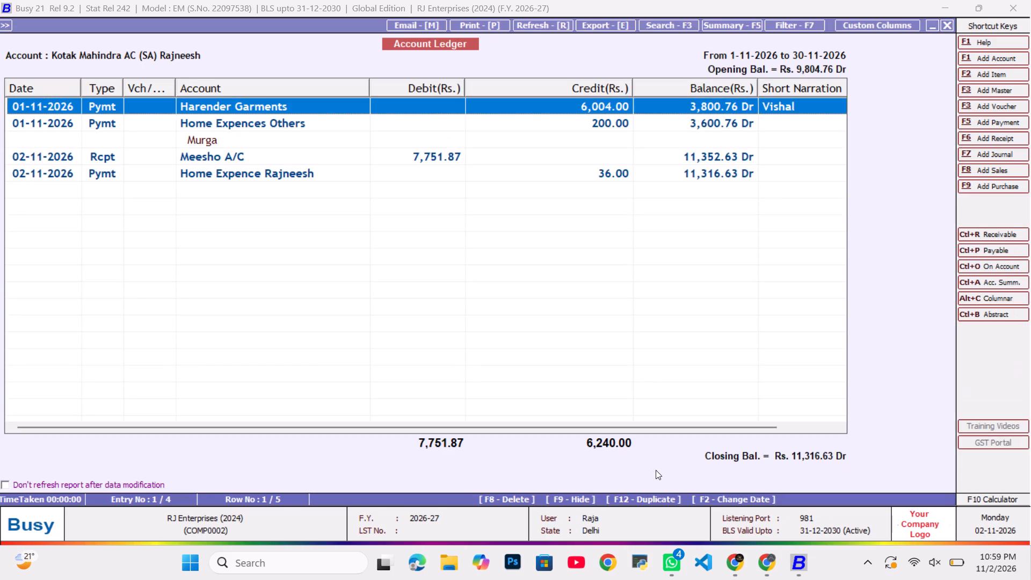
# Start another Main series payment voucher dated 02-11-2026 and debit Home Expence Rajneesh with Rs. 1,200.
pyautogui.press('End')
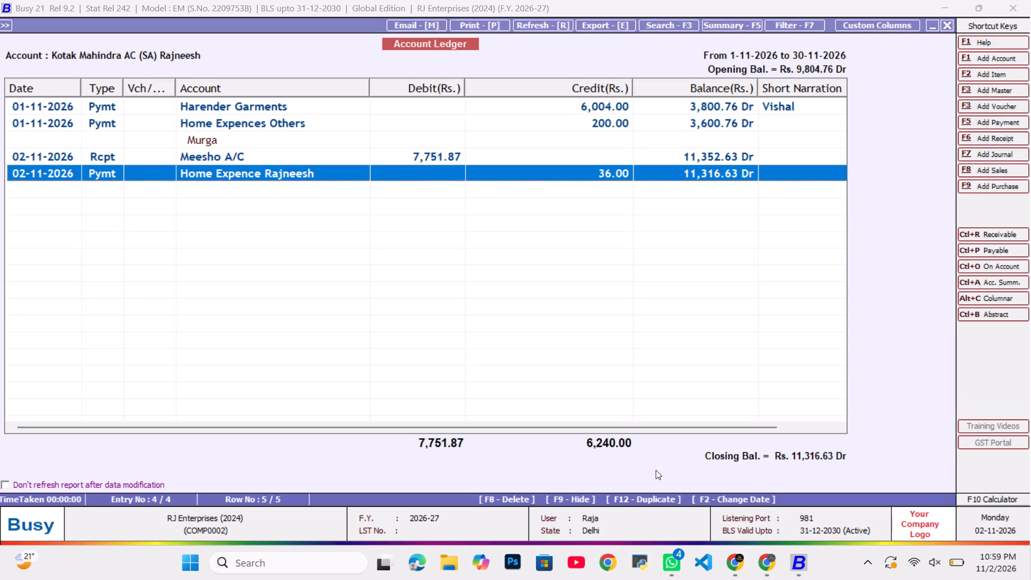
pyautogui.hotkey('alt', 'F5')
pyautogui.press('Return')
pyautogui.press('Tab')
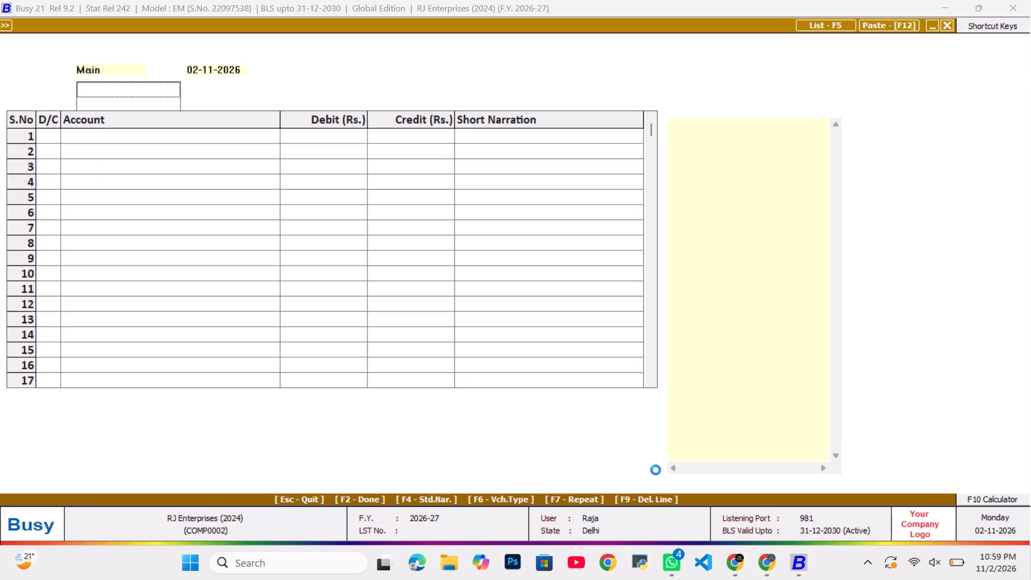
pyautogui.press('Return')
pyautogui.press('Tab')
pyautogui.write('hoe')
pyautogui.press('Return')
pyautogui.write('1200')
pyautogui.press('Return')
pyautogui.press('Return')
pyautogui.press('Return')
# Credit Kotak Mahindra AC (SA) Rajneesh with Rs. 1,200 on the second line of the payment voucher.
pyautogui.write('gy')
pyautogui.press('BackSpace')
pyautogui.write('ko')
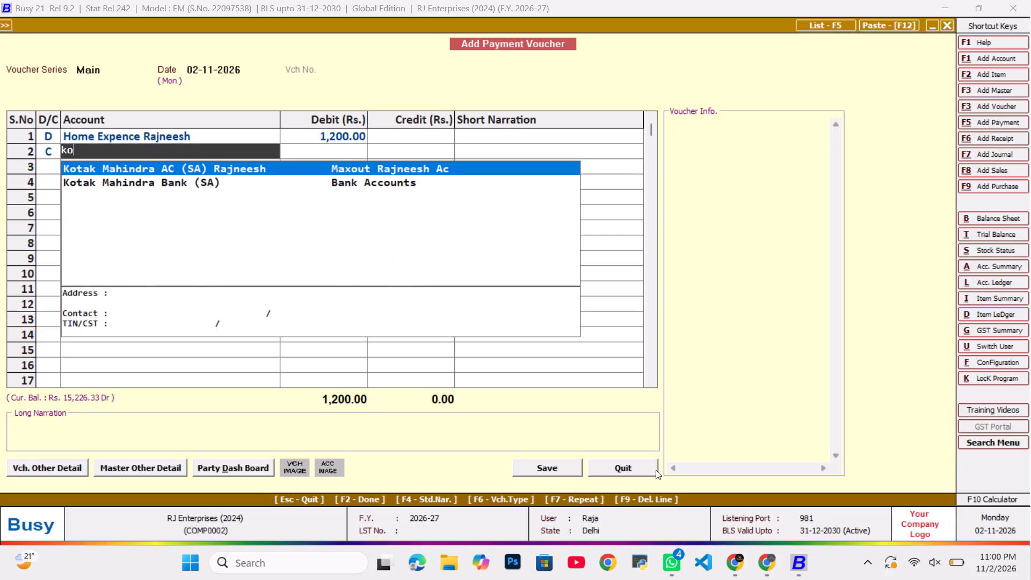
pyautogui.press('Return')
pyautogui.press('Return')
pyautogui.press('Return')
# Enter the long narration Gym fees for 3 month and save the 02-11-2026 payment voucher.
pyautogui.press('Tab')
pyautogui.write('gym fees fro')
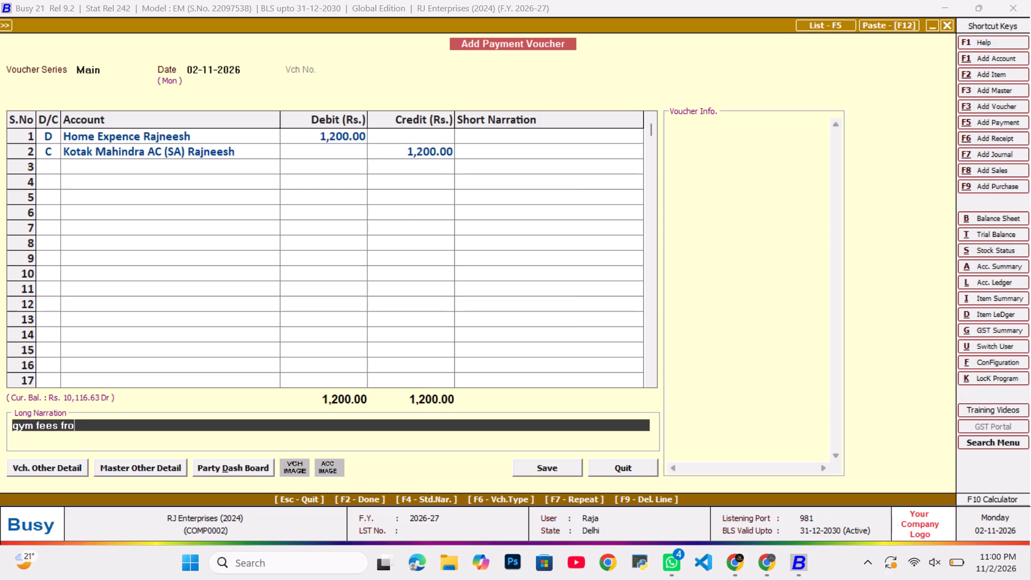
pyautogui.press('space')
pyautogui.press('BackSpace')
pyautogui.press('BackSpace')
pyautogui.press('BackSpace')
pyautogui.write('or 3 month')
pyautogui.press('Return')
pyautogui.press('Tab')
pyautogui.press('Return')
pyautogui.press('Tab')
pyautogui.press('Return')
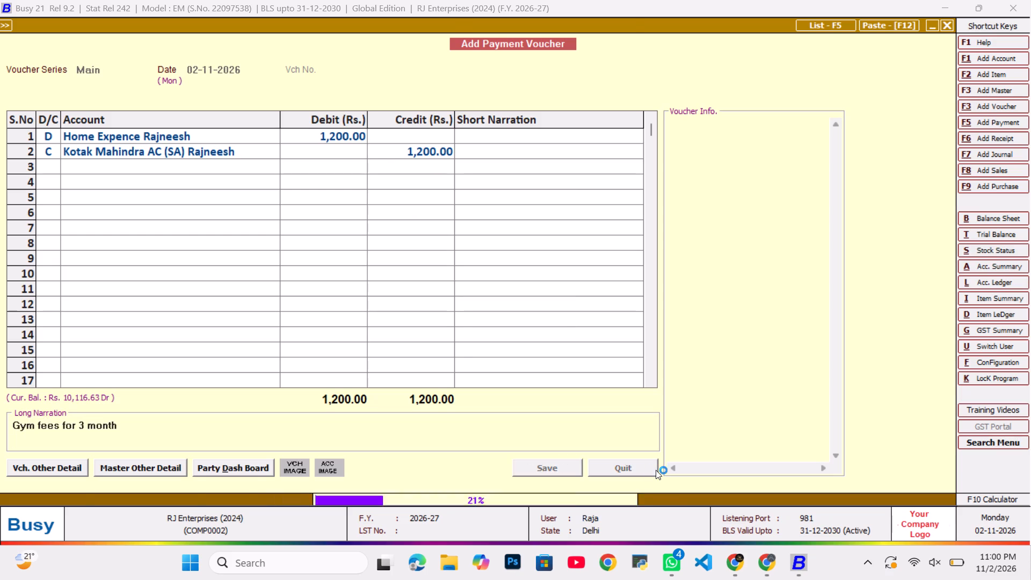
# Start a new Main series payment voucher dated 02-11-2026 and debit Home Expences Others with Rs. 100.
pyautogui.press('End')
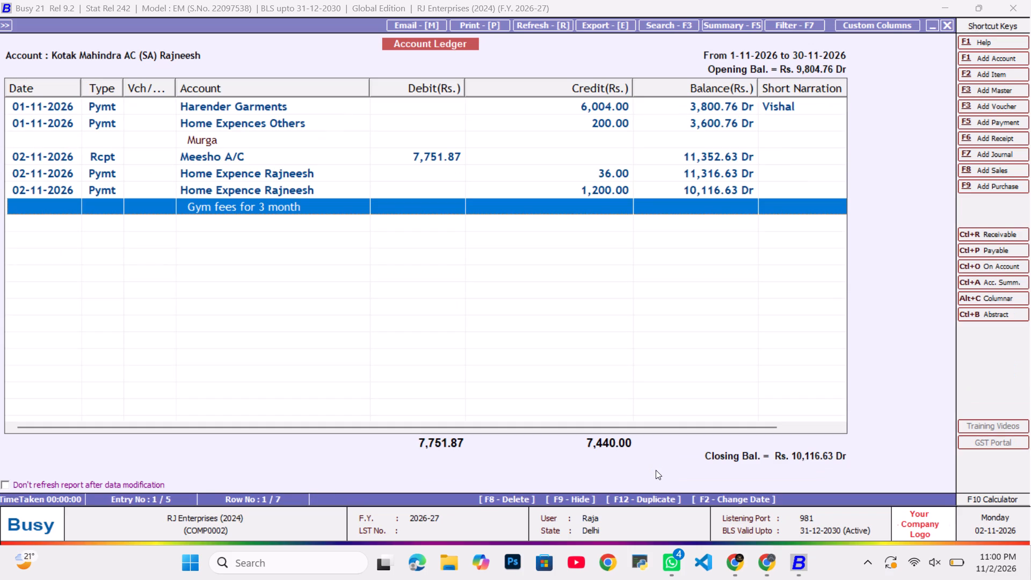
pyautogui.hotkey('alt', 'F5')
pyautogui.press('Return')
pyautogui.press('Tab')
pyautogui.press('Return')
pyautogui.press('Tab')
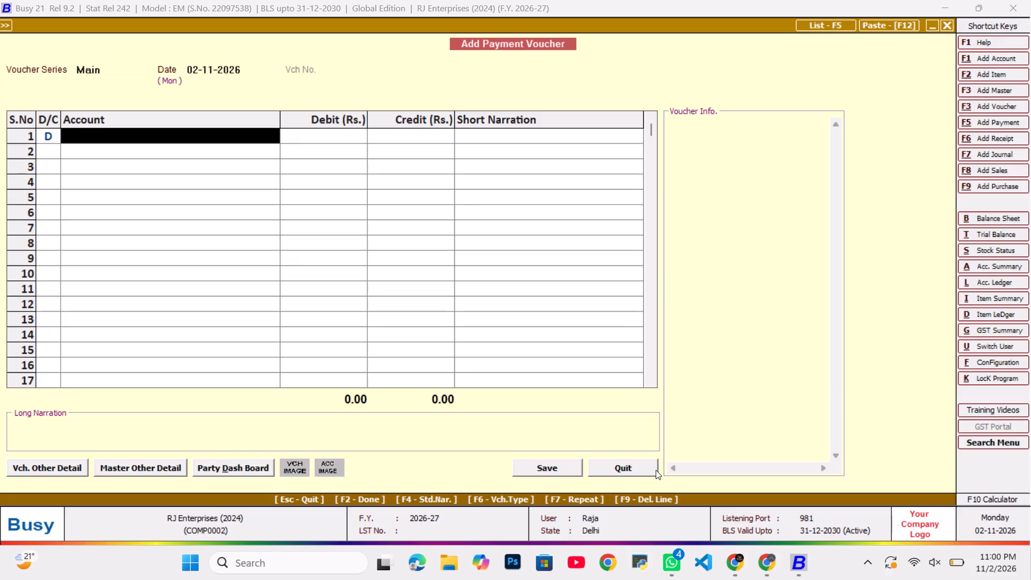
pyautogui.write('home')
pyautogui.press('Down')
pyautogui.press('Return')
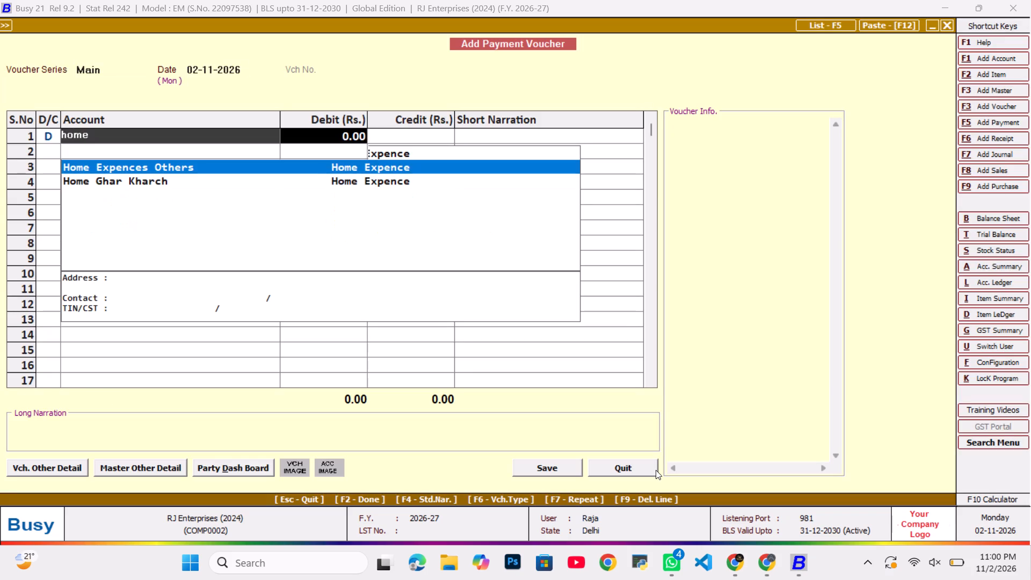
pyautogui.write('100')
pyautogui.press('Return')
pyautogui.press('Return')
# Credit Kotak Mahindra AC (SA) Rajneesh with Rs. 100 on the second line of the payment voucher.
pyautogui.press('Return')
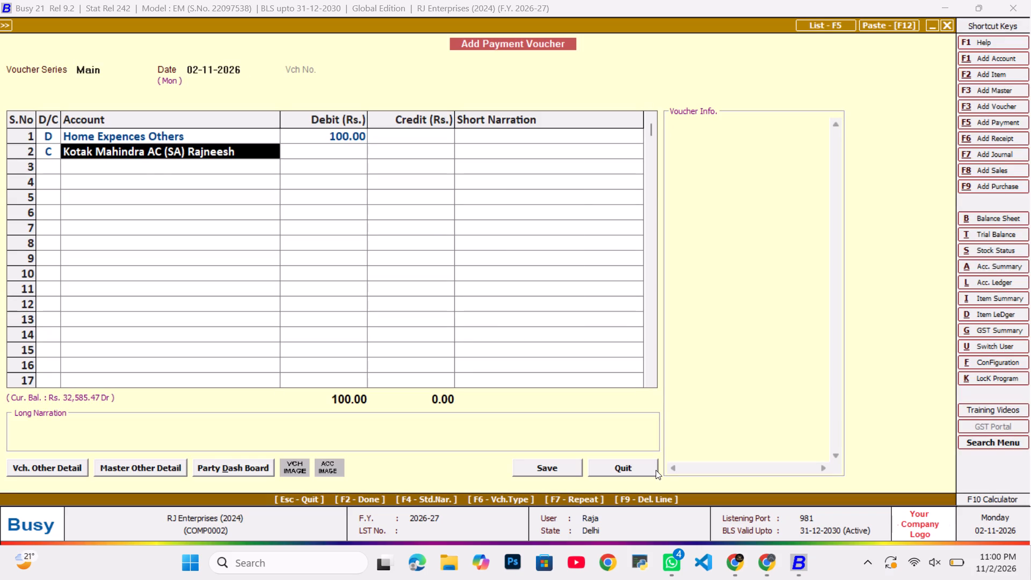
pyautogui.press('Return')
pyautogui.press('Return')
pyautogui.press('Return')
# Enter the long narration Malam and save the 02-11-2026 payment voucher.
pyautogui.press('Tab')
pyautogui.write('malam')
pyautogui.press('Return')
pyautogui.press('Tab')
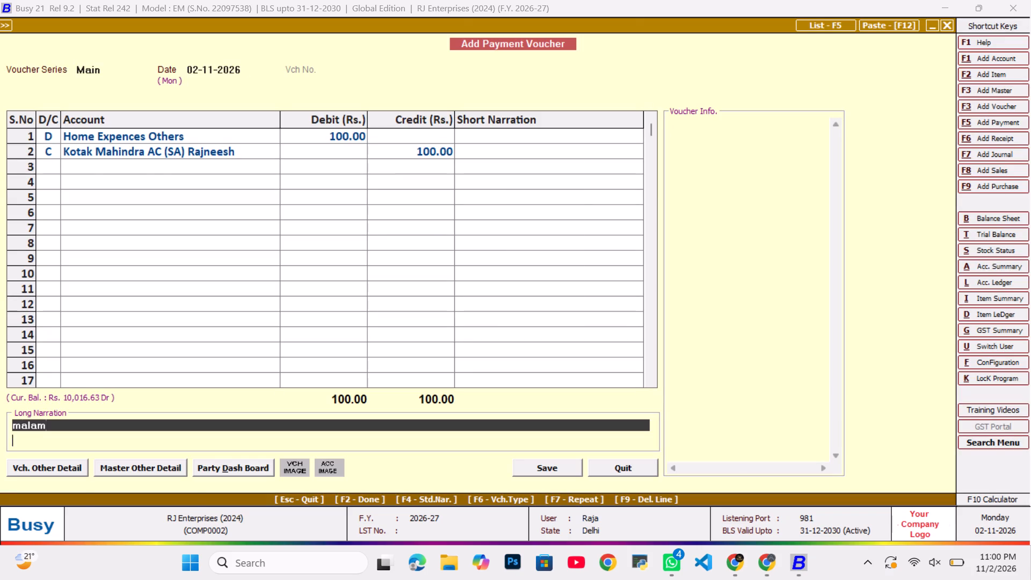
pyautogui.press('Return')
pyautogui.press('Tab')
pyautogui.press('Return')
pyautogui.press('End')
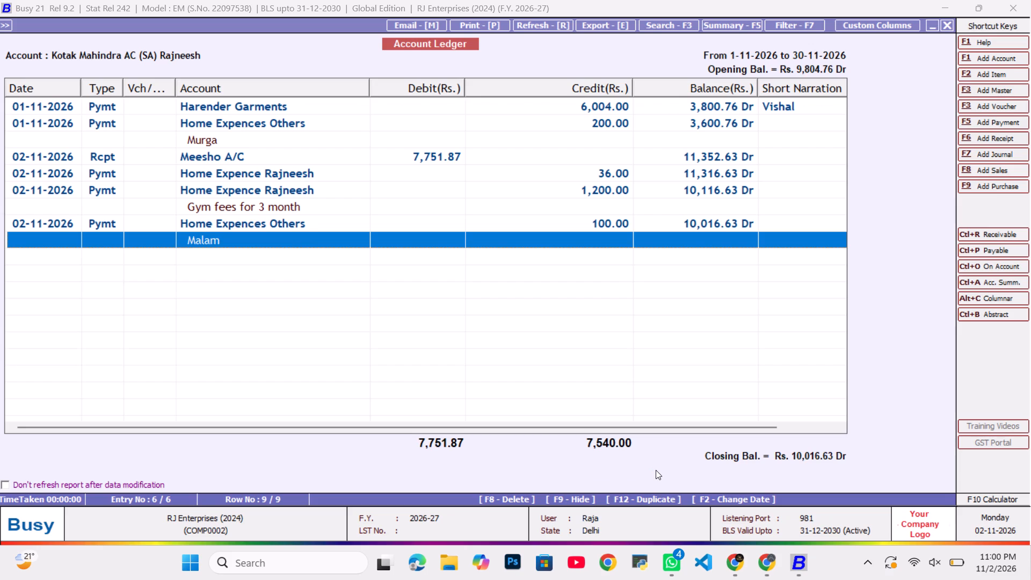
# Return to the Bank Accounts group balances and check the November ledger of State Bank of India (CA).
pyautogui.press('Escape')
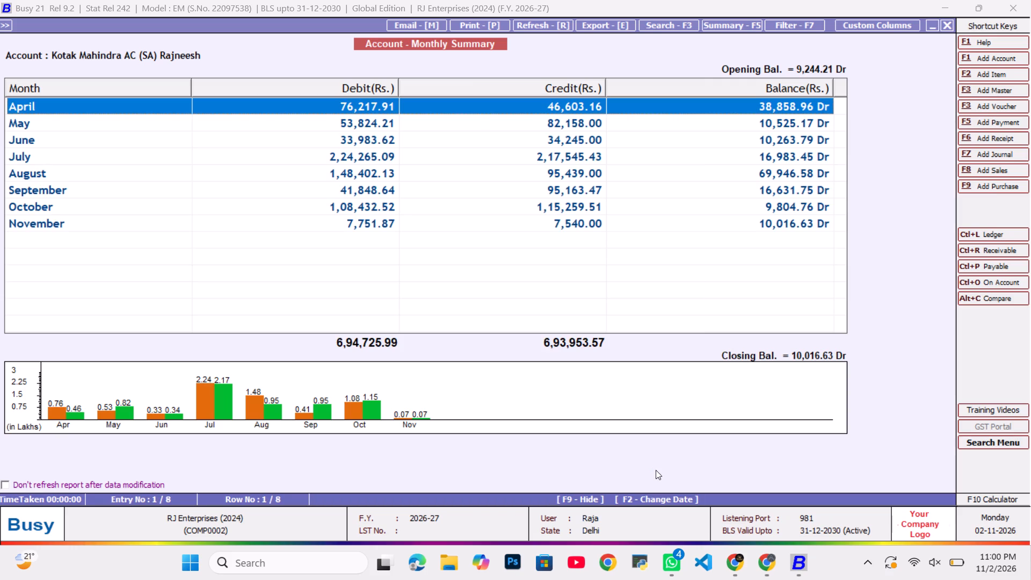
pyautogui.press('Escape')
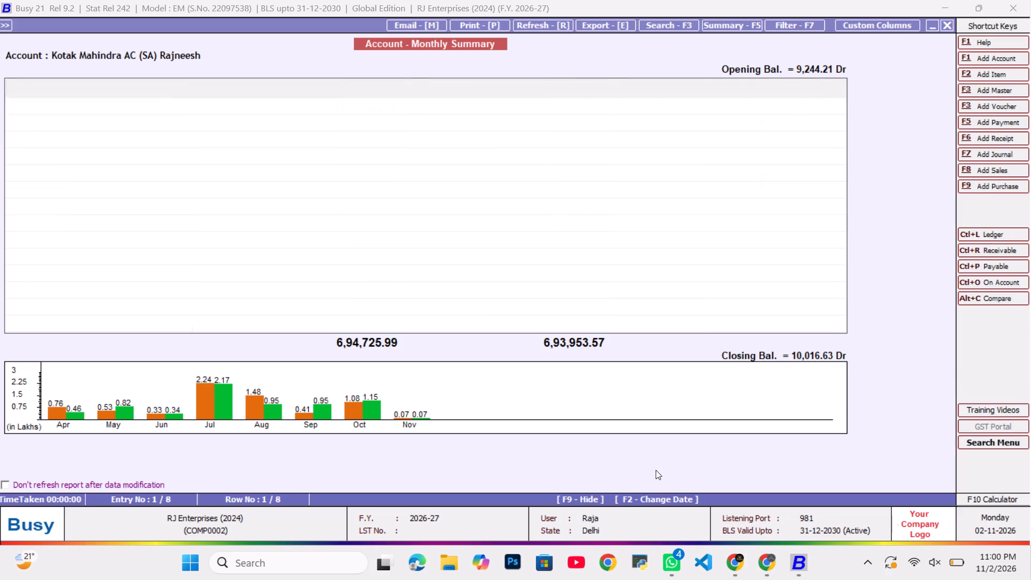
pyautogui.press('Down')
pyautogui.press('Escape')
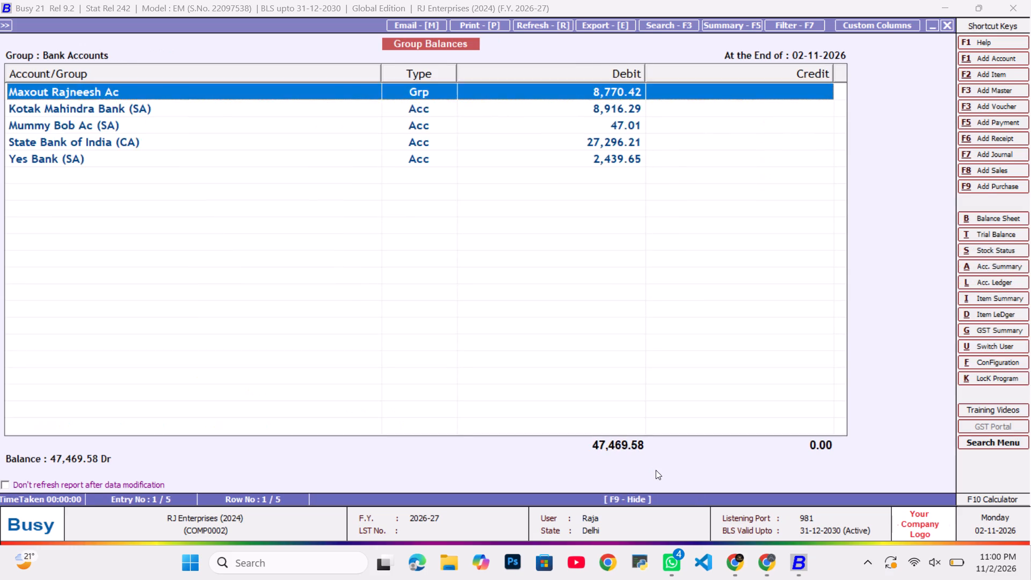
pyautogui.press('Down')
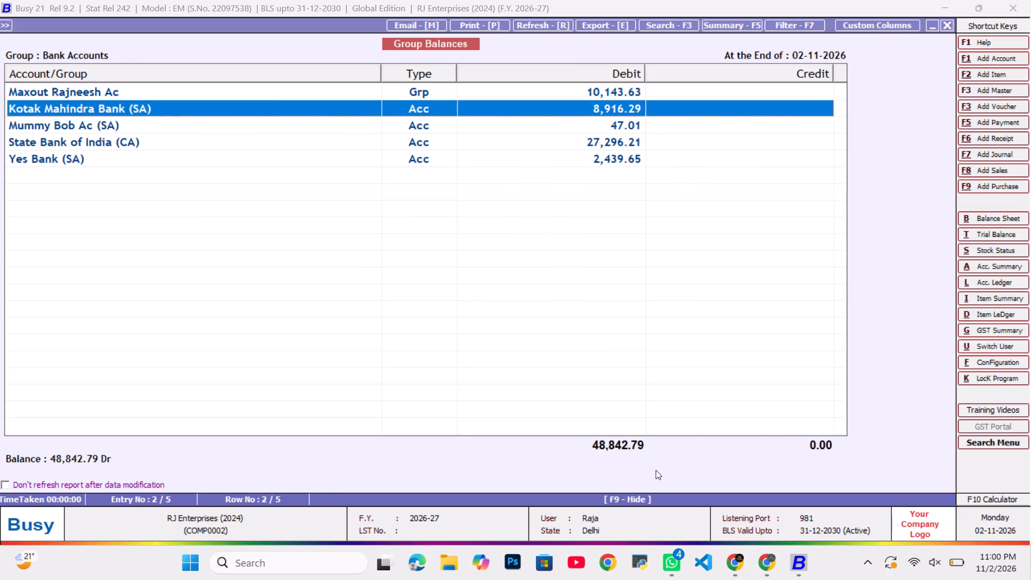
pyautogui.press('Down')
pyautogui.press('Down')
pyautogui.press('Return')
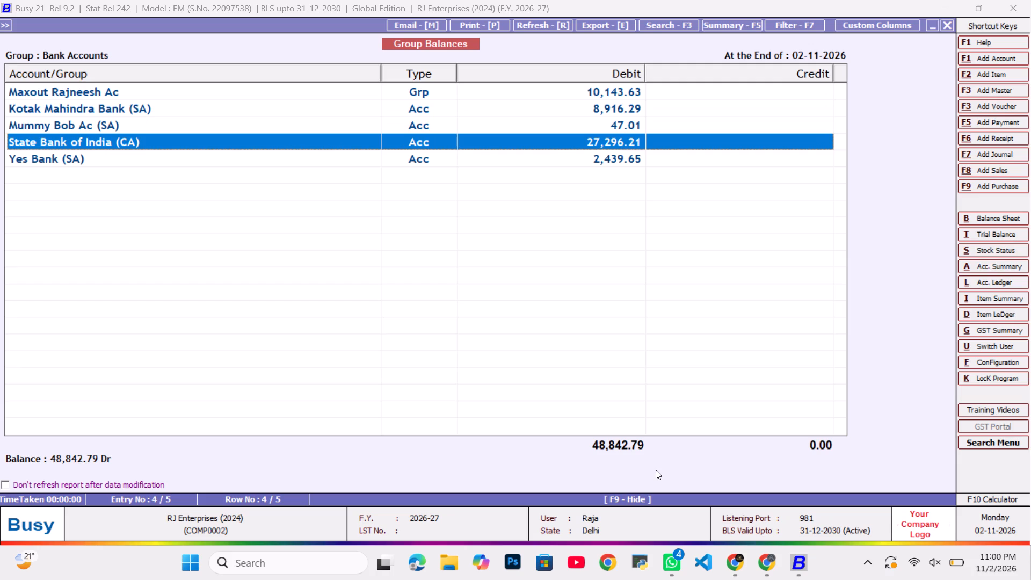
pyautogui.press('End')
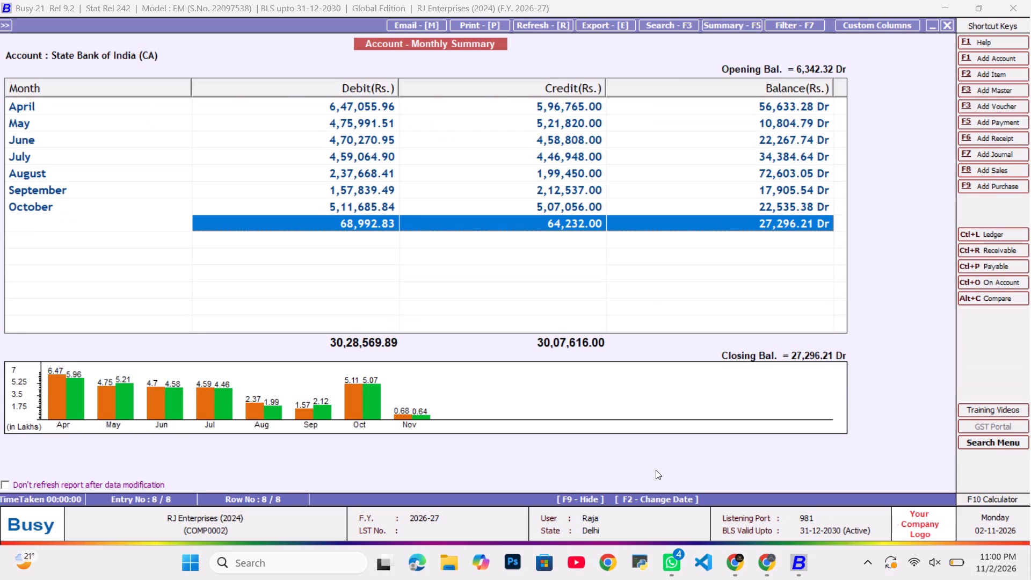
pyautogui.press('Return')
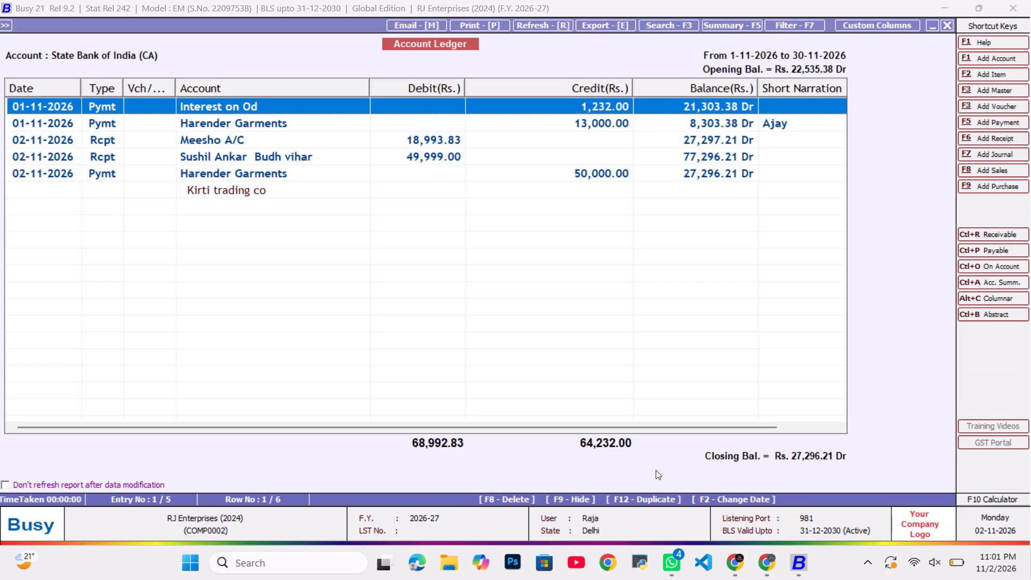
pyautogui.press('Escape')
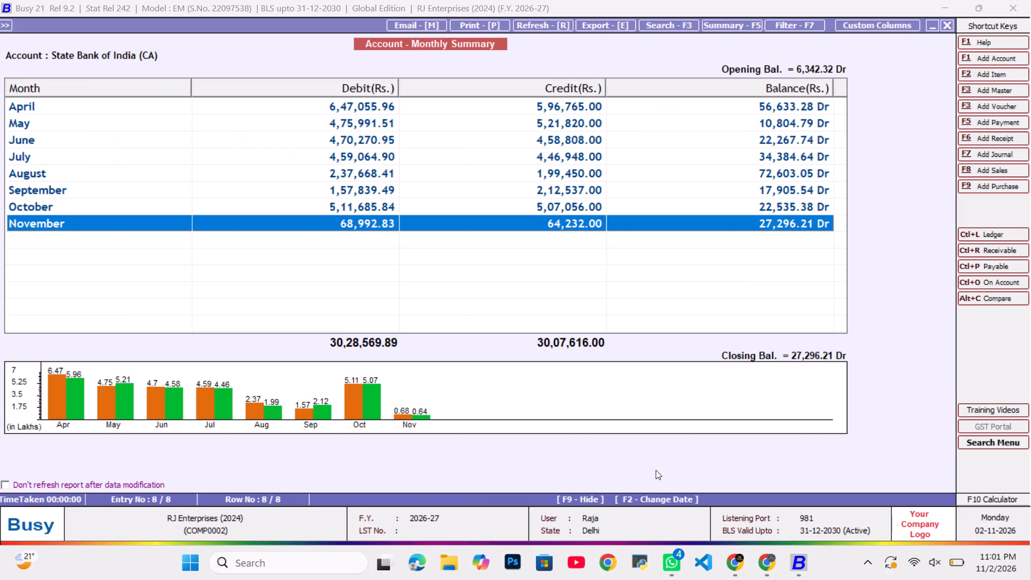
# Open the account ledger of Wasim for 01-04-2026 to 02-11-2026 at its latest entries.
pyautogui.hotkey('alt', 'l')
pyautogui.write('wasi')
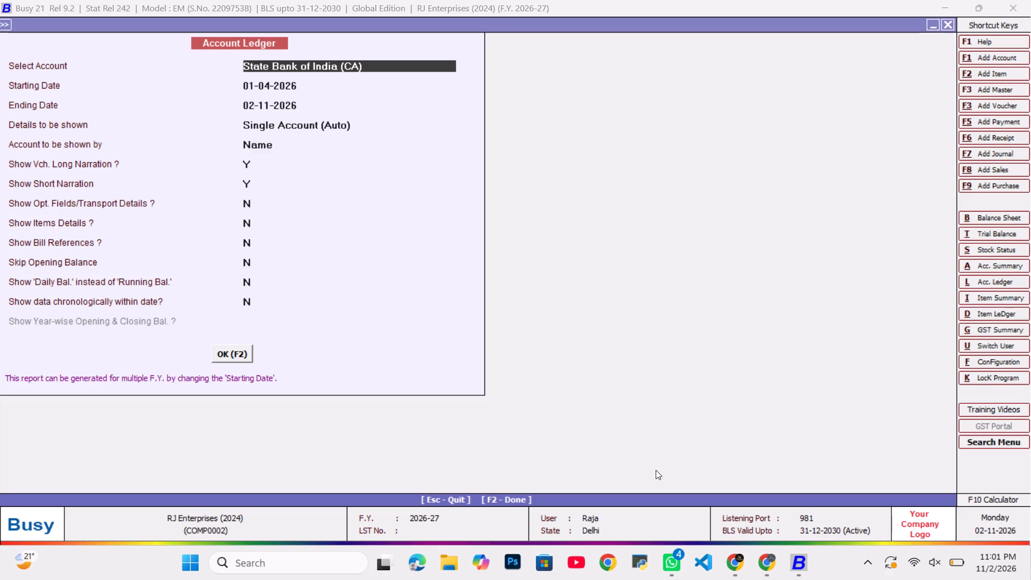
pyautogui.write('was')
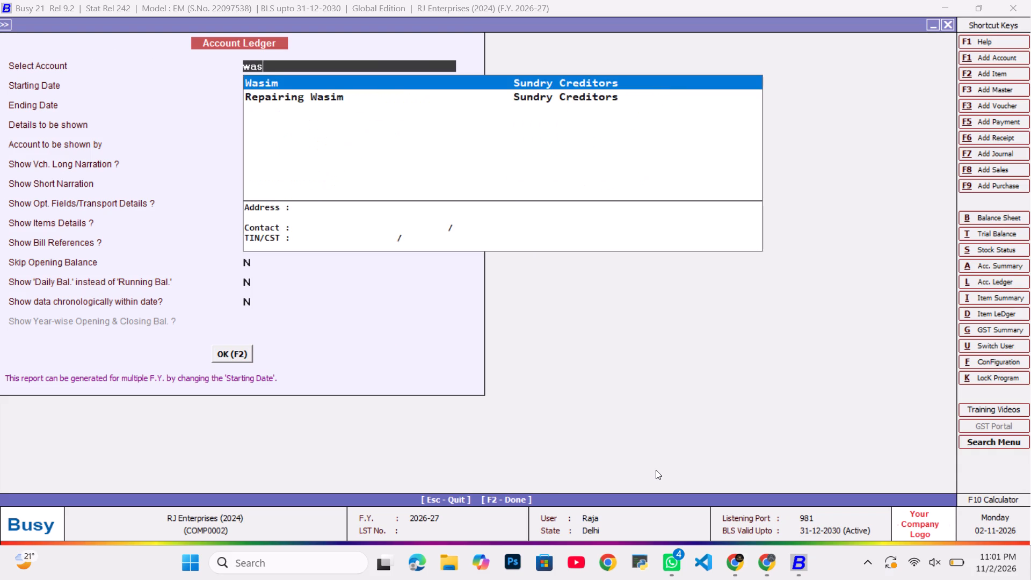
pyautogui.press('Return')
pyautogui.press('Tab')
pyautogui.press('F2')
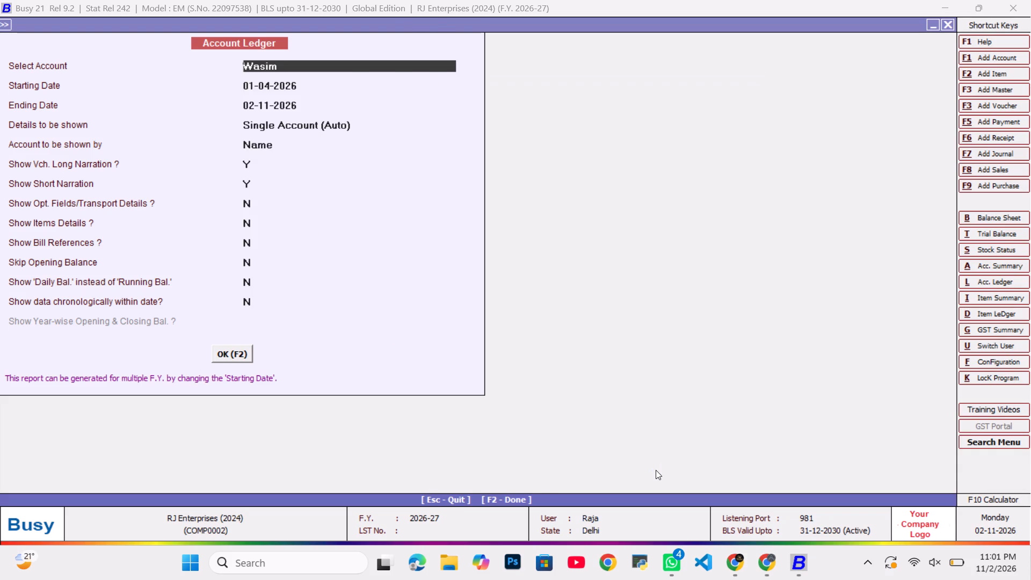
pyautogui.press('End')
pyautogui.press('End')
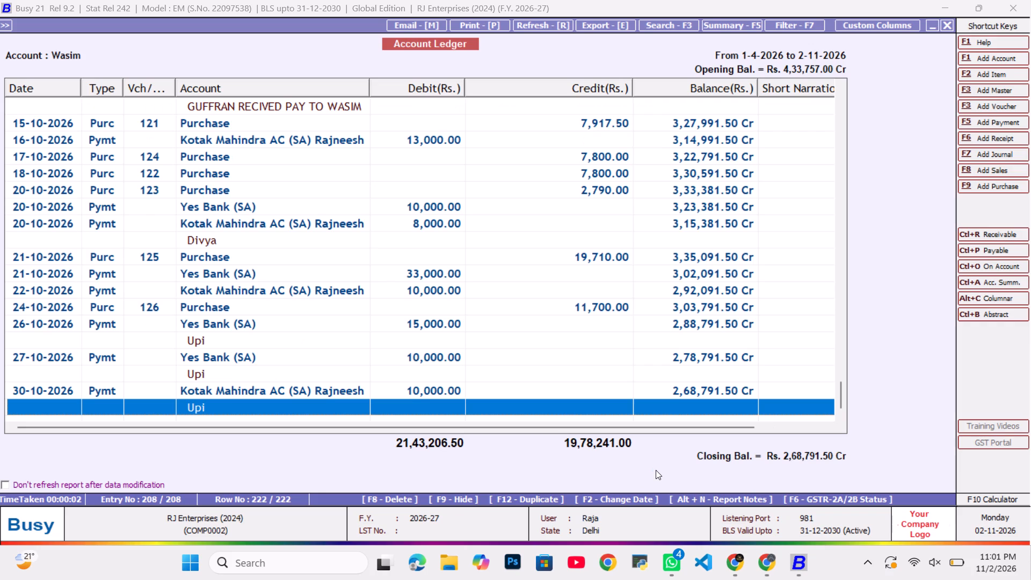
# Review Wasim's late-October purchase and payment entries back to 20-10-2026, then return to the Bank Accounts group balances.
pyautogui.press('Up')
pyautogui.press('Up')
pyautogui.press('Up')
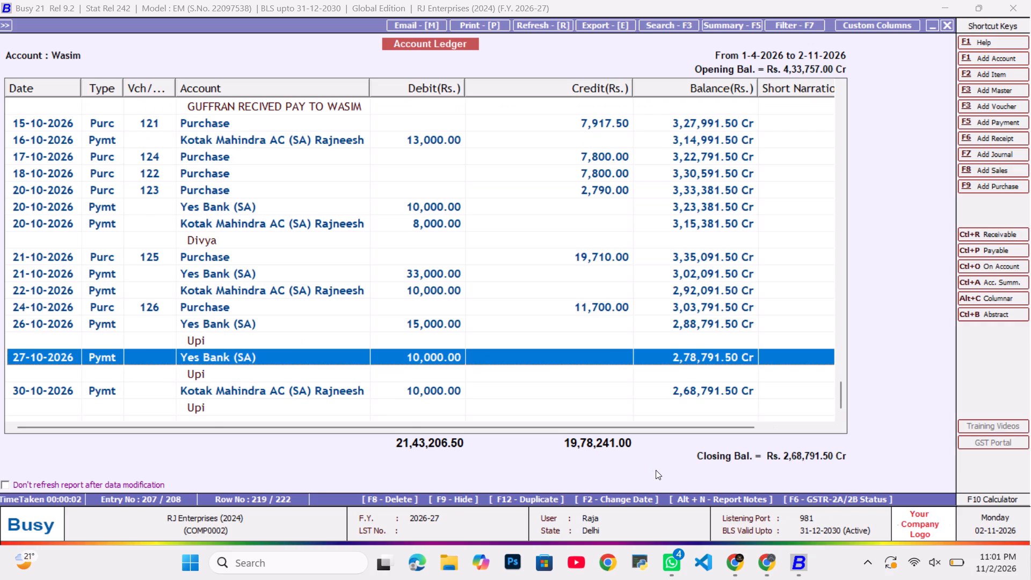
pyautogui.press('Up')
pyautogui.press('Up')
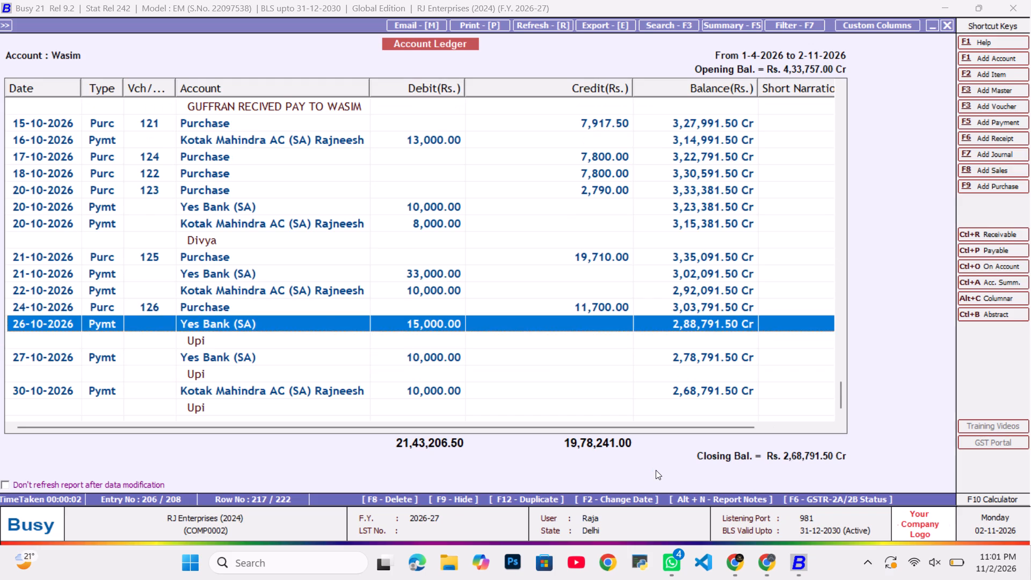
pyautogui.press('Up')
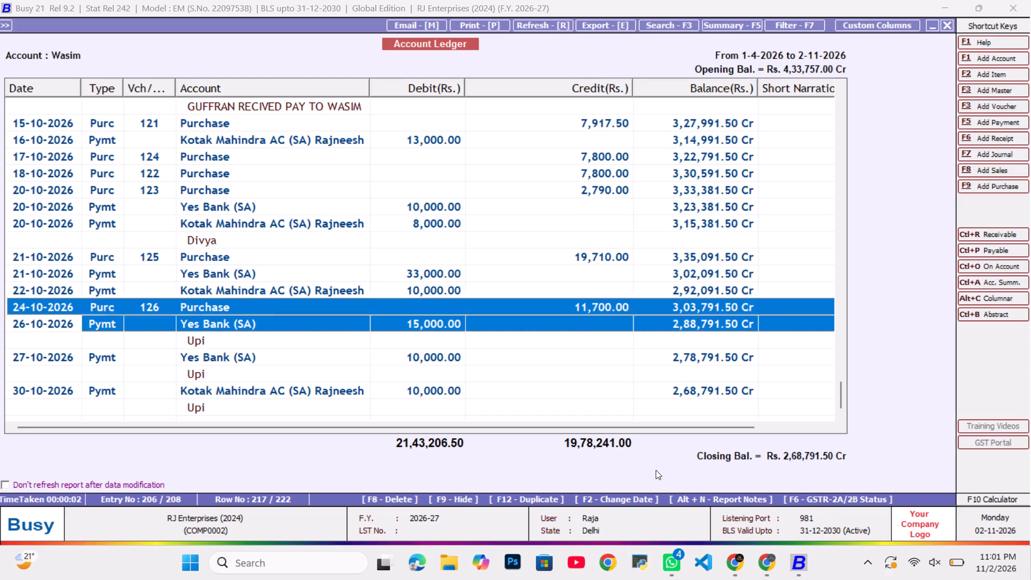
pyautogui.press('Up')
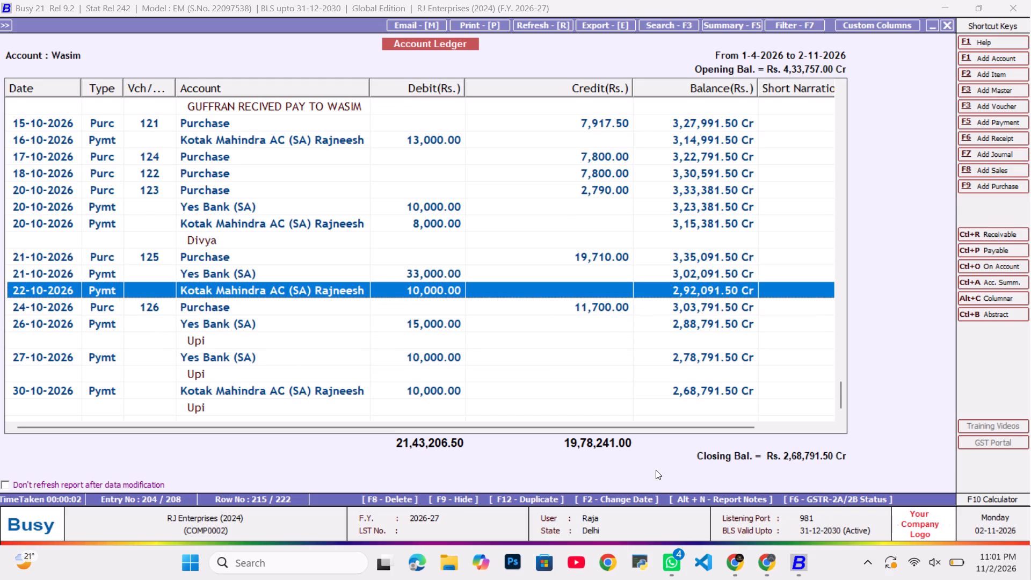
pyautogui.press('Up')
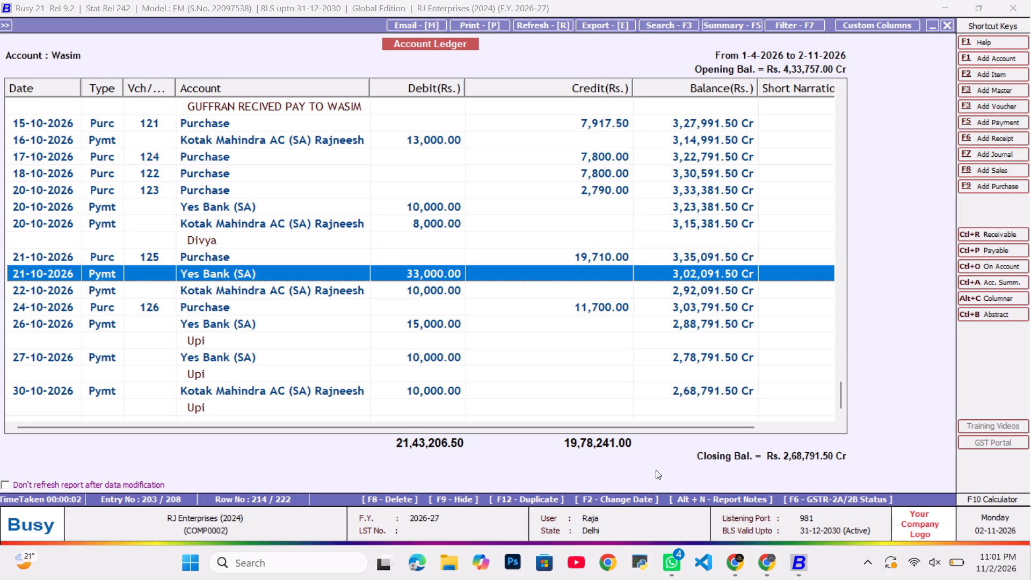
pyautogui.press('Up')
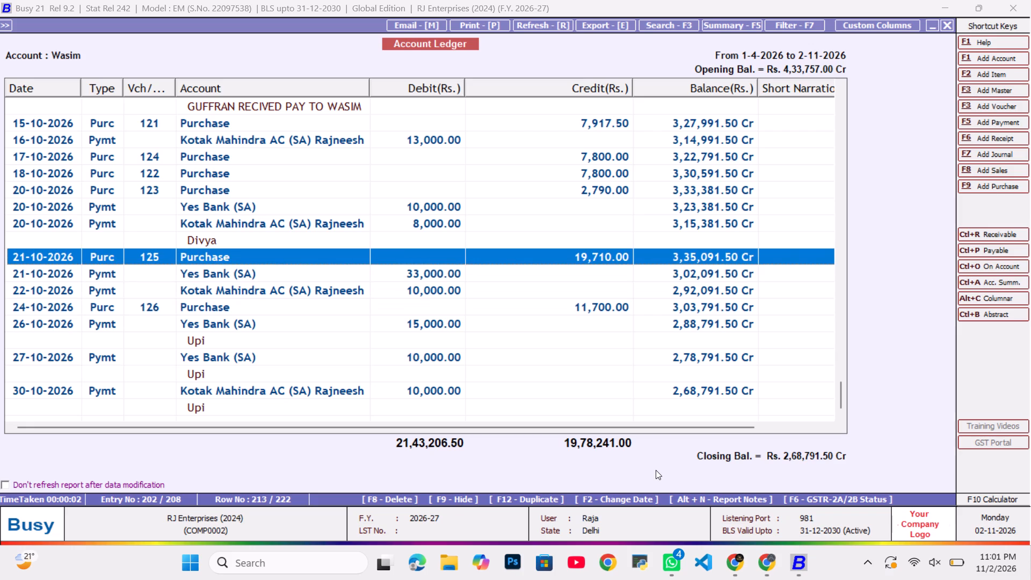
pyautogui.press('Up')
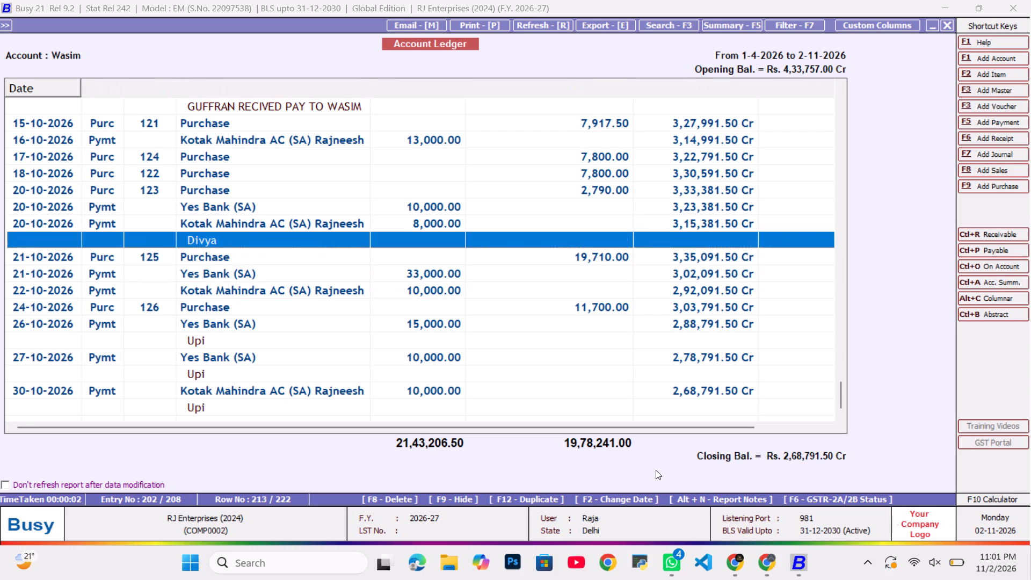
pyautogui.press('Up')
pyautogui.press('Up')
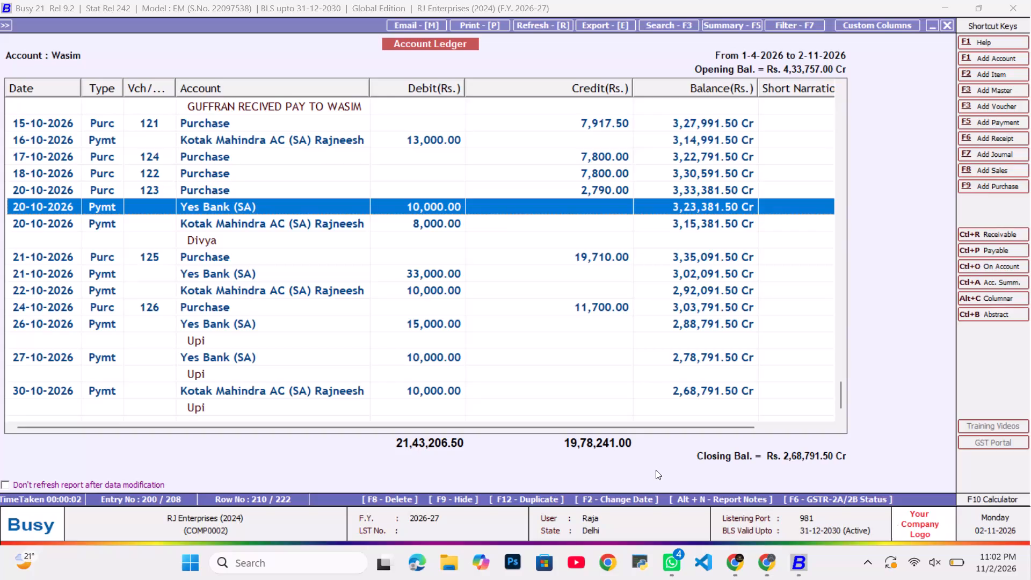
pyautogui.press('Escape')
pyautogui.press('Escape')
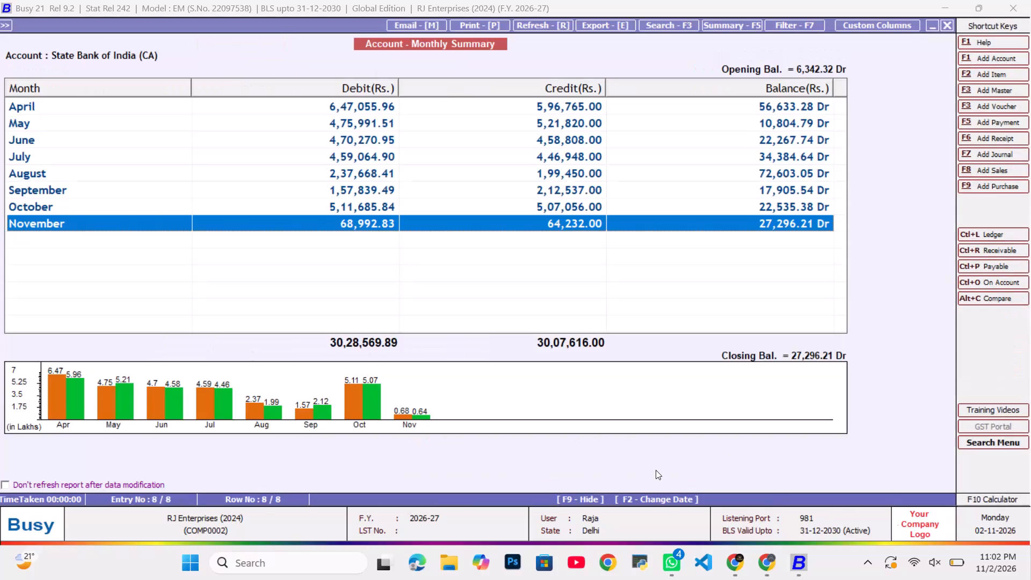
pyautogui.press('Escape')
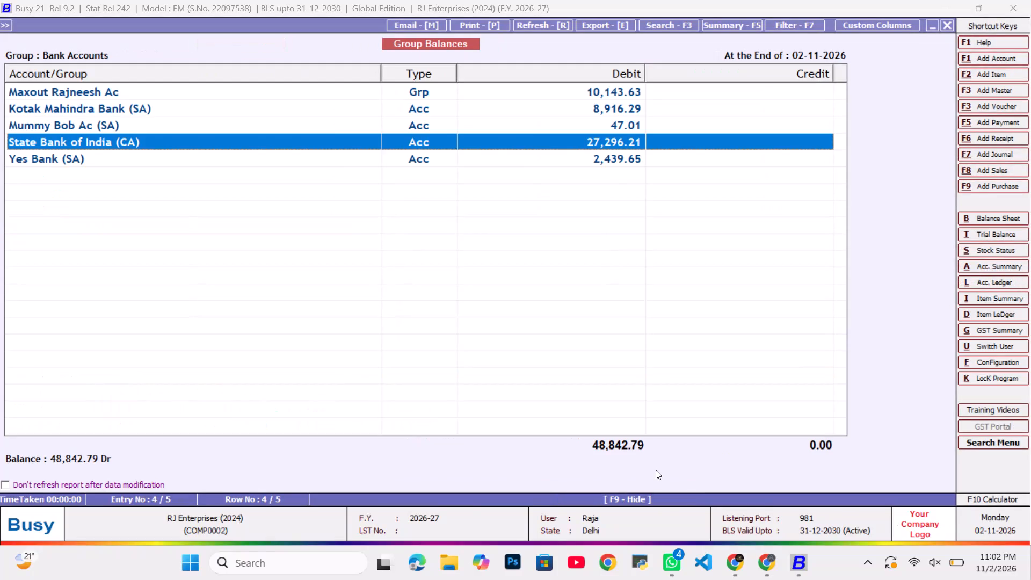
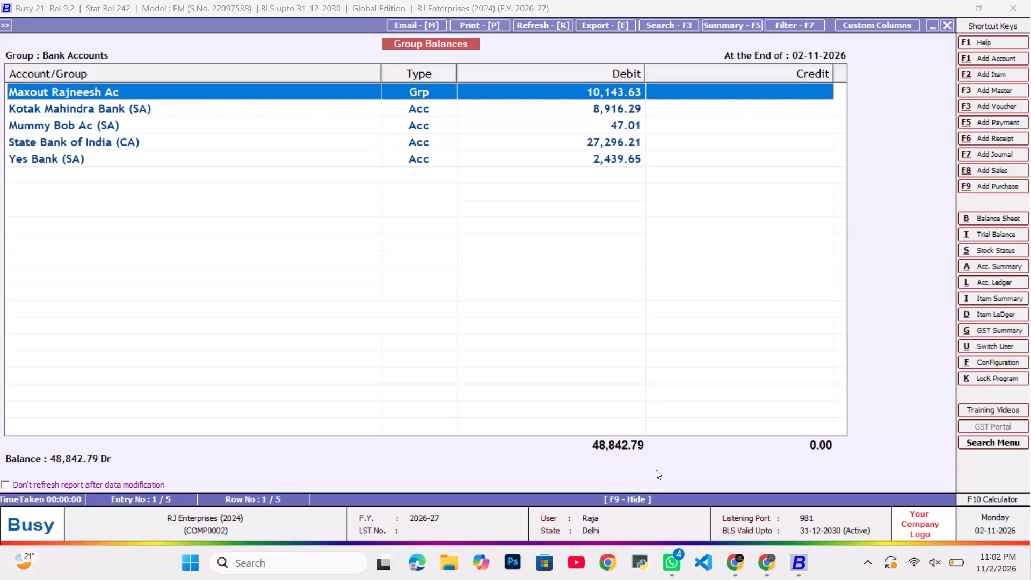
# Open the monthly summary of Kotak Mahindra AC (SA) Rajneesh from the Maxout Rajneesh Ac group.
pyautogui.press('Return')
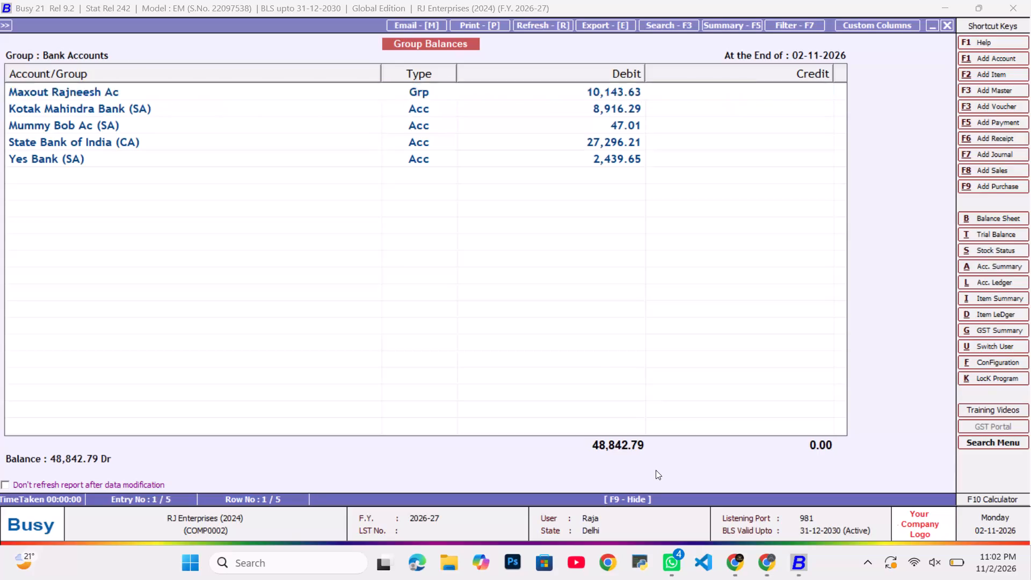
pyautogui.press('Return')
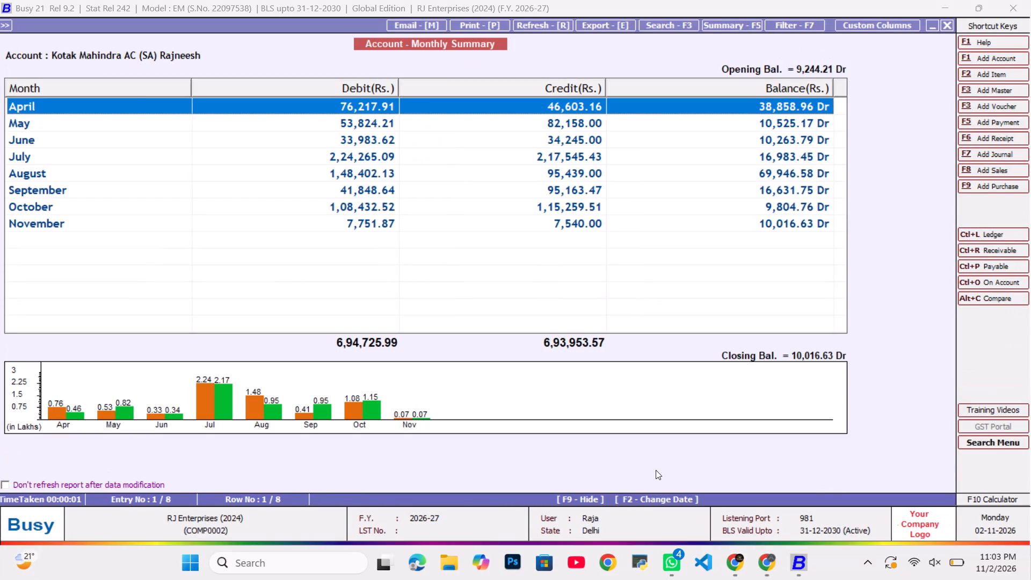
pyautogui.press('Down')
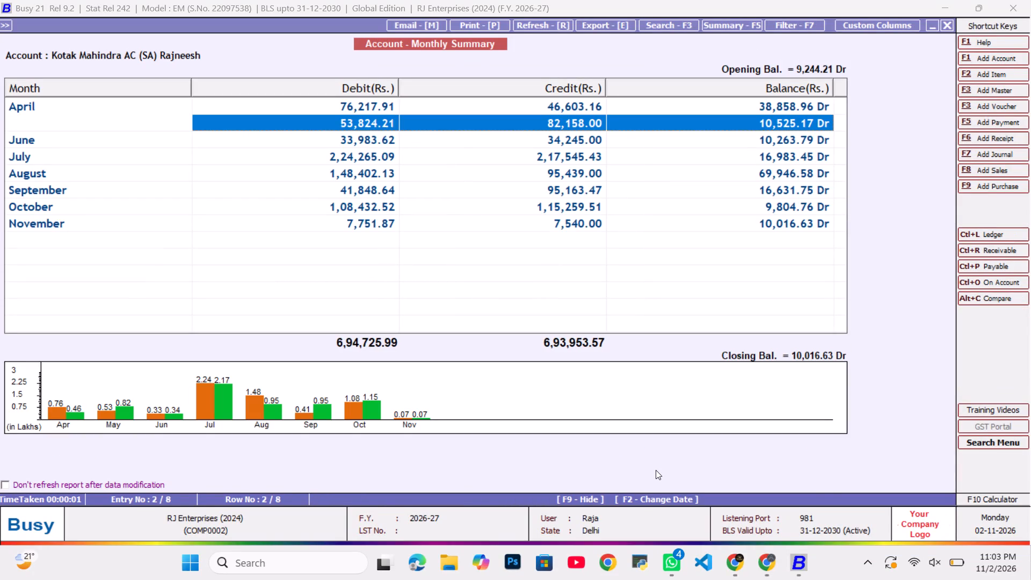
pyautogui.press('Up')
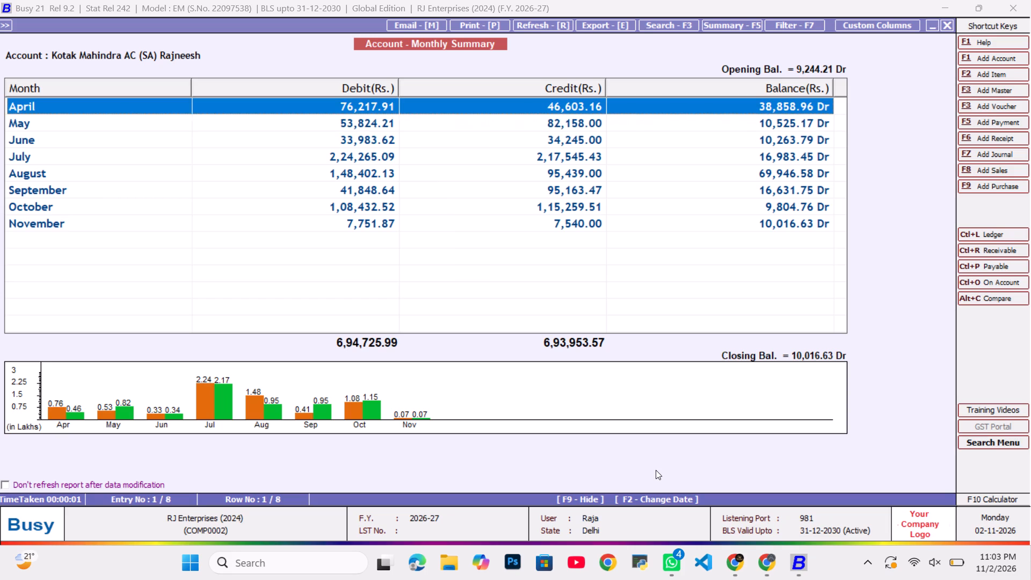
# Examine the April 2026 ledger of Kotak Mahindra AC (SA) Rajneesh through to its month-end entries, then return to the monthly summary.
pyautogui.press('Return')
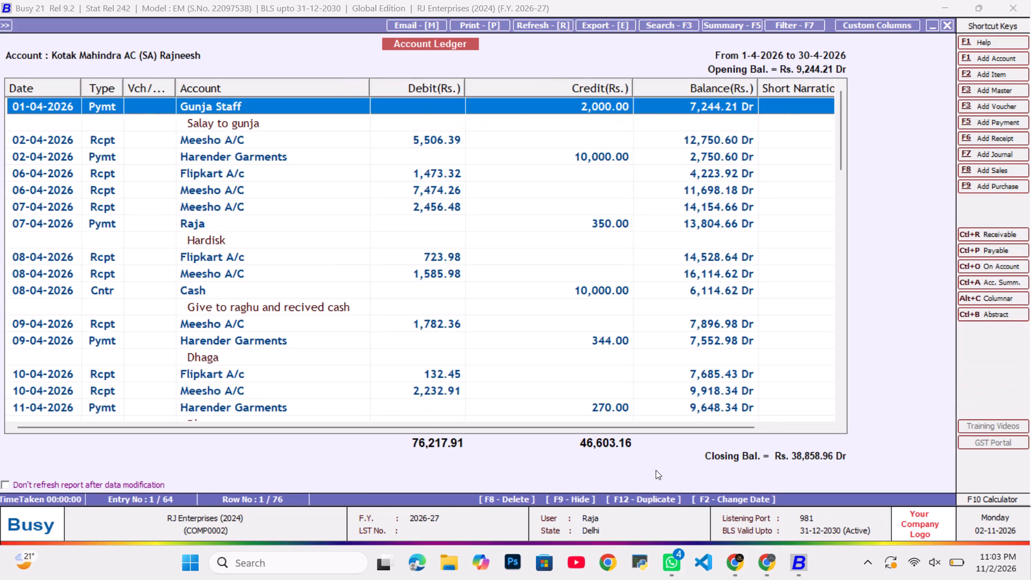
pyautogui.press('Down')
pyautogui.press('Down')
pyautogui.press('Down')
pyautogui.press('Down')
pyautogui.press('Down')
pyautogui.press('Down')
pyautogui.press('Down')
pyautogui.press('Down')
pyautogui.press('Down')
pyautogui.press('Down')
pyautogui.press('Down')
pyautogui.press('Down')
pyautogui.press('Down')
pyautogui.press('Down')
pyautogui.press('Down')
pyautogui.press('Down')
pyautogui.press('Down')
pyautogui.press('Down')
pyautogui.press('Down')
pyautogui.press('Down')
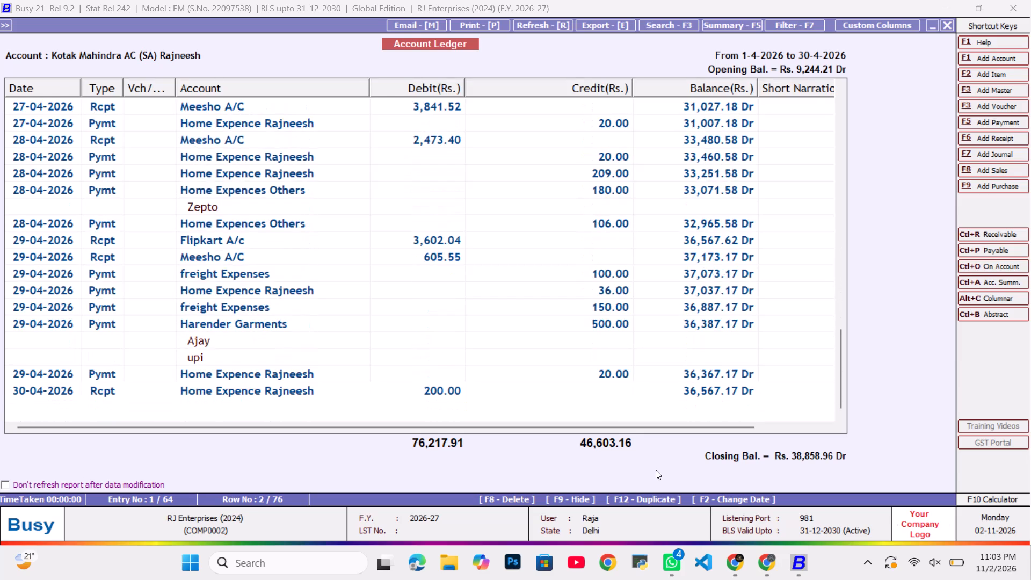
pyautogui.press('Down')
pyautogui.press('Down')
pyautogui.press('Down')
pyautogui.press('Down')
pyautogui.press('Down')
pyautogui.press('Down')
pyautogui.press('Down')
pyautogui.press('Down')
pyautogui.press('Down')
pyautogui.press('Down')
pyautogui.press('Down')
pyautogui.press('Down')
pyautogui.press('Down')
pyautogui.press('Down')
pyautogui.press('Down')
pyautogui.press('Down')
pyautogui.press('Down')
pyautogui.press('Down')
pyautogui.press('Down')
pyautogui.press('Escape')
# Examine the May 2026 ledger of Kotak Mahindra AC (SA) Rajneesh down to the 31-05-2026 entry, then return to the monthly summary.
pyautogui.press('Down')
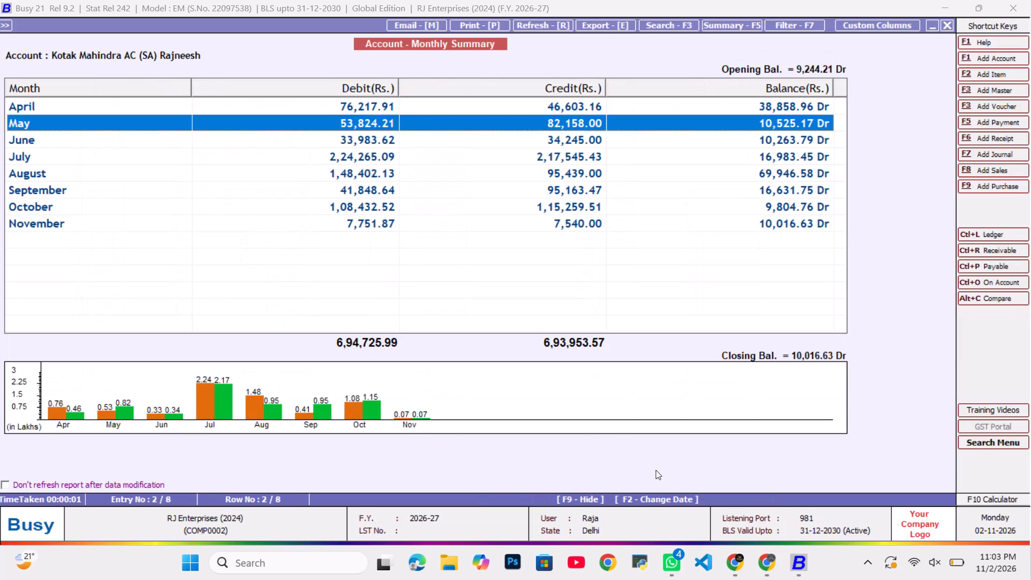
pyautogui.press('Return')
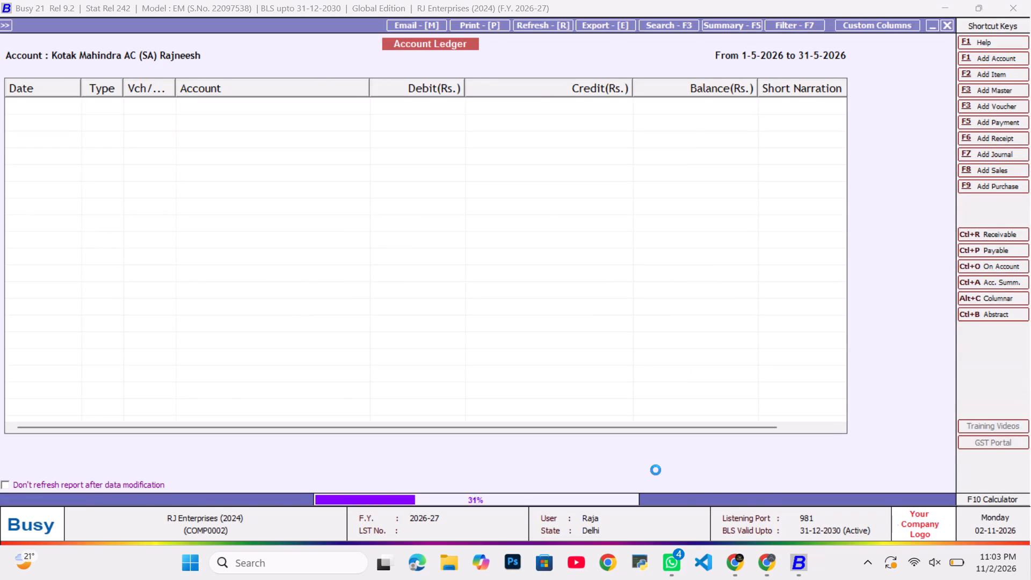
pyautogui.press('Down')
pyautogui.press('Down')
pyautogui.press('Down')
pyautogui.press('Down')
pyautogui.press('Down')
pyautogui.press('Down')
pyautogui.press('Down')
pyautogui.press('Down')
pyautogui.press('Down')
pyautogui.press('Down')
pyautogui.press('Down')
pyautogui.press('Down')
pyautogui.press('Down')
pyautogui.press('Down')
pyautogui.press('Down')
pyautogui.press('Down')
pyautogui.press('Down')
pyautogui.press('Down')
pyautogui.press('Down')
pyautogui.press('Down')
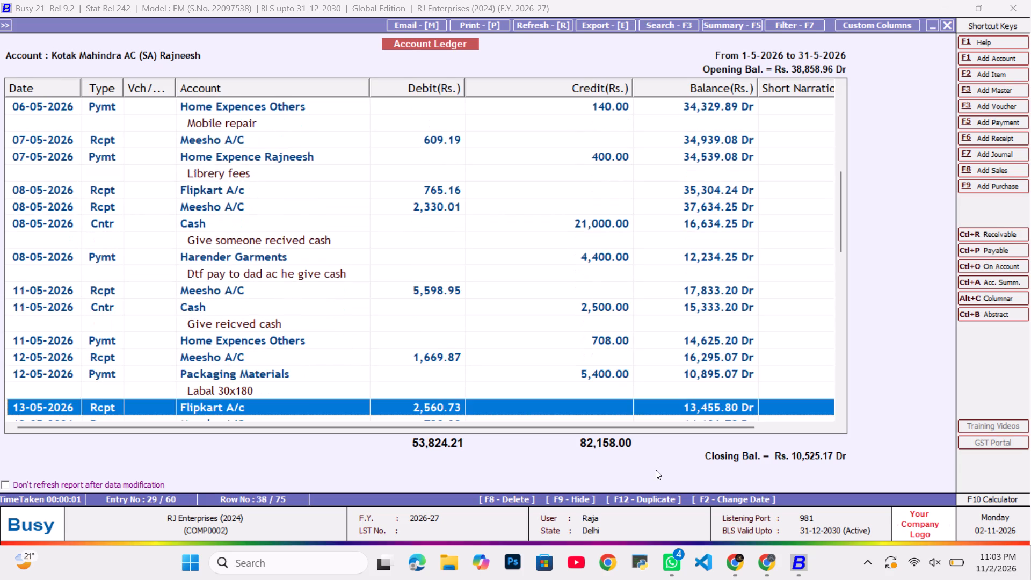
pyautogui.press('Down')
pyautogui.press('Down')
pyautogui.press('Down')
pyautogui.press('Down')
pyautogui.press('Down')
pyautogui.press('Down')
pyautogui.press('Down')
pyautogui.press('Down')
pyautogui.press('Down')
pyautogui.press('Down')
pyautogui.press('Down')
pyautogui.press('Down')
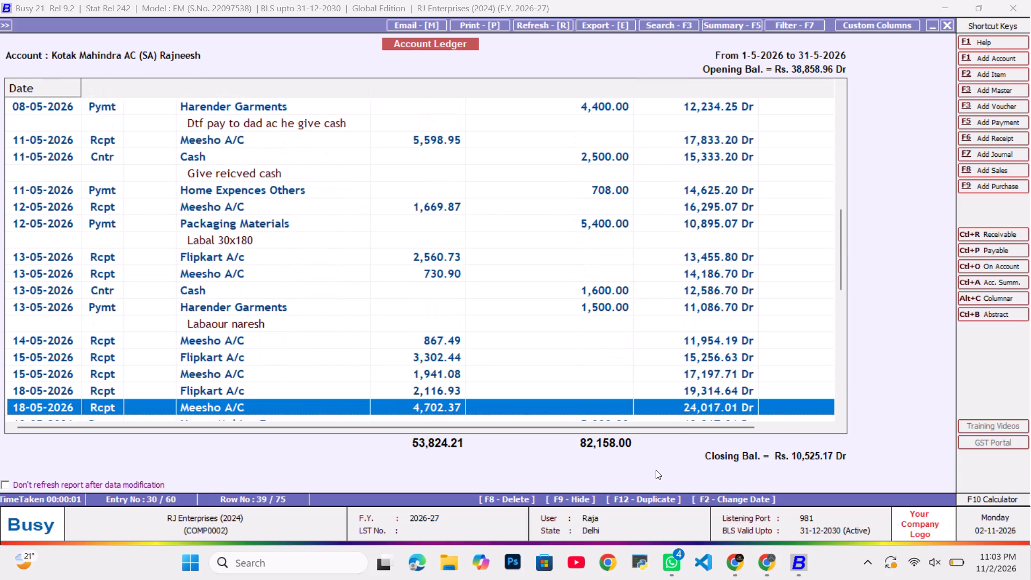
pyautogui.press('Down')
pyautogui.press('Down')
pyautogui.press('Down')
pyautogui.press('Down')
pyautogui.press('Down')
pyautogui.press('Down')
pyautogui.press('Down')
pyautogui.press('Down')
pyautogui.press('Down')
pyautogui.press('Down')
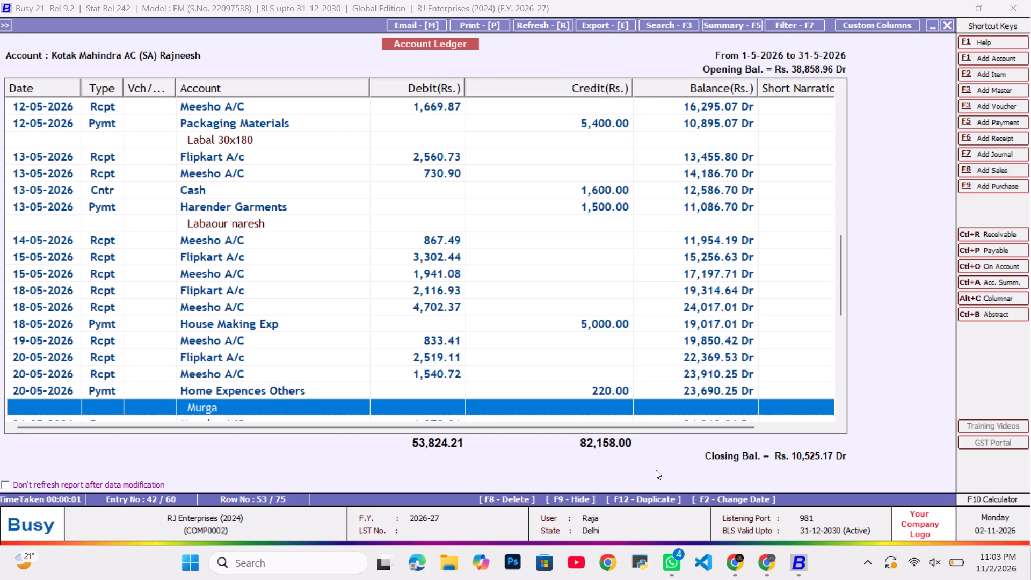
pyautogui.press('Down')
pyautogui.press('Down')
pyautogui.press('Down')
pyautogui.press('Down')
pyautogui.press('Down')
pyautogui.press('Down')
pyautogui.press('Down')
pyautogui.press('Down')
pyautogui.press('Down')
pyautogui.press('Down')
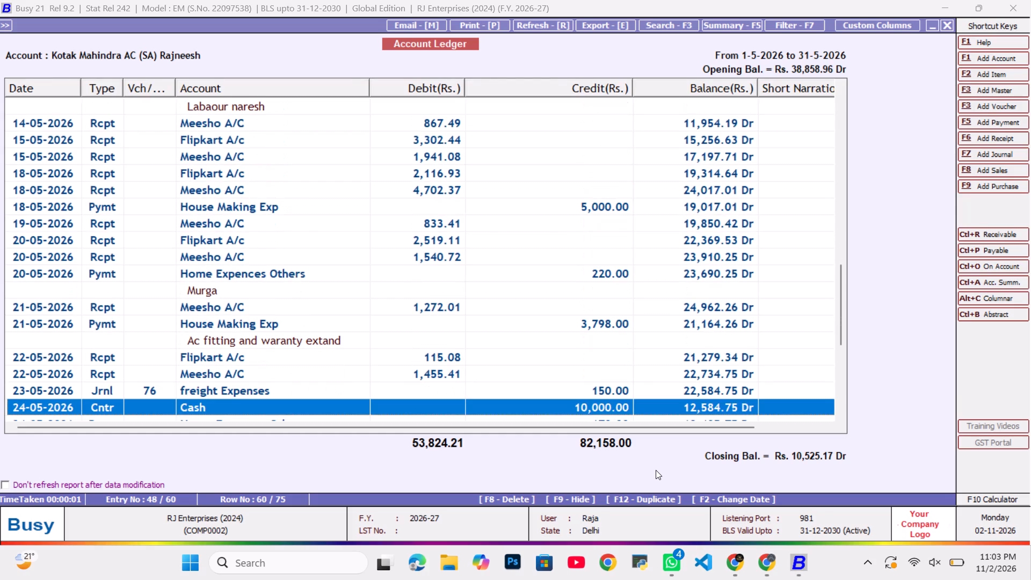
pyautogui.press('Down')
pyautogui.press('Down')
pyautogui.press('Down')
pyautogui.press('Down')
pyautogui.press('Down')
pyautogui.press('Down')
pyautogui.press('Down')
pyautogui.press('Down')
pyautogui.press('Down')
pyautogui.press('Down')
pyautogui.press('Down')
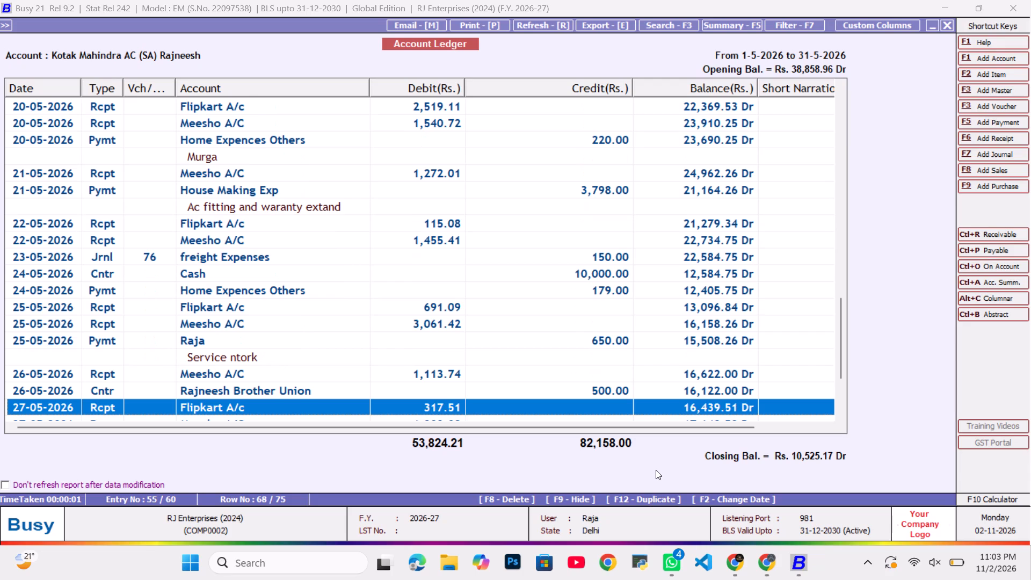
pyautogui.press('Down')
pyautogui.press('Down')
pyautogui.press('Down')
pyautogui.press('Down')
pyautogui.press('Down')
pyautogui.press('Down')
pyautogui.press('Down')
pyautogui.press('Down')
pyautogui.press('Down')
pyautogui.press('Down')
pyautogui.press('Down')
pyautogui.press('Down')
pyautogui.press('Down')
pyautogui.press('Down')
pyautogui.press('Down')
pyautogui.press('Down')
pyautogui.press('Down')
pyautogui.press('Down')
pyautogui.press('Down')
pyautogui.press('Down')
pyautogui.press('Down')
pyautogui.press('Down')
pyautogui.press('Down')
pyautogui.press('Down')
pyautogui.press('Down')
pyautogui.press('Down')
pyautogui.press('Down')
pyautogui.press('Down')
pyautogui.press('Down')
pyautogui.press('Down')
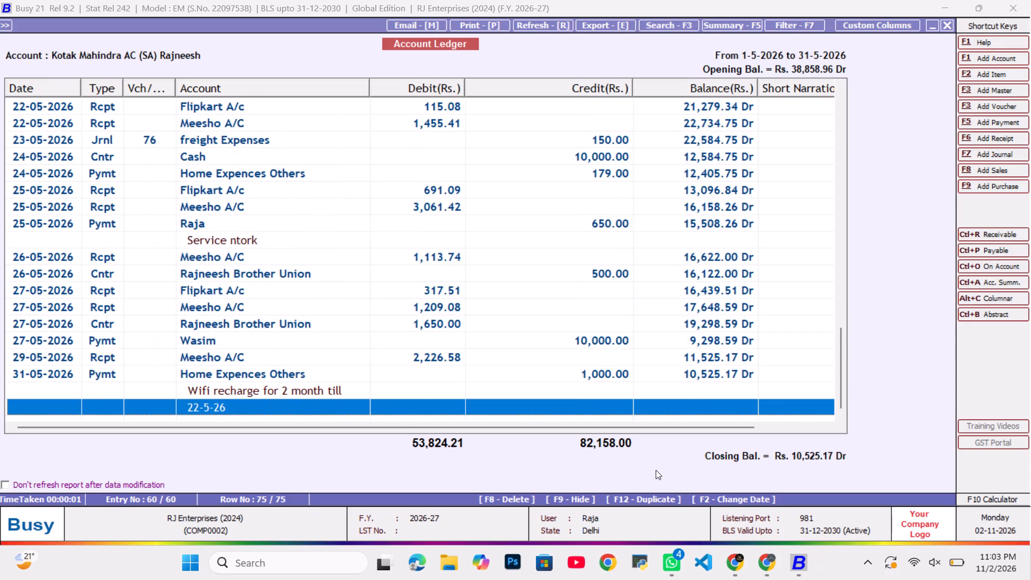
pyautogui.press('Escape')
# Examine the June 2026 ledger of Kotak Mahindra AC (SA) Rajneesh through to its 30-06-2026 entries, then return to the monthly summary.
pyautogui.press('Down')
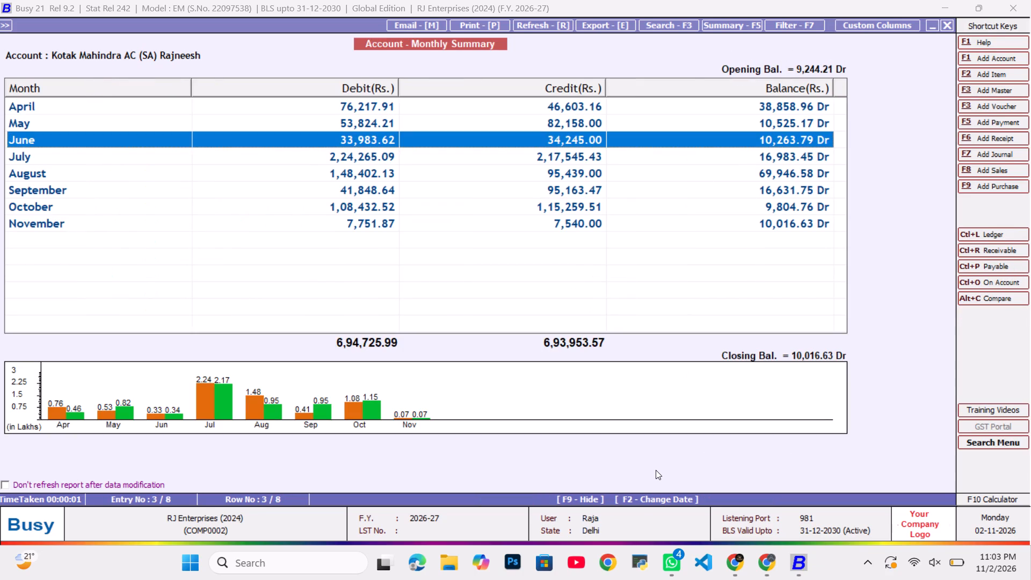
pyautogui.press('Return')
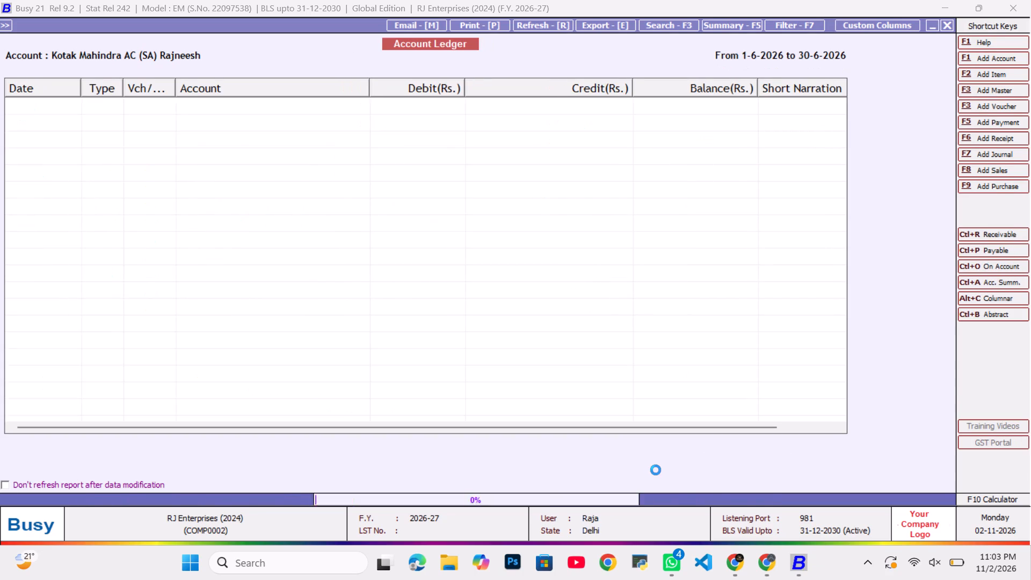
pyautogui.press('Down')
pyautogui.press('Down')
pyautogui.press('Down')
pyautogui.press('Down')
pyautogui.press('Down')
pyautogui.press('Down')
pyautogui.press('Down')
pyautogui.press('Down')
pyautogui.press('Down')
pyautogui.press('Down')
pyautogui.press('Down')
pyautogui.press('Down')
pyautogui.press('Down')
pyautogui.press('Down')
pyautogui.press('Down')
pyautogui.press('Down')
pyautogui.press('Down')
pyautogui.press('Down')
pyautogui.press('Down')
pyautogui.press('Down')
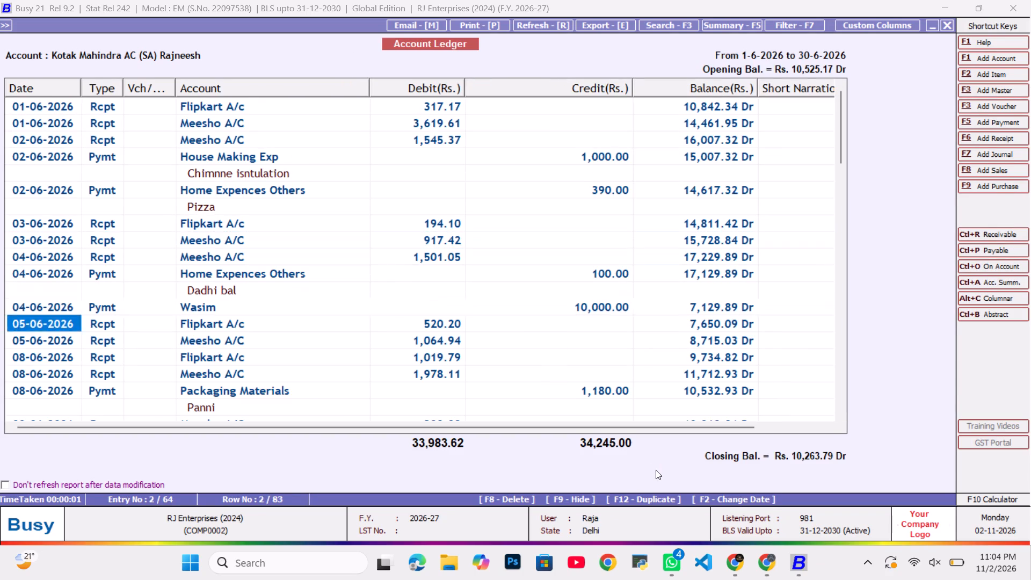
pyautogui.press('Down')
pyautogui.press('Down')
pyautogui.press('Down')
pyautogui.press('Down')
pyautogui.press('Down')
pyautogui.press('Down')
pyautogui.press('Down')
pyautogui.press('Down')
pyautogui.press('Down')
pyautogui.press('Down')
pyautogui.press('Down')
pyautogui.press('Down')
pyautogui.press('Down')
pyautogui.press('Down')
pyautogui.press('Down')
pyautogui.press('Down')
pyautogui.press('Down')
pyautogui.press('Down')
pyautogui.press('Down')
pyautogui.press('Down')
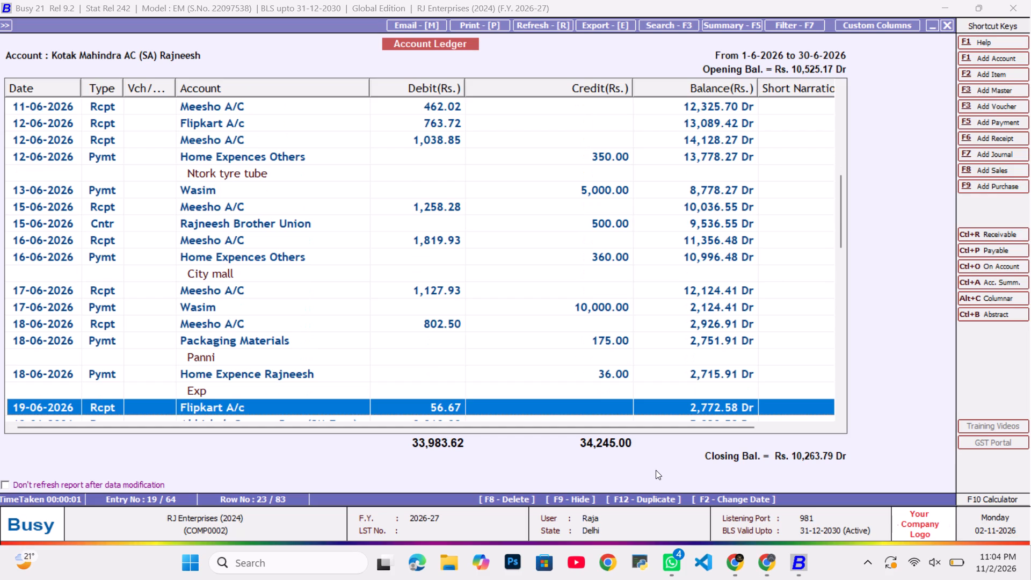
pyautogui.press('Down')
pyautogui.press('Down')
pyautogui.press('Down')
pyautogui.press('Down')
pyautogui.press('Down')
pyautogui.press('Down')
pyautogui.press('Down')
pyautogui.press('Down')
pyautogui.press('Down')
pyautogui.press('Down')
pyautogui.press('Down')
pyautogui.press('Down')
pyautogui.press('Down')
pyautogui.press('Down')
pyautogui.press('Down')
pyautogui.press('Down')
pyautogui.press('Down')
pyautogui.press('Down')
pyautogui.press('Down')
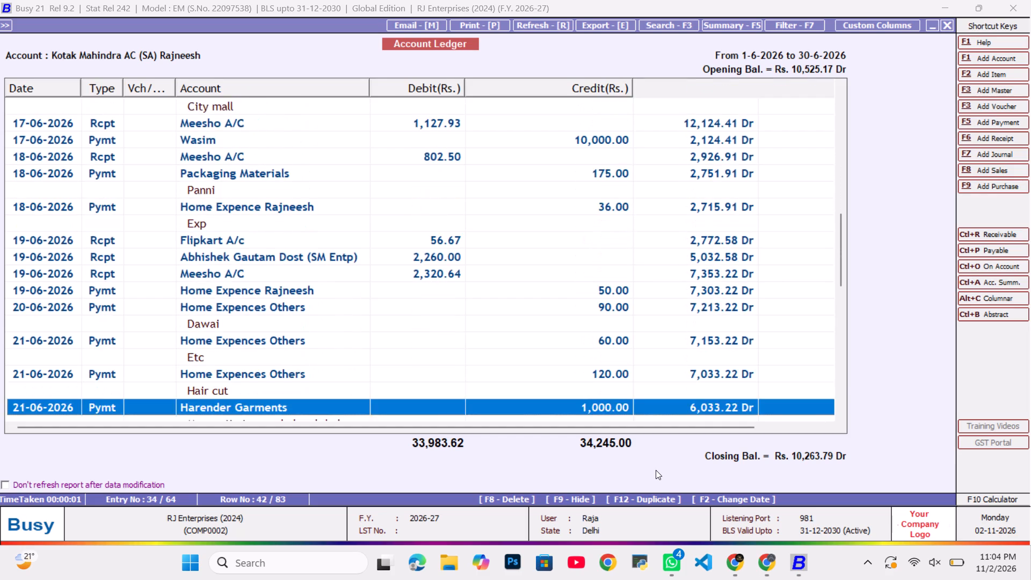
pyautogui.press('Down')
pyautogui.press('Down')
pyautogui.press('Down')
pyautogui.press('Down')
pyautogui.press('Down')
pyautogui.press('Down')
pyautogui.press('Down')
pyautogui.press('Down')
pyautogui.press('Down')
pyautogui.press('Down')
pyautogui.press('Down')
pyautogui.press('Down')
pyautogui.press('Down')
pyautogui.press('Down')
pyautogui.press('Down')
pyautogui.press('Down')
pyautogui.press('Down')
pyautogui.press('Down')
pyautogui.press('Down')
pyautogui.press('Down')
pyautogui.press('Down')
pyautogui.press('Down')
pyautogui.press('Down')
pyautogui.press('Down')
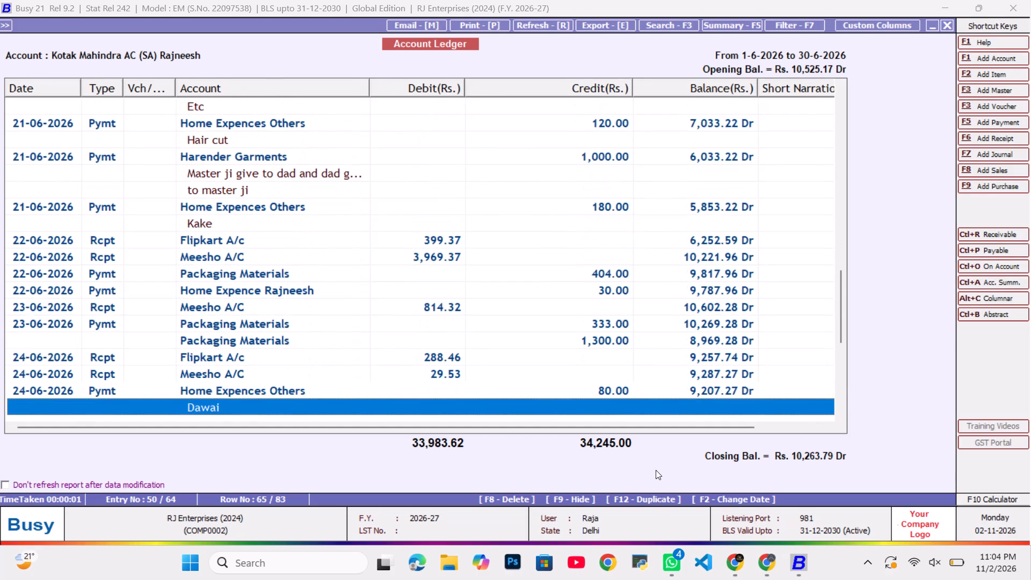
pyautogui.press('Down')
pyautogui.press('Down')
pyautogui.press('Down')
pyautogui.press('Down')
pyautogui.press('Down')
pyautogui.press('Down')
pyautogui.press('Down')
pyautogui.press('Down')
pyautogui.press('Down')
pyautogui.press('Down')
pyautogui.press('Down')
pyautogui.press('Down')
pyautogui.press('Down')
pyautogui.press('Down')
pyautogui.press('Down')
pyautogui.press('Down')
pyautogui.press('Down')
pyautogui.press('Down')
pyautogui.press('Down')
pyautogui.press('Down')
pyautogui.press('Down')
pyautogui.press('Down')
pyautogui.press('Down')
pyautogui.press('Down')
pyautogui.press('Down')
pyautogui.press('Down')
pyautogui.press('Down')
pyautogui.press('Down')
pyautogui.press('Down')
pyautogui.press('Down')
pyautogui.press('Down')
pyautogui.press('Down')
pyautogui.press('Down')
pyautogui.press('Down')
pyautogui.press('Down')
pyautogui.press('Down')
pyautogui.press('Down')
pyautogui.press('Down')
pyautogui.press('Down')
pyautogui.press('Down')
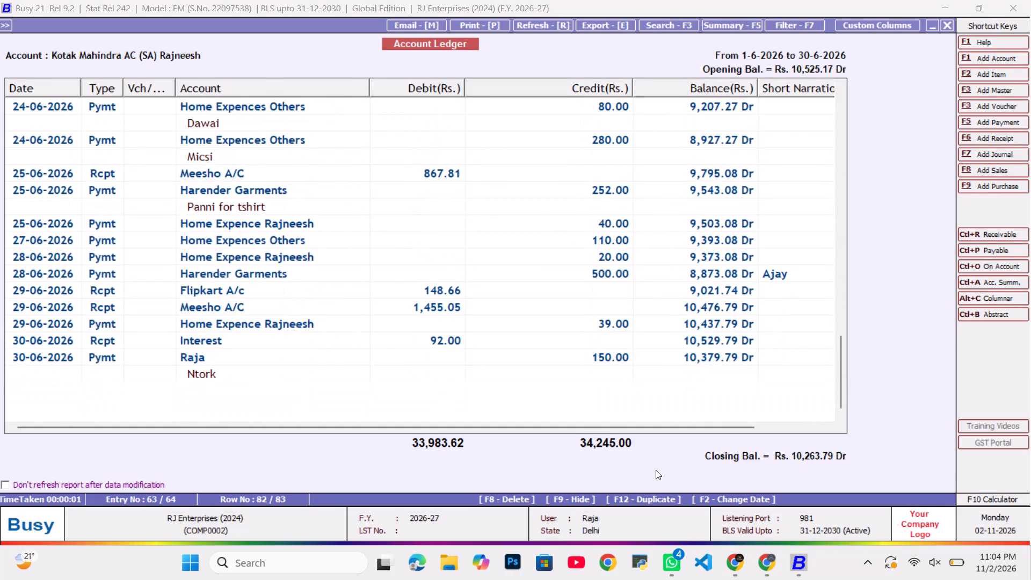
pyautogui.press('Escape')
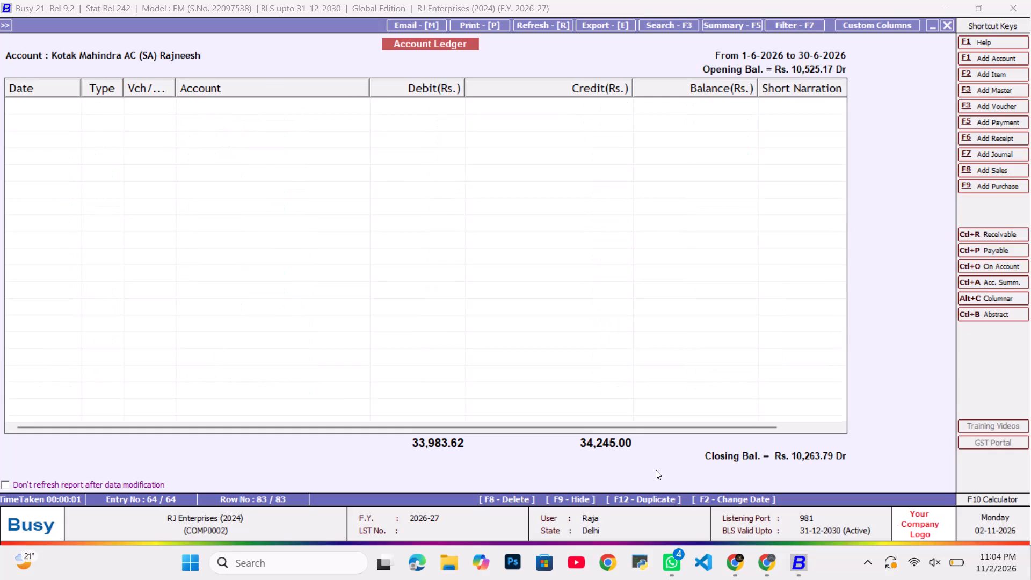
pyautogui.press('Down')
pyautogui.press('Return')
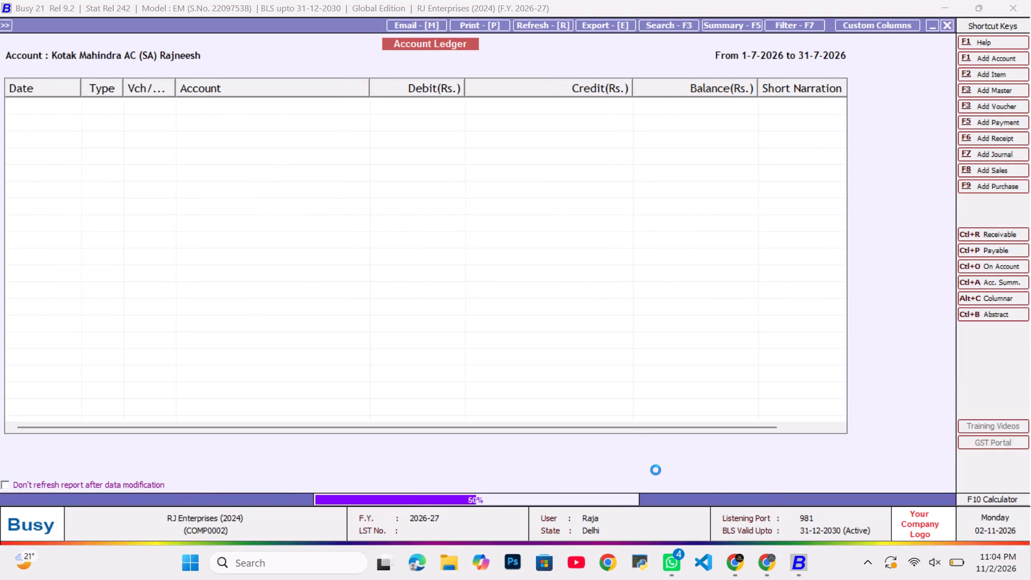
pyautogui.press('Down')
pyautogui.press('Down')
pyautogui.press('Down')
pyautogui.press('Down')
pyautogui.press('Down')
pyautogui.press('Down')
pyautogui.press('Down')
pyautogui.press('Down')
pyautogui.press('Down')
pyautogui.press('Down')
pyautogui.press('Down')
pyautogui.press('Down')
pyautogui.press('Down')
pyautogui.press('Down')
pyautogui.press('Down')
pyautogui.press('Down')
pyautogui.press('Down')
pyautogui.press('Down')
pyautogui.press('Down')
pyautogui.press('Down')
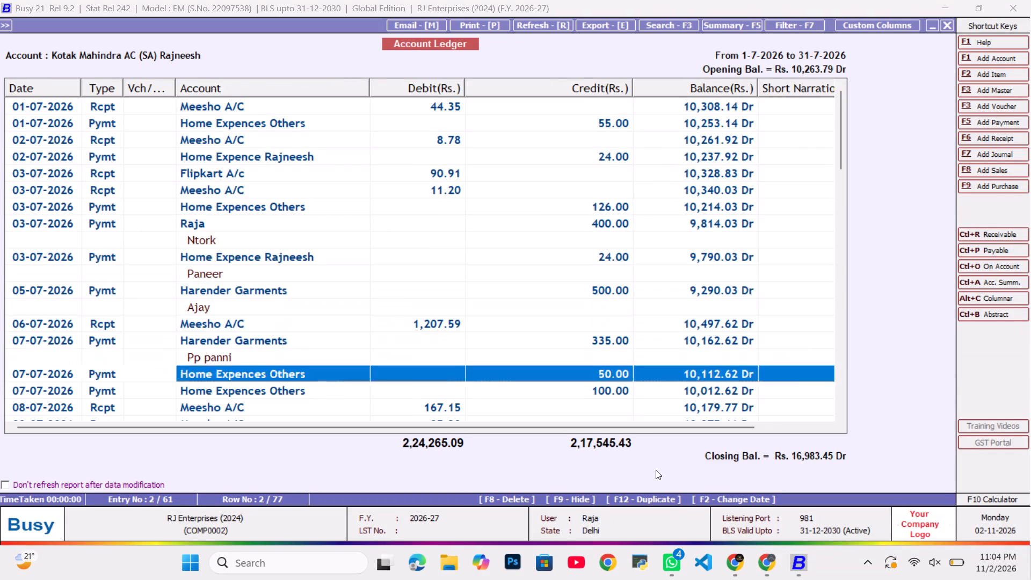
pyautogui.press('Down')
pyautogui.press('Down')
pyautogui.press('Down')
pyautogui.press('Down')
pyautogui.press('Down')
pyautogui.press('Down')
pyautogui.press('Down')
pyautogui.press('Down')
pyautogui.press('Down')
pyautogui.press('Down')
pyautogui.press('Down')
pyautogui.press('Down')
pyautogui.press('Down')
pyautogui.press('Down')
pyautogui.press('Down')
pyautogui.press('Down')
pyautogui.press('Down')
pyautogui.press('Down')
pyautogui.press('Down')
pyautogui.press('Down')
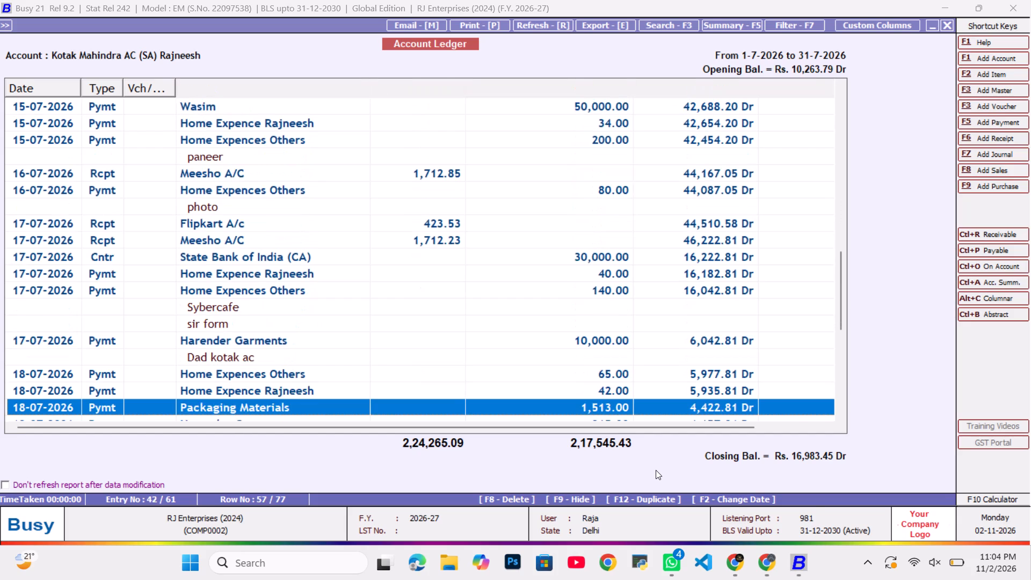
pyautogui.press('Down')
pyautogui.press('Down')
pyautogui.press('Down')
pyautogui.press('Down')
pyautogui.press('Down')
pyautogui.press('Down')
pyautogui.press('Down')
pyautogui.press('Down')
pyautogui.press('Down')
pyautogui.press('Down')
pyautogui.press('Down')
pyautogui.press('Up')
pyautogui.press('Up')
pyautogui.press('Up')
pyautogui.press('Up')
pyautogui.press('Up')
pyautogui.press('Up')
pyautogui.press('Up')
pyautogui.press('Up')
pyautogui.press('Up')
pyautogui.press('Up')
pyautogui.press('Up')
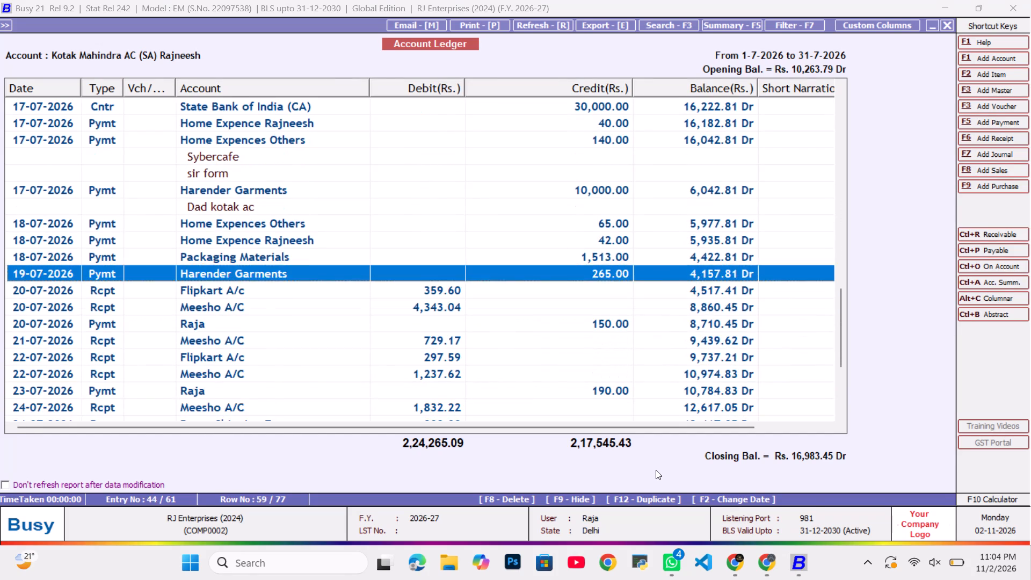
pyautogui.press('Up')
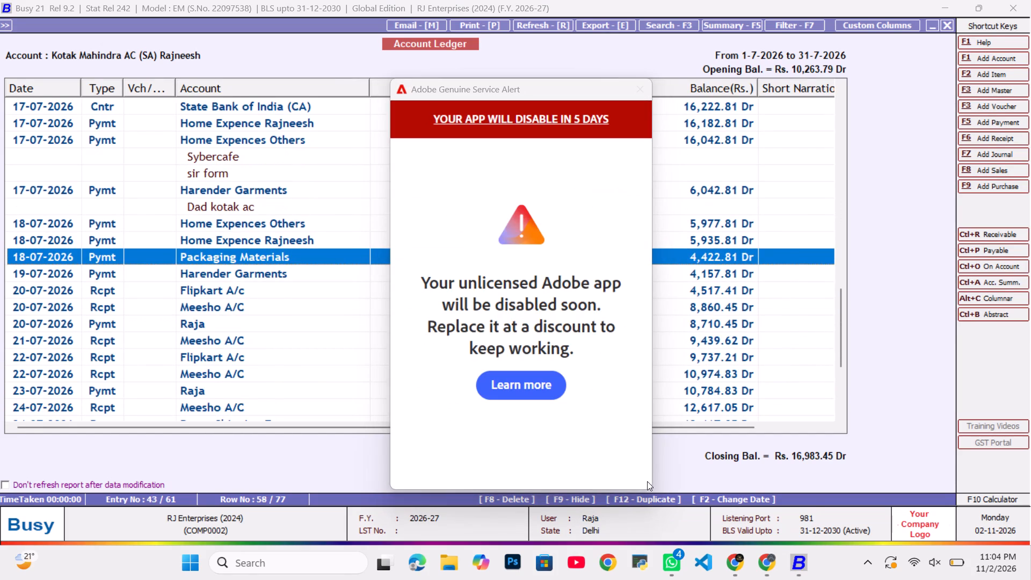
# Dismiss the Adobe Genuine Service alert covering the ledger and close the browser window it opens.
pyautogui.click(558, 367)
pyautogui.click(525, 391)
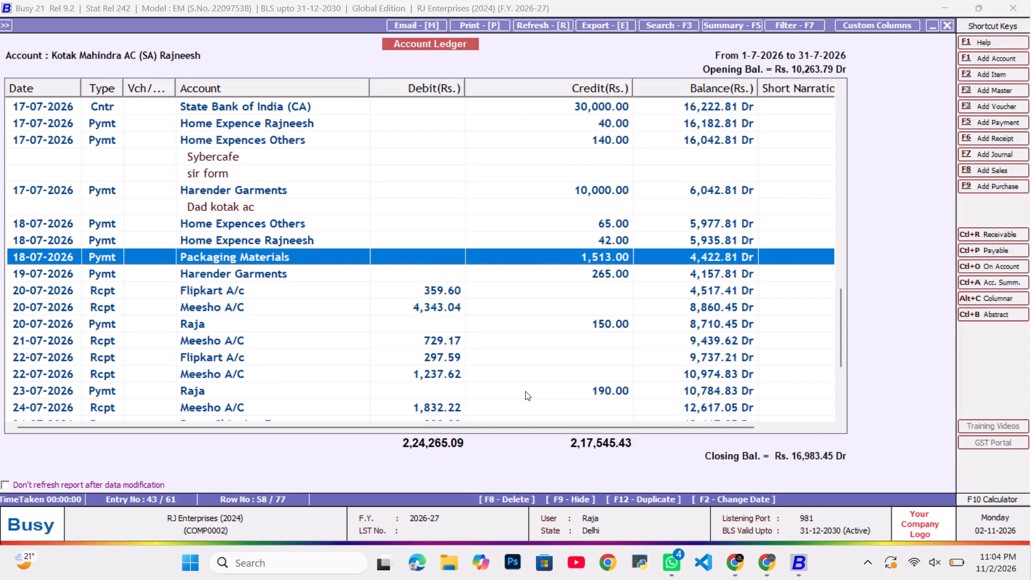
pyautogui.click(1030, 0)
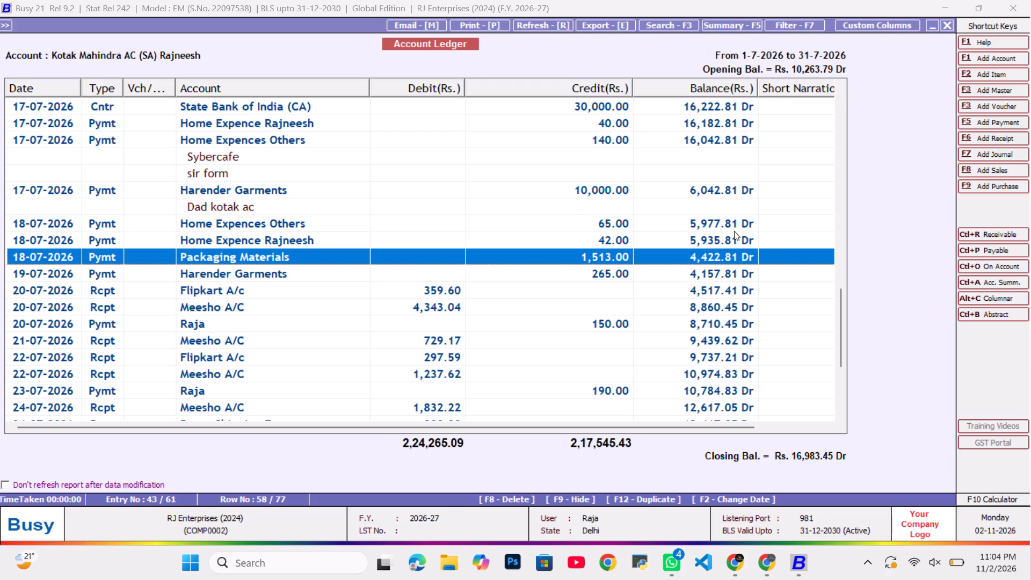
# Examine the remaining July 2026 entries of Kotak Mahindra AC (SA) Rajneesh through 31-07-2026, then return to the monthly summary.
pyautogui.press('Down')
pyautogui.press('Down')
pyautogui.press('Down')
pyautogui.press('Down')
pyautogui.press('Down')
pyautogui.press('Down')
pyautogui.press('Down')
pyautogui.press('Down')
pyautogui.press('Down')
pyautogui.press('Down')
pyautogui.press('Down')
pyautogui.press('Down')
pyautogui.press('Down')
pyautogui.press('Down')
pyautogui.press('Down')
pyautogui.press('Down')
pyautogui.press('Down')
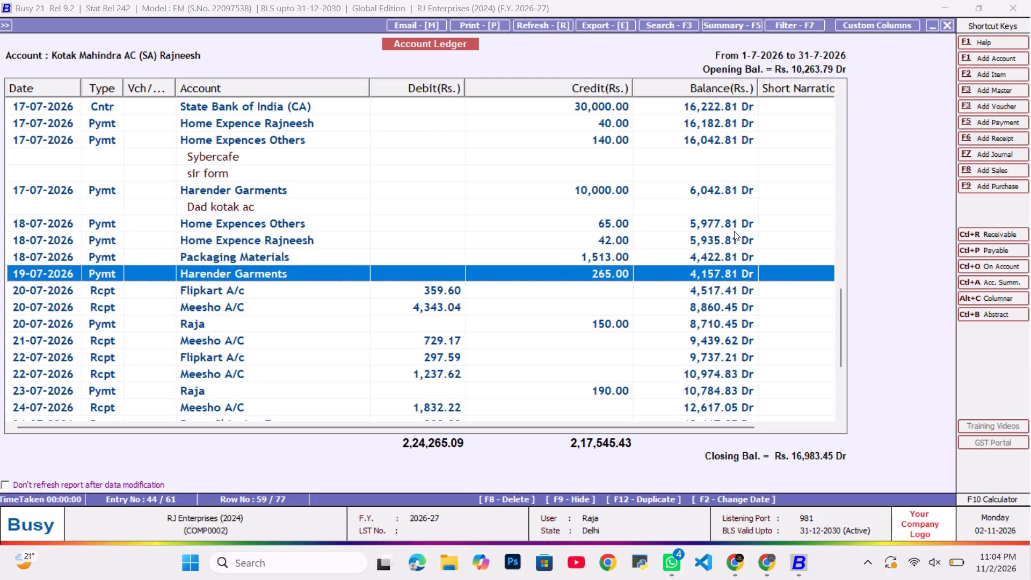
pyautogui.press('Down')
pyautogui.press('Down')
pyautogui.press('Down')
pyautogui.press('Down')
pyautogui.press('Down')
pyautogui.press('Down')
pyautogui.press('Down')
pyautogui.press('Down')
pyautogui.press('Down')
pyautogui.press('Down')
pyautogui.press('Down')
pyautogui.press('Down')
pyautogui.press('Down')
pyautogui.press('Down')
pyautogui.press('Down')
pyautogui.press('Down')
pyautogui.press('Down')
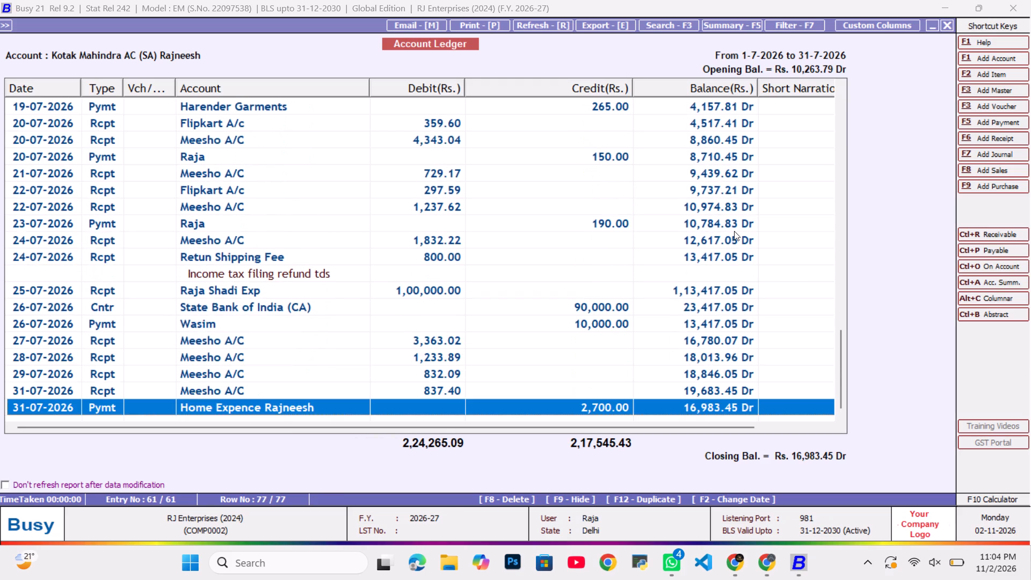
pyautogui.press('Down')
pyautogui.press('Down')
pyautogui.press('Down')
pyautogui.press('Down')
pyautogui.press('Down')
pyautogui.press('Down')
pyautogui.press('Down')
pyautogui.press('Down')
pyautogui.press('Down')
pyautogui.press('Down')
pyautogui.press('Down')
pyautogui.press('Down')
pyautogui.press('Down')
pyautogui.press('Down')
pyautogui.press('Down')
pyautogui.press('Down')
pyautogui.press('Down')
pyautogui.press('Down')
pyautogui.press('Down')
pyautogui.press('Down')
pyautogui.press('Escape')
# Open the August 2026 ledger of Kotak Mahindra AC (SA) Rajneesh, examine its entries through 31-08-2026, and return to the monthly summary.
pyautogui.press('Down')
pyautogui.press('Return')
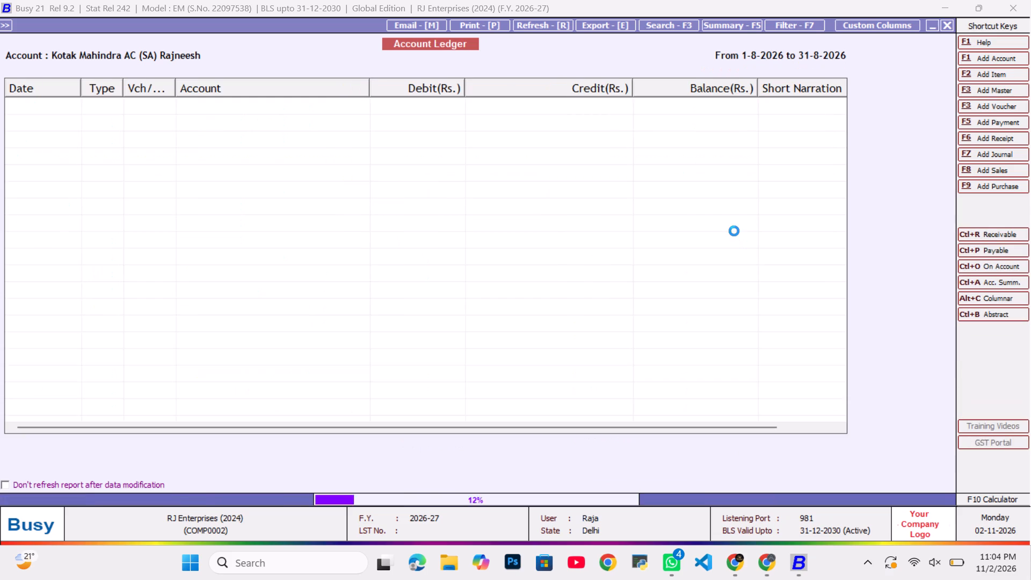
pyautogui.press('Down')
pyautogui.press('Down')
pyautogui.press('Down')
pyautogui.press('Down')
pyautogui.press('Down')
pyautogui.press('Down')
pyautogui.press('Down')
pyautogui.press('Down')
pyautogui.press('Down')
pyautogui.press('Down')
pyautogui.press('Down')
pyautogui.press('Down')
pyautogui.press('Down')
pyautogui.press('Down')
pyautogui.press('Down')
pyautogui.press('Down')
pyautogui.press('Down')
pyautogui.press('Down')
pyautogui.press('Down')
pyautogui.press('Down')
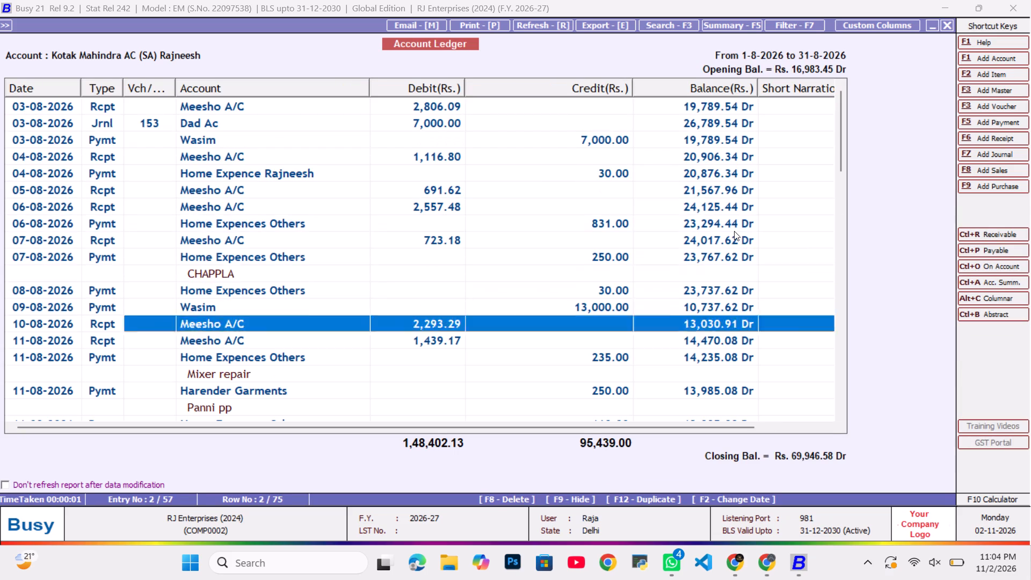
pyautogui.press('Down')
pyautogui.press('Down')
pyautogui.press('Down')
pyautogui.press('Down')
pyautogui.press('Down')
pyautogui.press('Down')
pyautogui.press('Down')
pyautogui.press('Down')
pyautogui.press('Down')
pyautogui.press('Down')
pyautogui.press('Down')
pyautogui.press('Down')
pyautogui.press('Down')
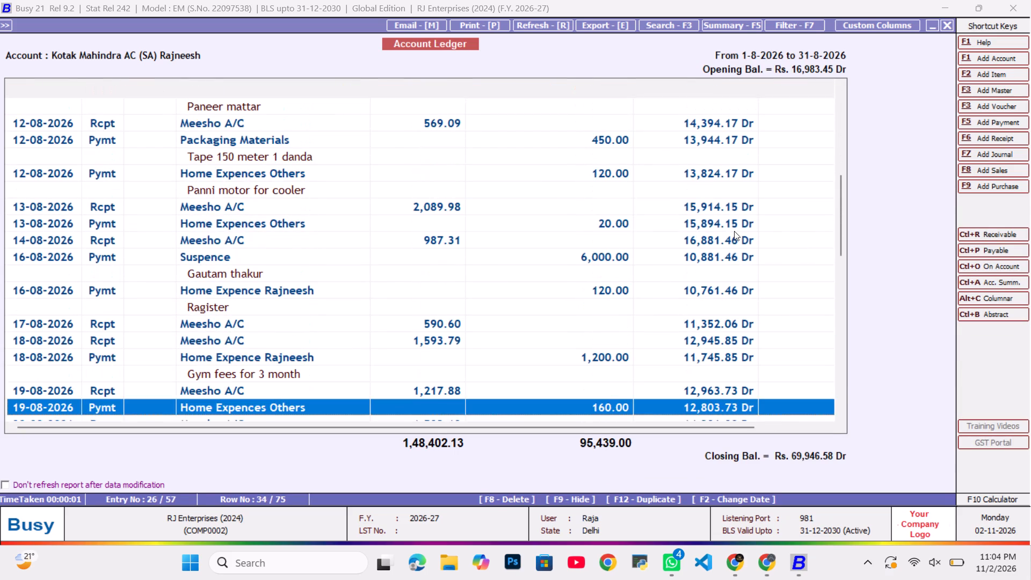
pyautogui.press('Down')
pyautogui.press('Down')
pyautogui.press('Down')
pyautogui.press('Down')
pyautogui.press('Down')
pyautogui.press('Down')
pyautogui.press('Down')
pyautogui.press('Down')
pyautogui.press('Down')
pyautogui.press('Down')
pyautogui.press('Down')
pyautogui.press('Down')
pyautogui.press('Down')
pyautogui.press('Down')
pyautogui.press('Down')
pyautogui.press('Down')
pyautogui.press('Down')
pyautogui.press('Down')
pyautogui.press('Down')
pyautogui.press('Down')
pyautogui.press('Down')
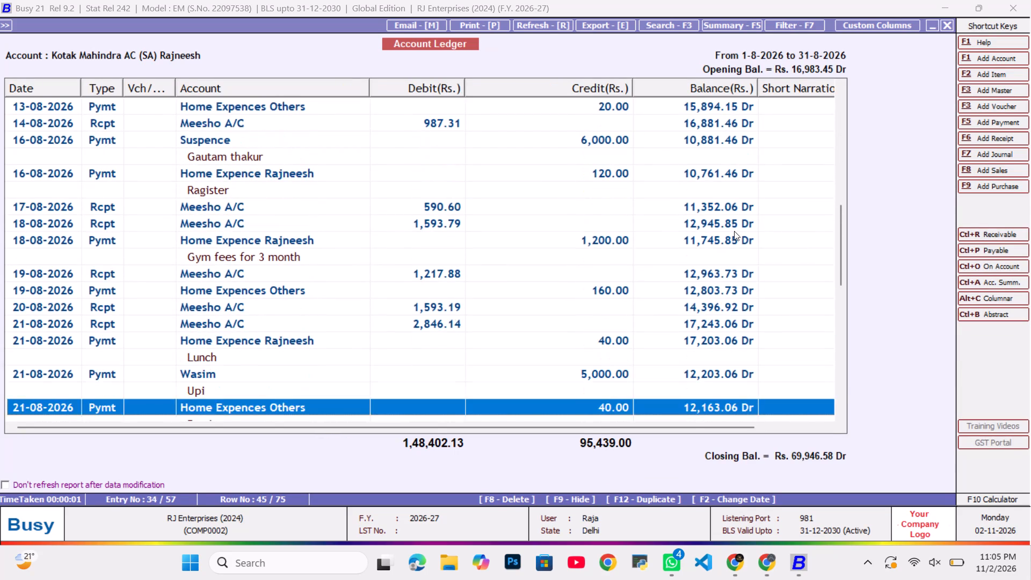
pyautogui.press('Down')
pyautogui.press('Down')
pyautogui.press('Down')
pyautogui.press('Down')
pyautogui.press('Down')
pyautogui.press('Down')
pyautogui.press('Down')
pyautogui.press('Down')
pyautogui.press('Down')
pyautogui.press('Down')
pyautogui.press('Down')
pyautogui.press('Down')
pyautogui.press('Down')
pyautogui.press('Down')
pyautogui.press('Down')
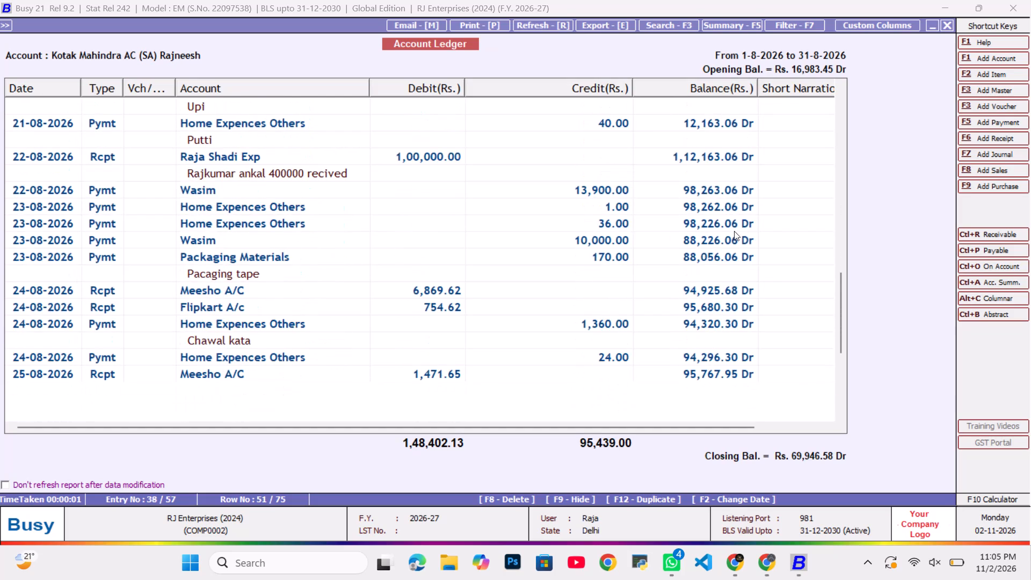
pyautogui.press('Down')
pyautogui.press('Down')
pyautogui.press('Down')
pyautogui.press('Down')
pyautogui.press('Down')
pyautogui.press('Down')
pyautogui.press('Down')
pyautogui.press('Down')
pyautogui.press('Down')
pyautogui.press('Down')
pyautogui.press('Down')
pyautogui.press('Down')
pyautogui.press('Down')
pyautogui.press('Down')
pyautogui.press('Down')
pyautogui.press('Down')
pyautogui.press('Down')
pyautogui.press('Down')
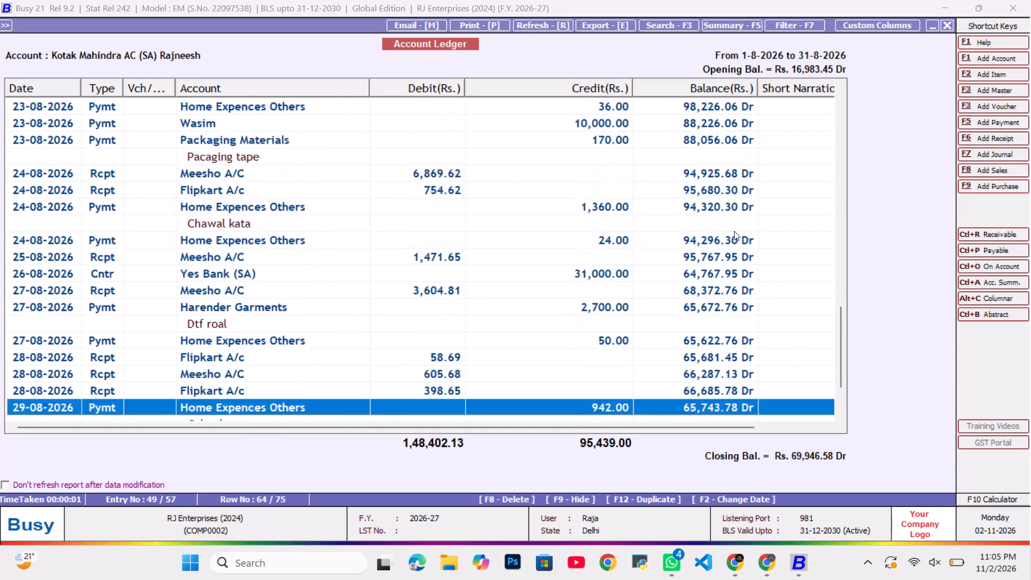
pyautogui.press('Down')
pyautogui.press('Down')
pyautogui.press('Down')
pyautogui.press('Down')
pyautogui.press('Down')
pyautogui.press('Down')
pyautogui.press('Down')
pyautogui.press('Down')
pyautogui.press('Down')
pyautogui.press('Down')
pyautogui.press('Down')
pyautogui.press('Down')
pyautogui.press('Down')
pyautogui.press('Down')
pyautogui.press('Down')
pyautogui.press('Down')
pyautogui.press('Down')
pyautogui.press('Down')
pyautogui.press('Down')
pyautogui.press('Down')
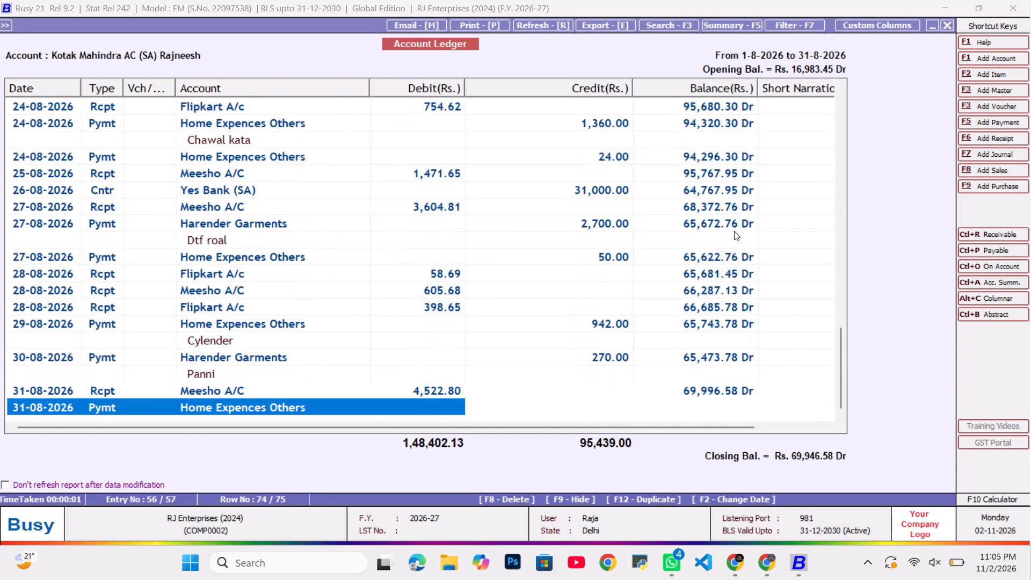
pyautogui.press('Escape')
# Open the September 2026 ledger of Kotak Mahindra AC (SA) Rajneesh, examine its entries to about 11-09-2026, and return to the monthly summary.
pyautogui.press('Down')
pyautogui.press('Return')
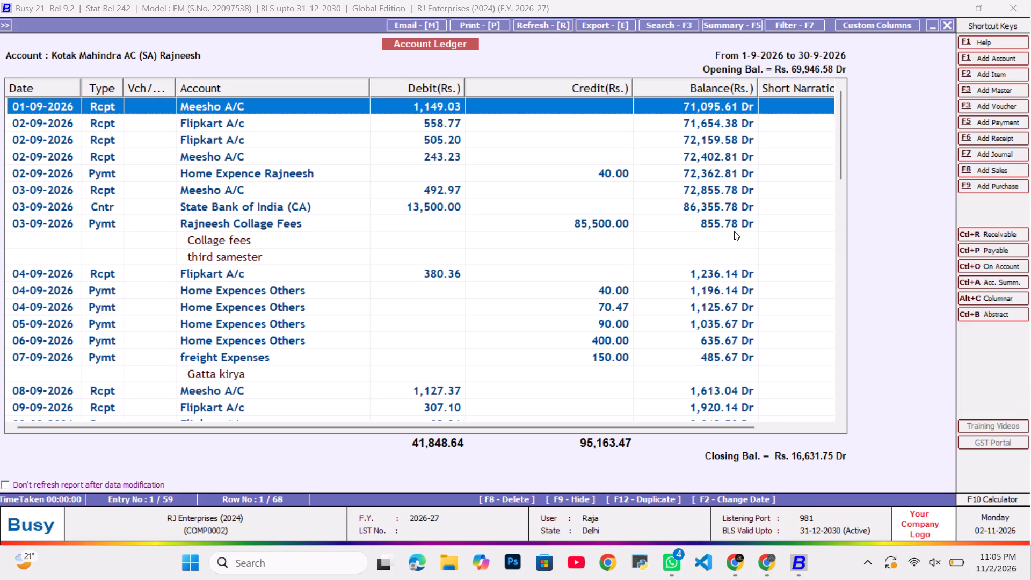
pyautogui.press('Down')
pyautogui.press('Down')
pyautogui.press('Down')
pyautogui.press('Down')
pyautogui.press('Down')
pyautogui.press('Down')
pyautogui.press('Down')
pyautogui.press('Down')
pyautogui.press('Down')
pyautogui.press('Down')
pyautogui.press('Down')
pyautogui.press('Down')
pyautogui.press('Down')
pyautogui.press('Down')
pyautogui.press('Down')
pyautogui.press('Down')
pyautogui.press('Down')
pyautogui.press('Down')
pyautogui.press('Down')
pyautogui.press('Down')
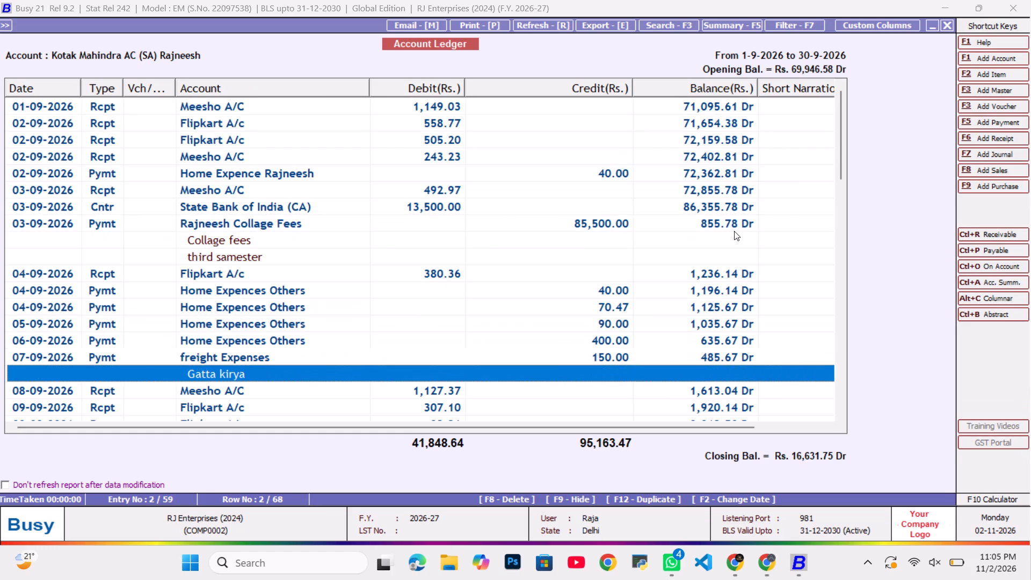
pyautogui.press('Down')
pyautogui.press('Down')
pyautogui.press('Down')
pyautogui.press('Down')
pyautogui.press('Down')
pyautogui.press('Down')
pyautogui.press('Down')
pyautogui.press('Down')
pyautogui.press('Down')
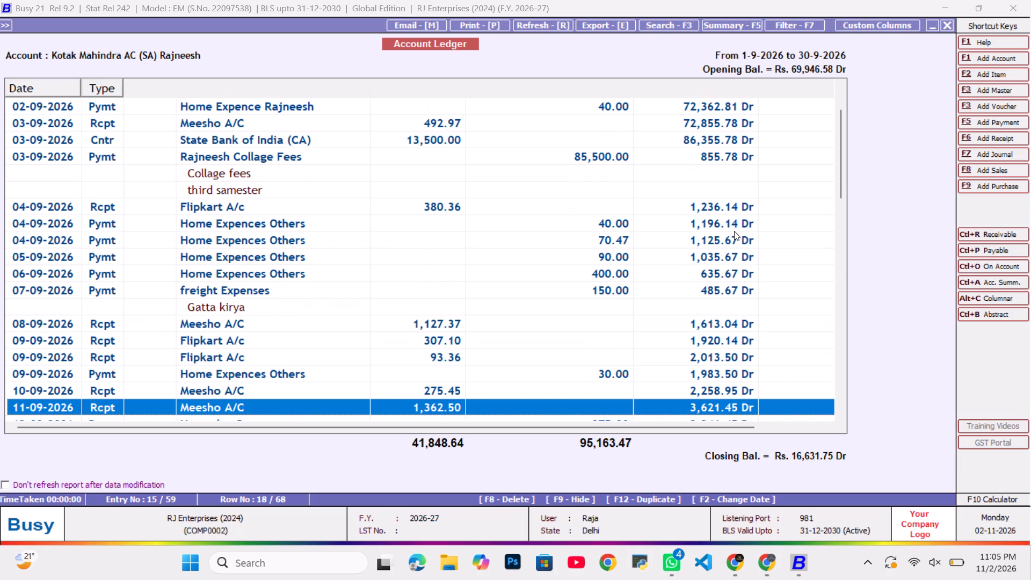
pyautogui.press('Escape')
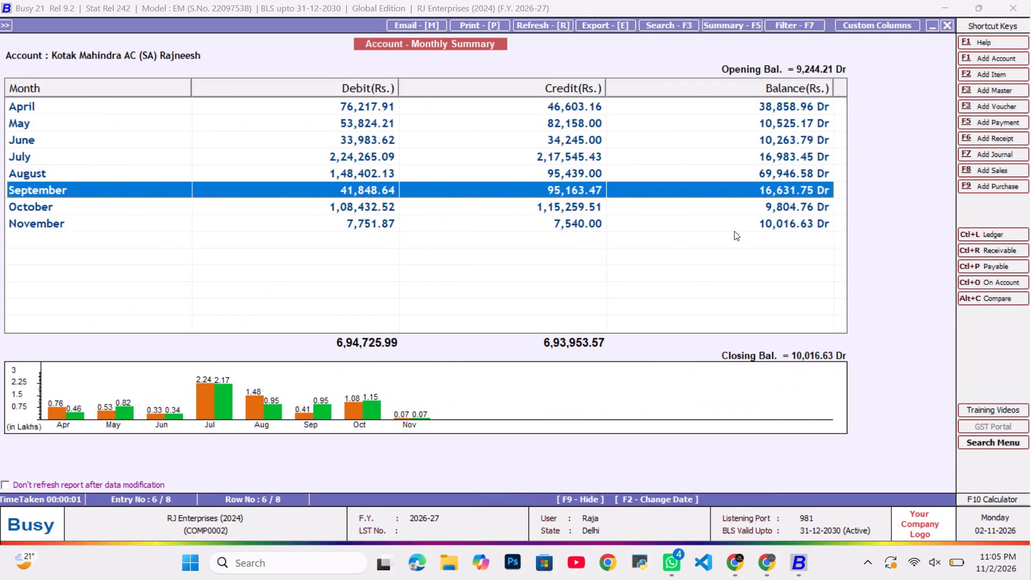
# Generate the full account ledger of Kotak Mahindra AC (SA) Rajneesh from 01-04-2026 to 02-11-2026.
pyautogui.hotkey('alt', 'l')
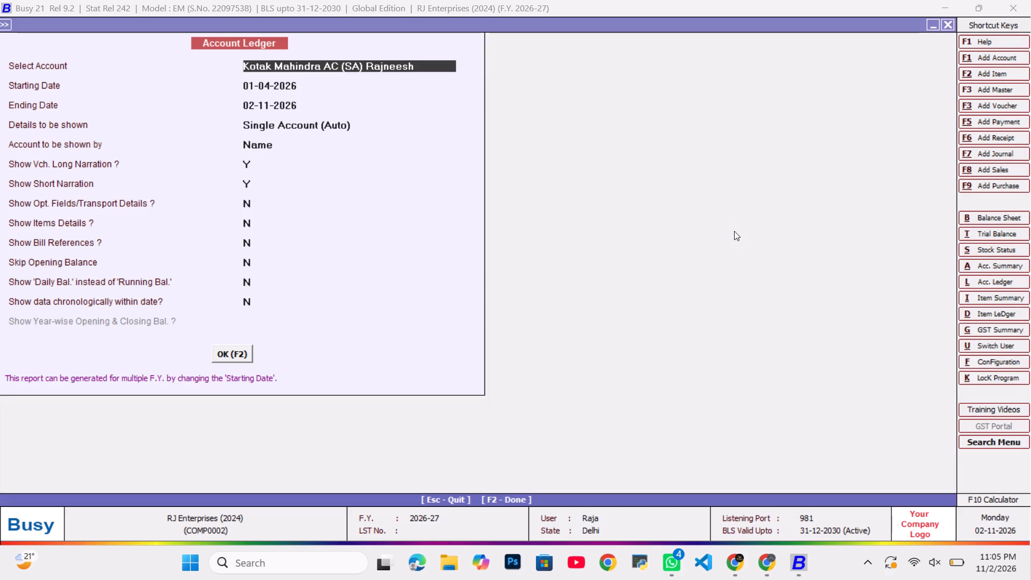
pyautogui.press('F2')
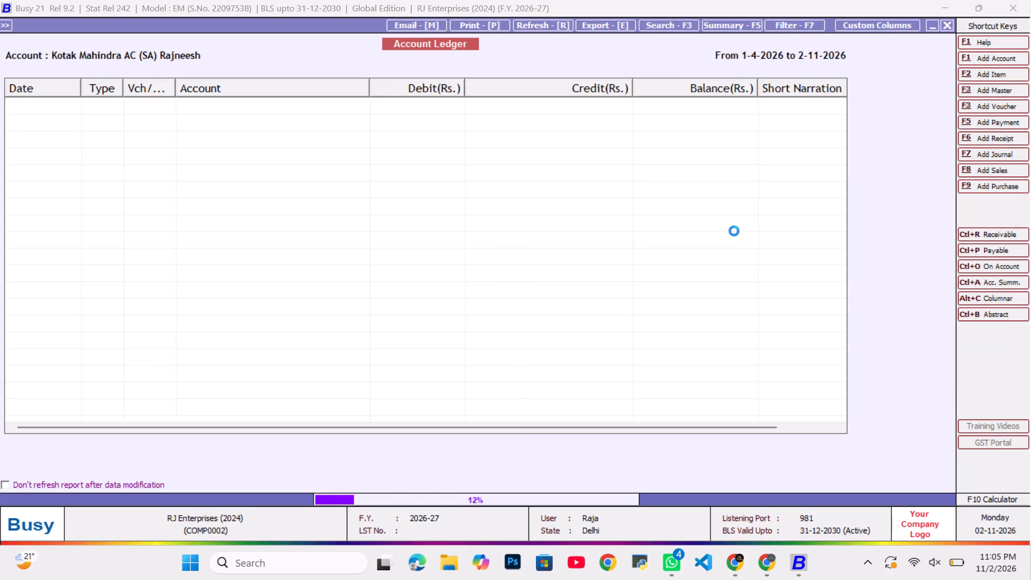
# Summarize the ledger on two levels, by Account first and Type second.
pyautogui.press('F5')
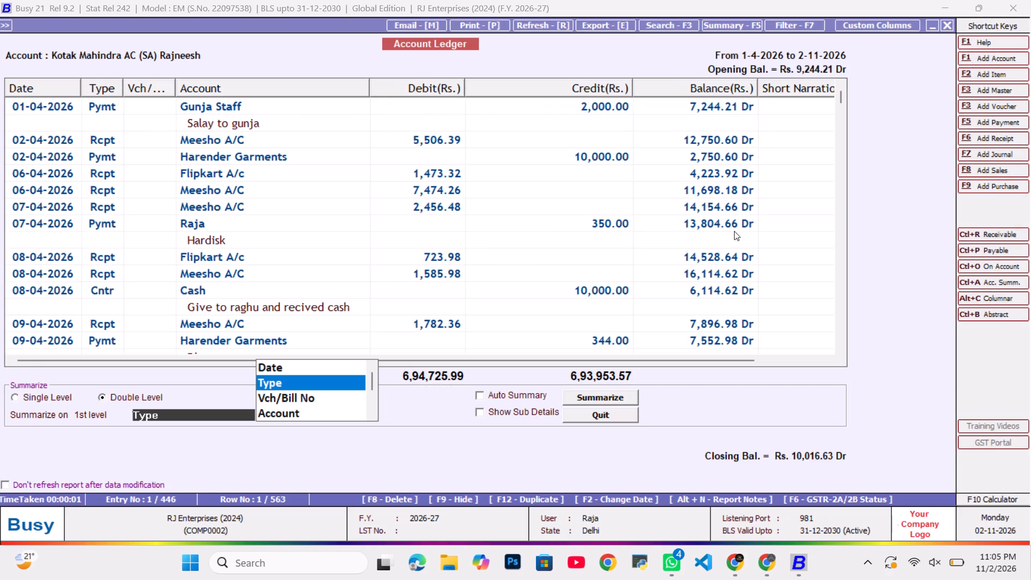
pyautogui.press('Down')
pyautogui.press('Down')
pyautogui.press('Return')
pyautogui.press('Tab')
pyautogui.press('Return')
pyautogui.press('Tab')
pyautogui.press('Return')
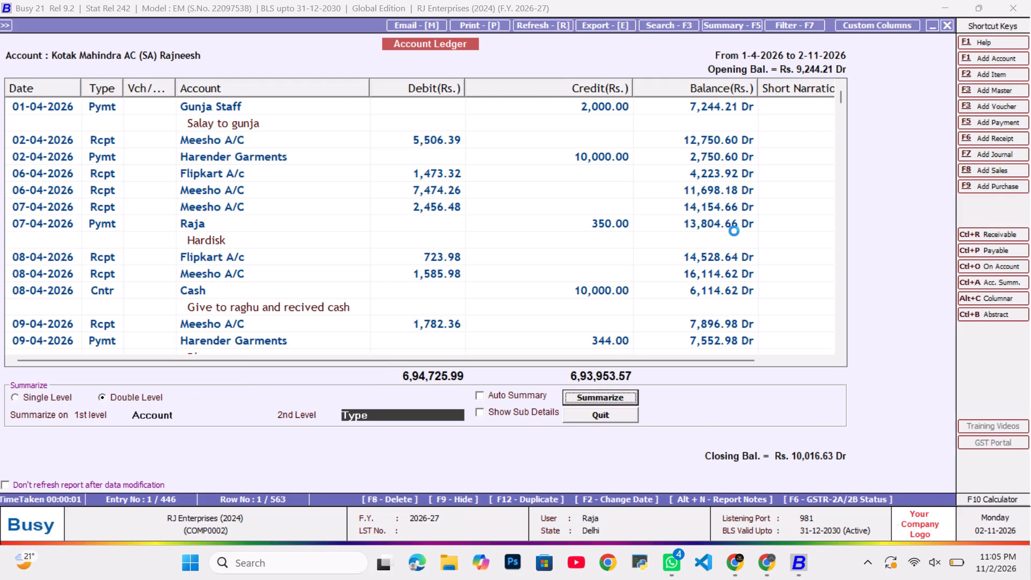
# Expand the Meesho A/C receipts group in the summarized ledger to view its dated entries.
pyautogui.press('Down')
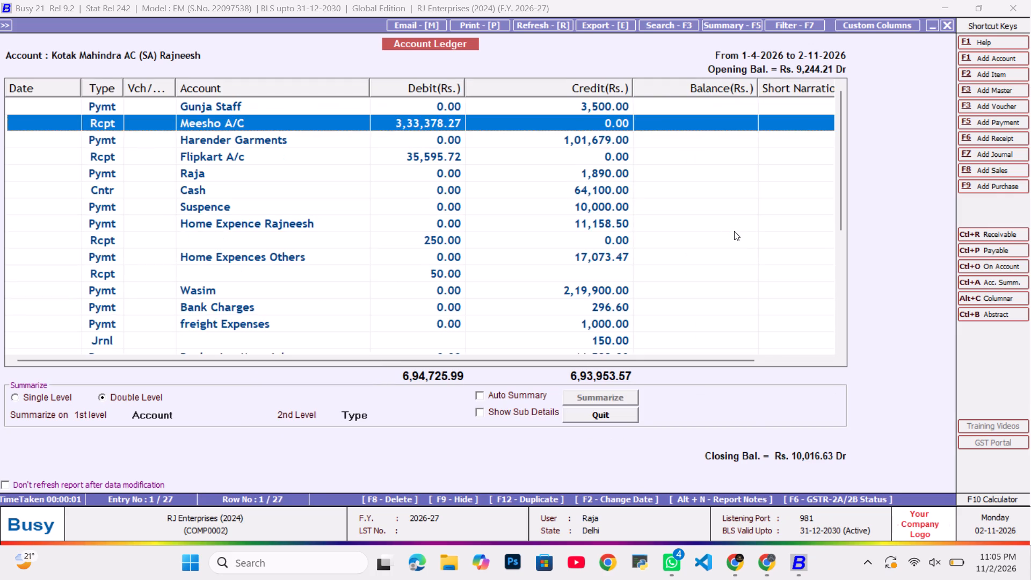
pyautogui.press('Down')
pyautogui.press('Up')
pyautogui.press('Return')
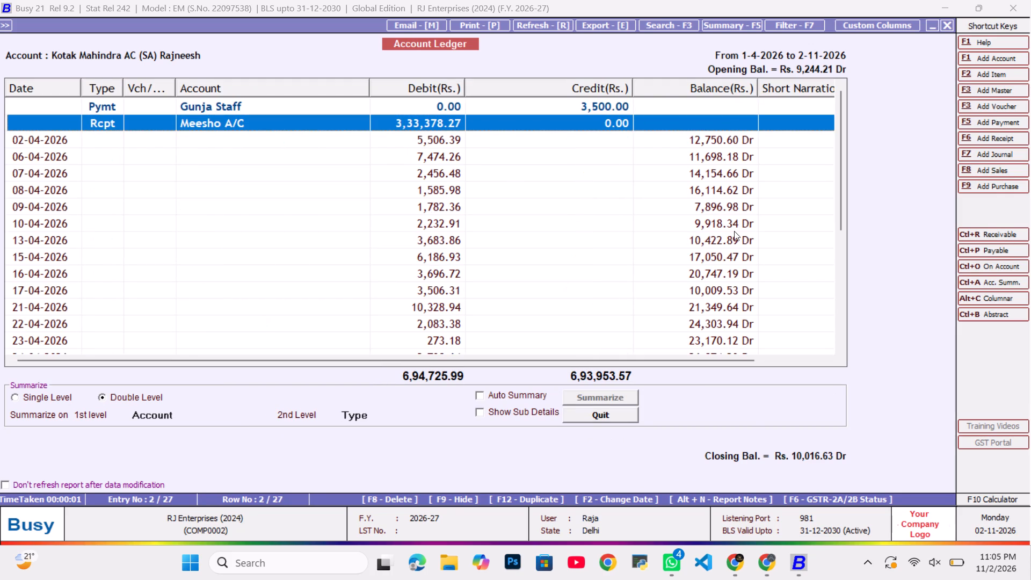
# Examine the April 2026 receipts in the expanded Meesho A/C group, from 02-04-2026 to 30-04-2026.
pyautogui.press('Down')
pyautogui.press('Down')
pyautogui.press('Down')
pyautogui.press('Down')
pyautogui.press('Down')
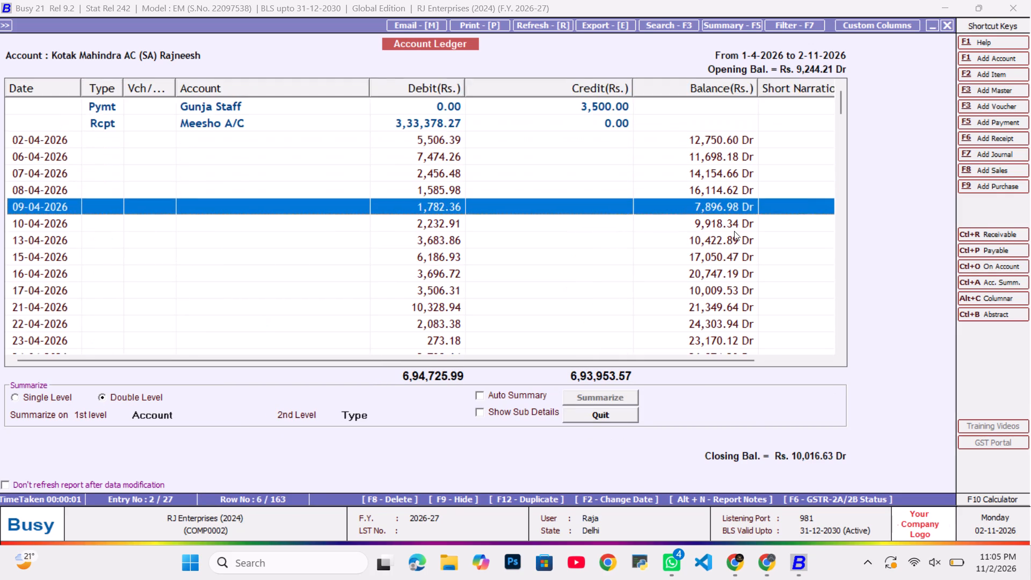
pyautogui.press('Down')
pyautogui.press('Down')
pyautogui.press('Down')
pyautogui.press('Down')
pyautogui.press('Down')
pyautogui.press('Down')
pyautogui.press('Down')
pyautogui.press('Down')
pyautogui.press('Down')
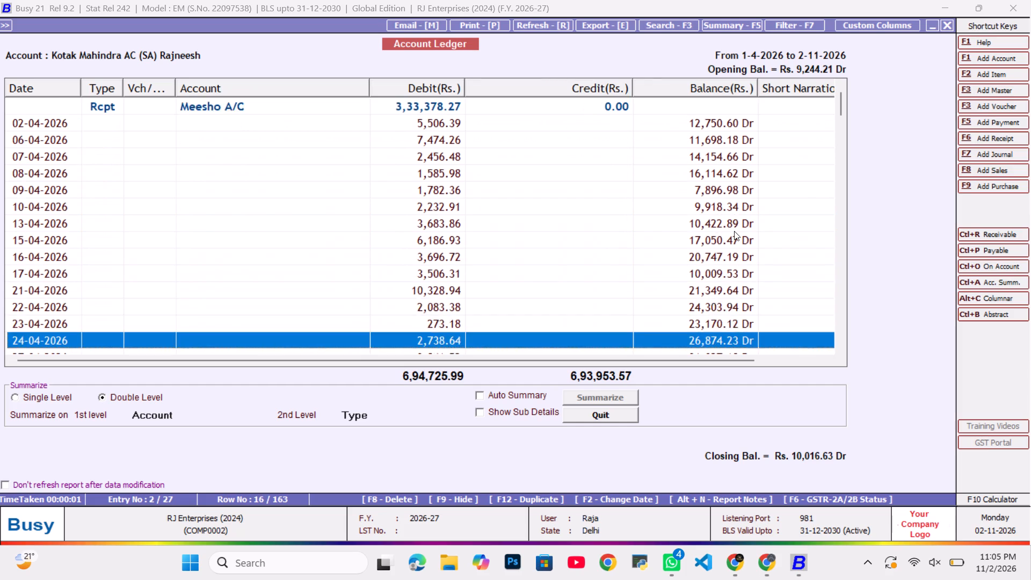
pyautogui.press('Down')
pyautogui.press('Down')
pyautogui.press('Down')
pyautogui.press('Down')
# Examine the May 2026 Meesho A/C receipts, from 04-05-2026 to 29-05-2026, rechecking the entries around 20-05-2026.
pyautogui.press('Down')
pyautogui.press('Down')
pyautogui.press('Down')
pyautogui.press('Down')
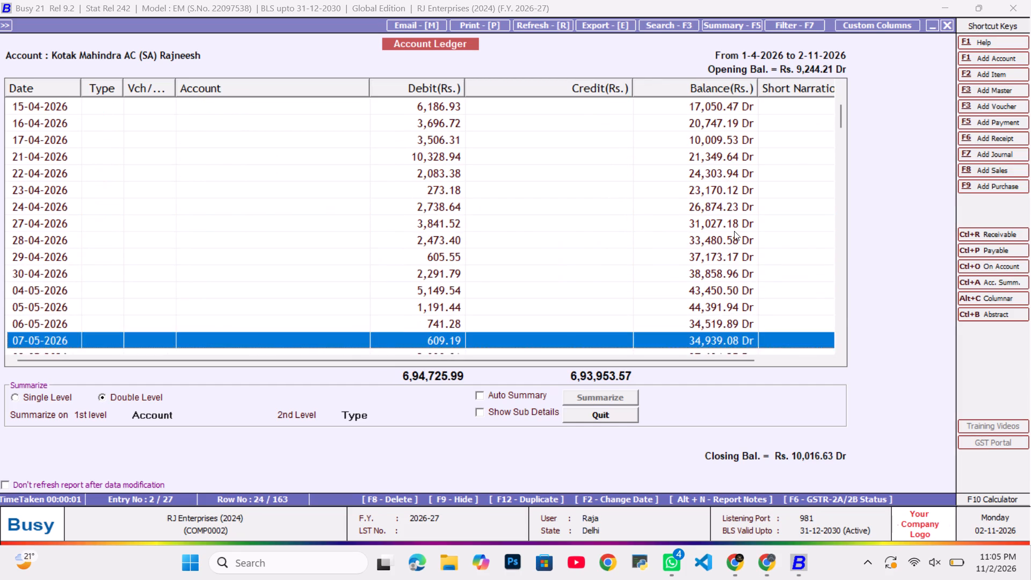
pyautogui.press('Down')
pyautogui.press('Down')
pyautogui.press('Down')
pyautogui.press('Down')
pyautogui.press('Down')
pyautogui.press('Down')
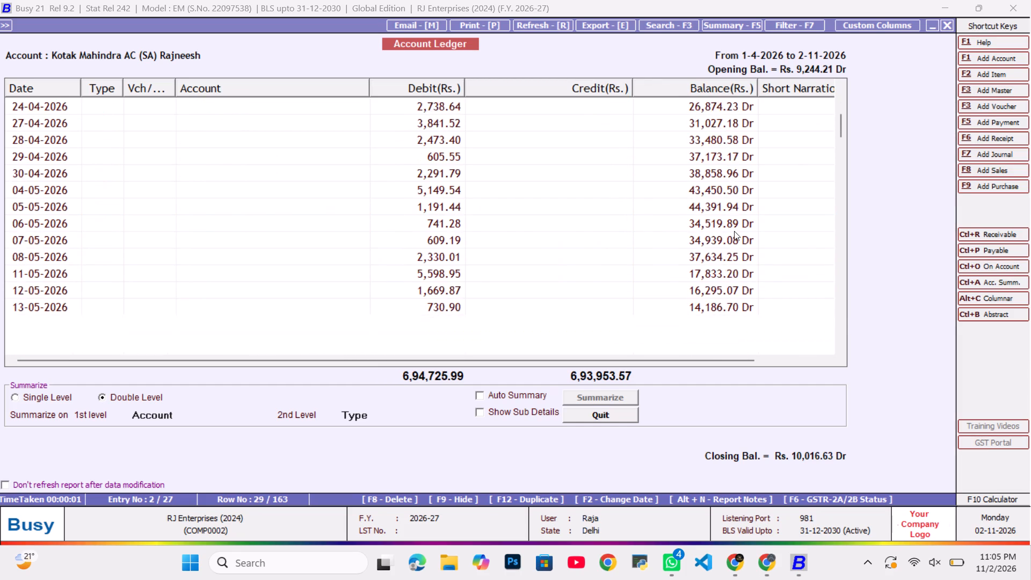
pyautogui.press('Down')
pyautogui.press('Down')
pyautogui.press('Down')
pyautogui.press('Down')
pyautogui.press('Down')
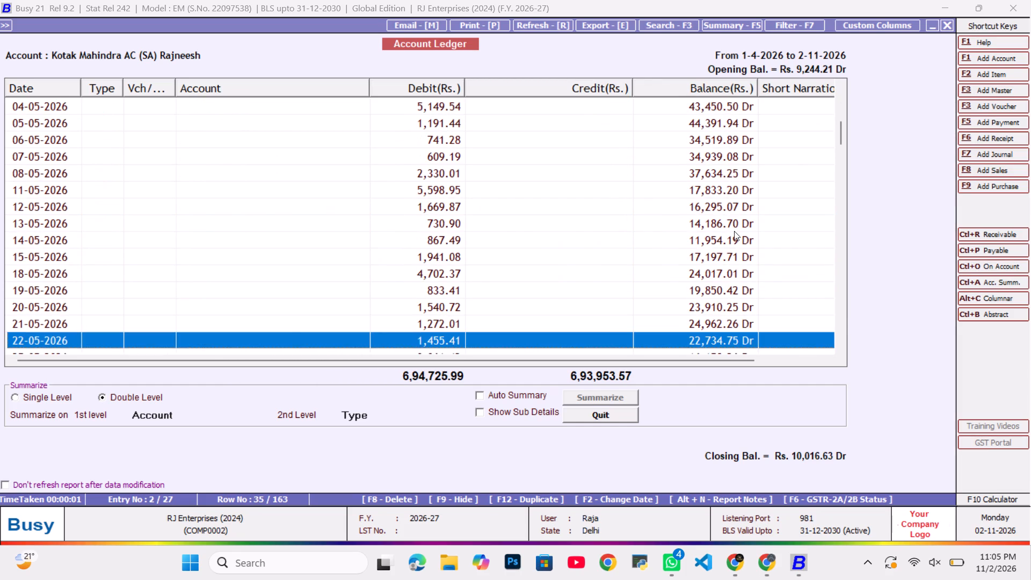
pyautogui.press('Up')
pyautogui.press('Up')
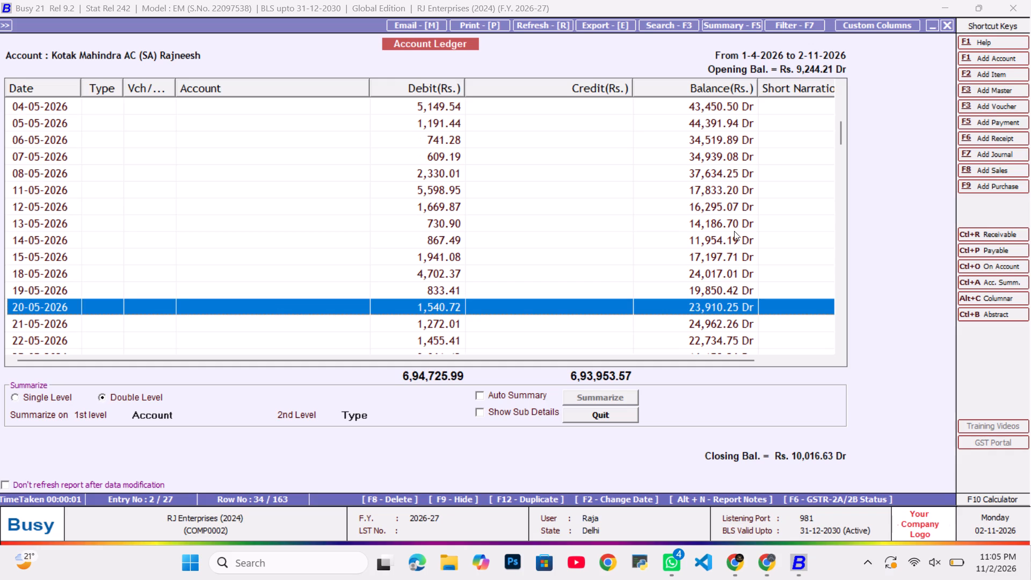
pyautogui.press('Down')
pyautogui.press('Down')
pyautogui.press('Down')
pyautogui.press('Down')
pyautogui.press('Down')
pyautogui.press('Down')
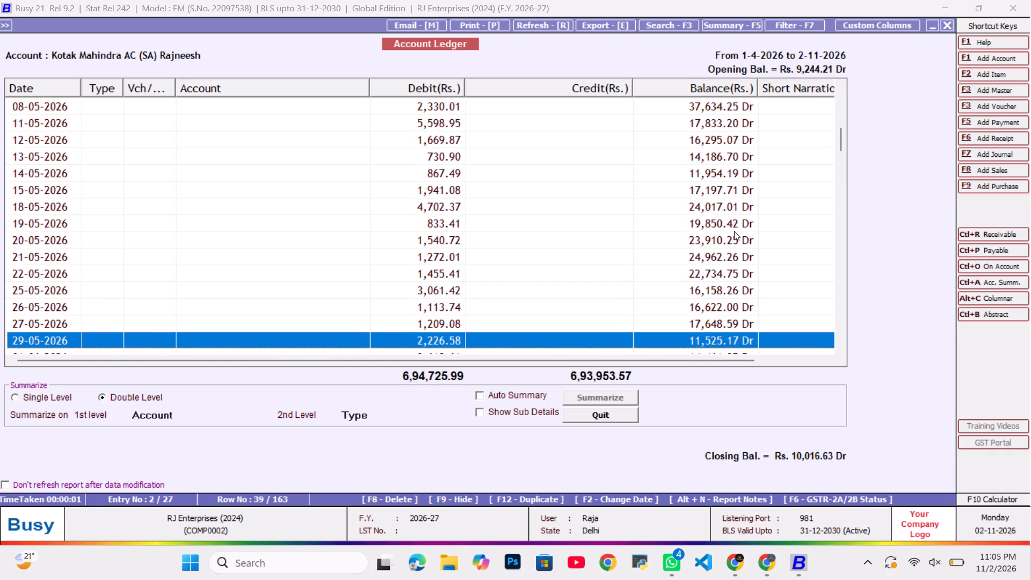
# Examine the June 2026 Meesho A/C receipts, from 01-06-2026 to 29-06-2026.
pyautogui.press('Down')
pyautogui.press('Down')
pyautogui.press('Down')
pyautogui.press('Down')
pyautogui.press('Down')
pyautogui.press('Down')
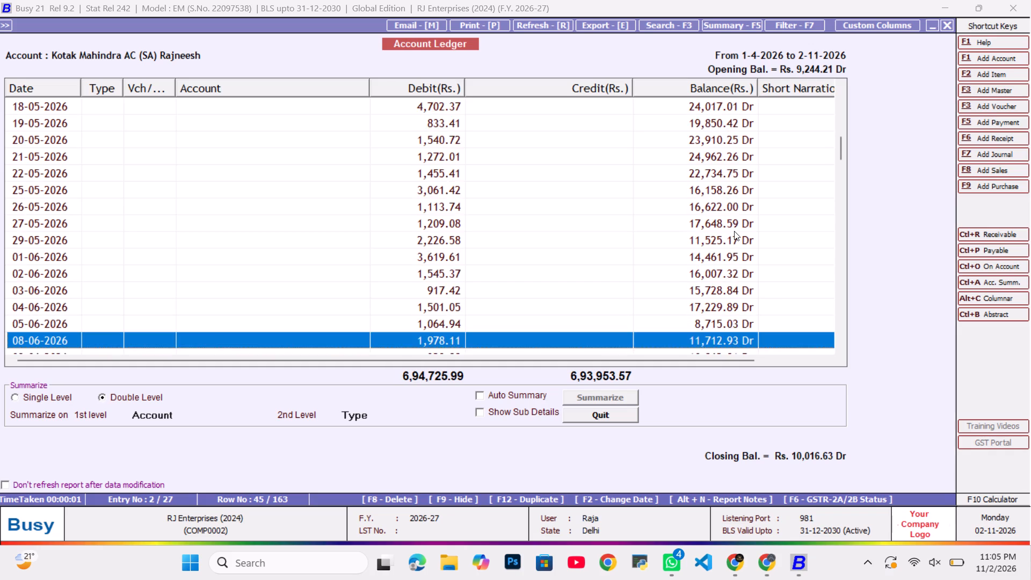
pyautogui.press('Down')
pyautogui.press('Down')
pyautogui.press('Down')
pyautogui.press('Down')
pyautogui.press('Down')
pyautogui.press('Down')
pyautogui.press('Down')
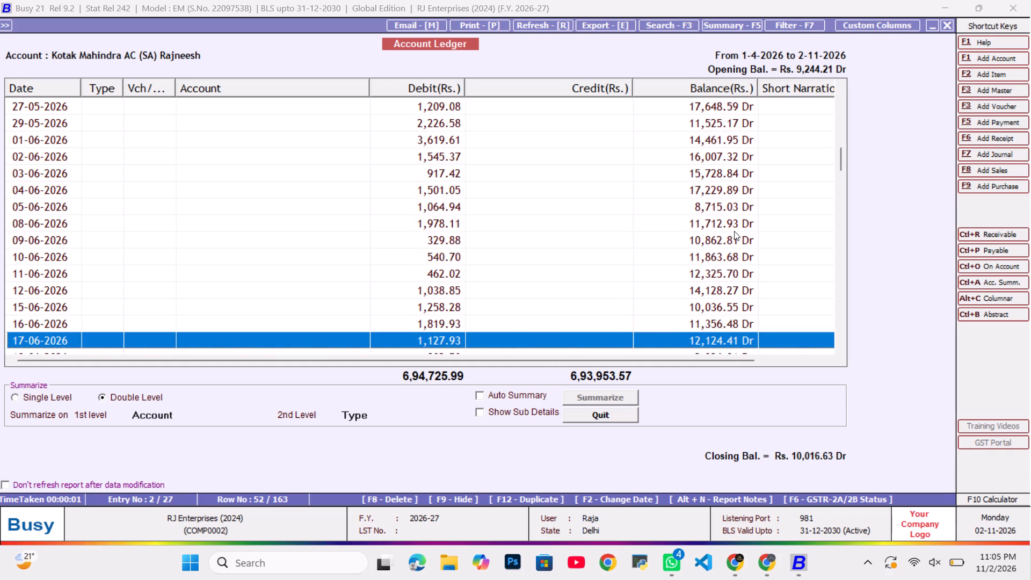
pyautogui.press('Down')
pyautogui.press('Down')
pyautogui.press('Down')
pyautogui.press('Down')
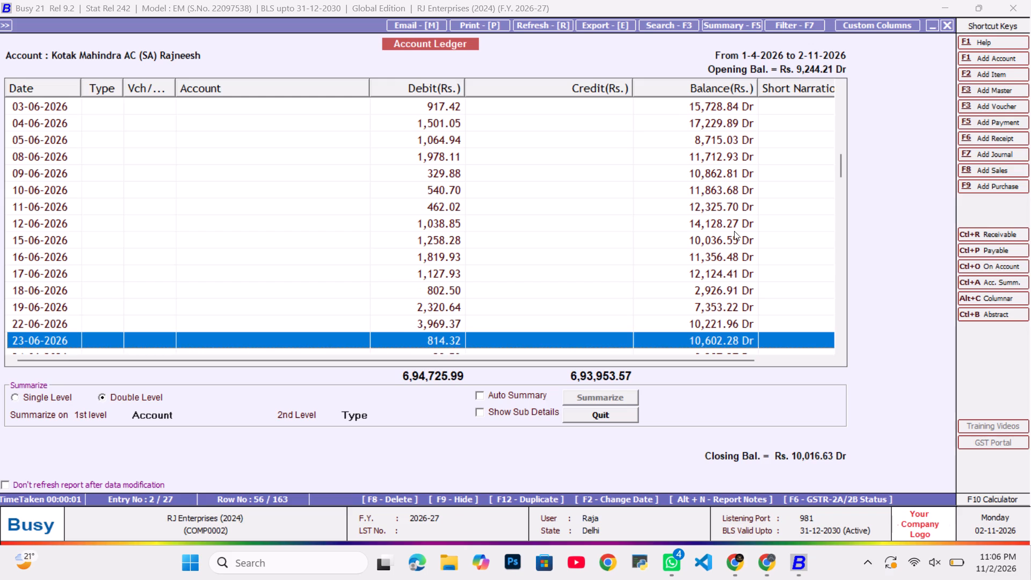
pyautogui.press('Down')
pyautogui.press('Down')
pyautogui.press('Down')
# Examine the July 2026 Meesho A/C receipts, from 01-07-2026 to 31-07-2026, rechecking the mid-July entries.
pyautogui.press('Down')
pyautogui.press('Down')
pyautogui.press('Down')
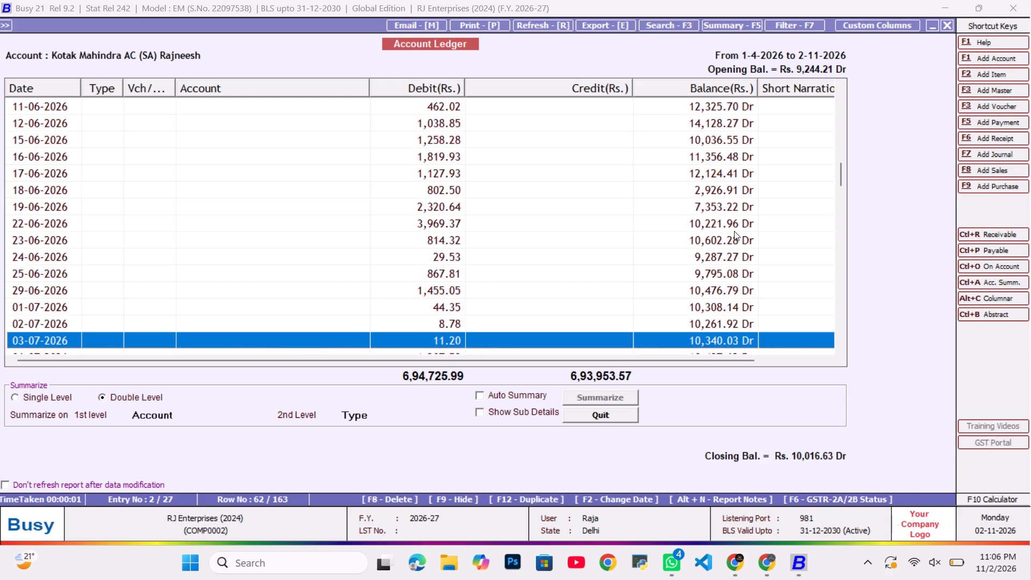
pyautogui.press('Down')
pyautogui.press('Down')
pyautogui.press('Down')
pyautogui.press('Down')
pyautogui.press('Down')
pyautogui.press('Down')
pyautogui.press('Down')
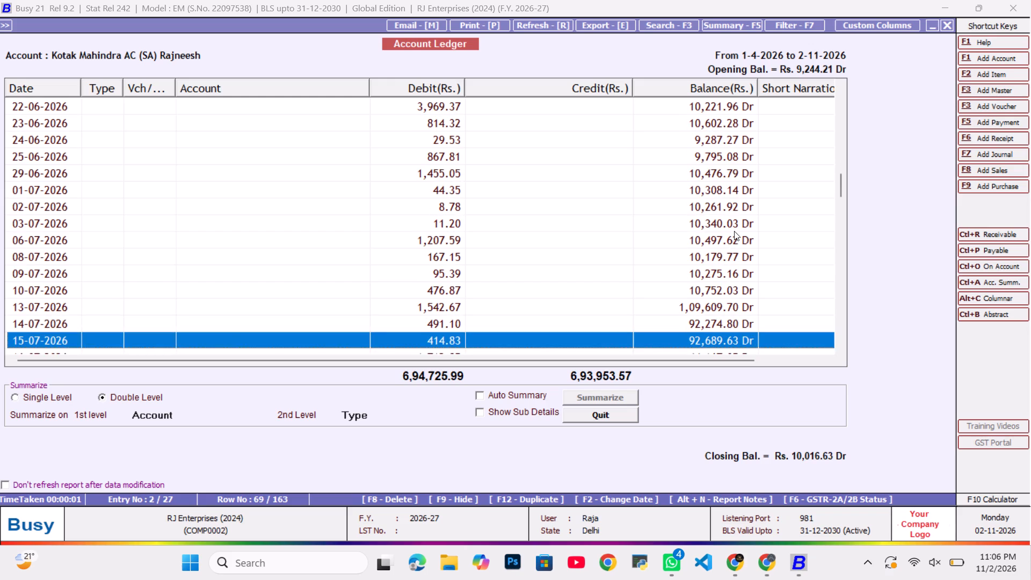
pyautogui.press('Up')
pyautogui.press('Up')
pyautogui.press('Down')
pyautogui.press('Down')
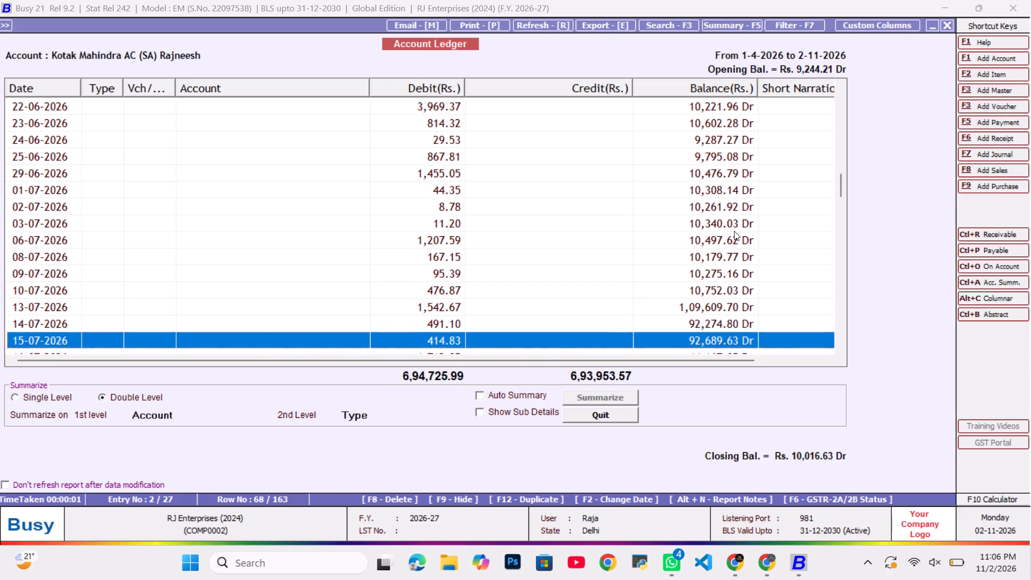
pyautogui.press('Down')
pyautogui.press('Down')
pyautogui.press('Down')
pyautogui.press('Down')
pyautogui.press('Down')
pyautogui.press('Down')
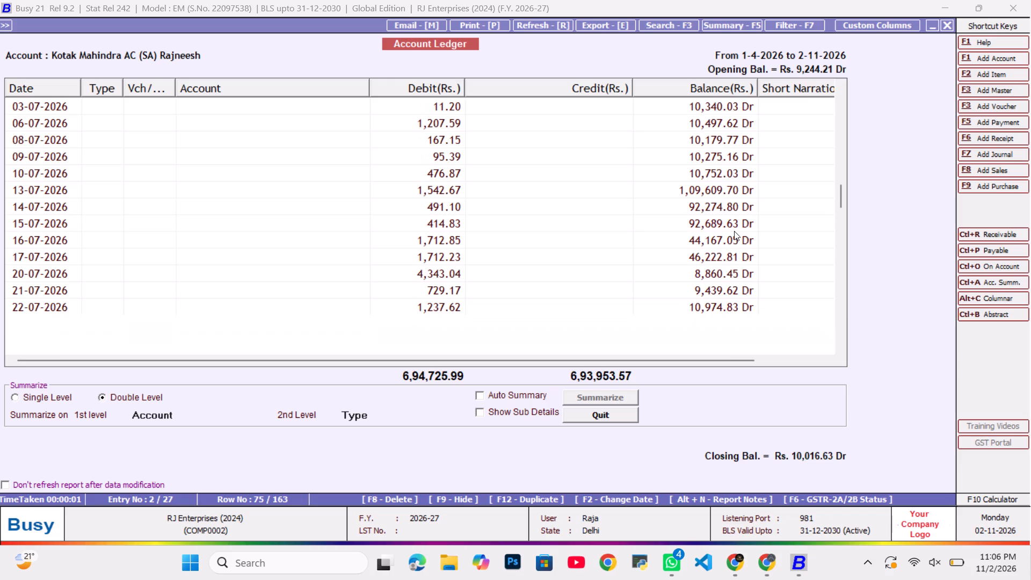
pyautogui.press('Down')
pyautogui.press('Down')
pyautogui.press('Down')
pyautogui.press('Down')
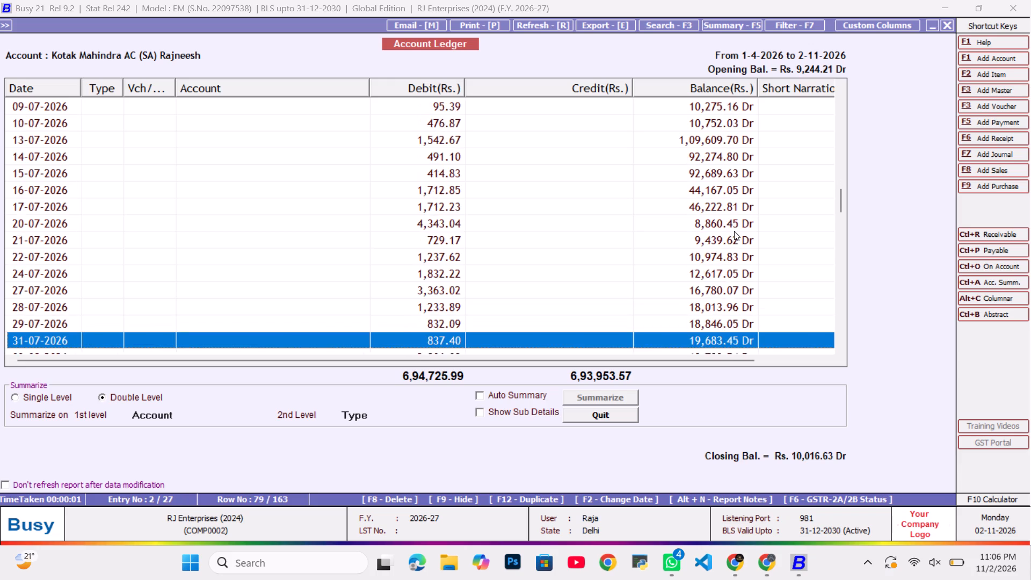
# Examine the August 2026 Meesho A/C receipts, from 03-08-2026 to 31-08-2026.
pyautogui.press('Down')
pyautogui.press('Down')
pyautogui.press('Down')
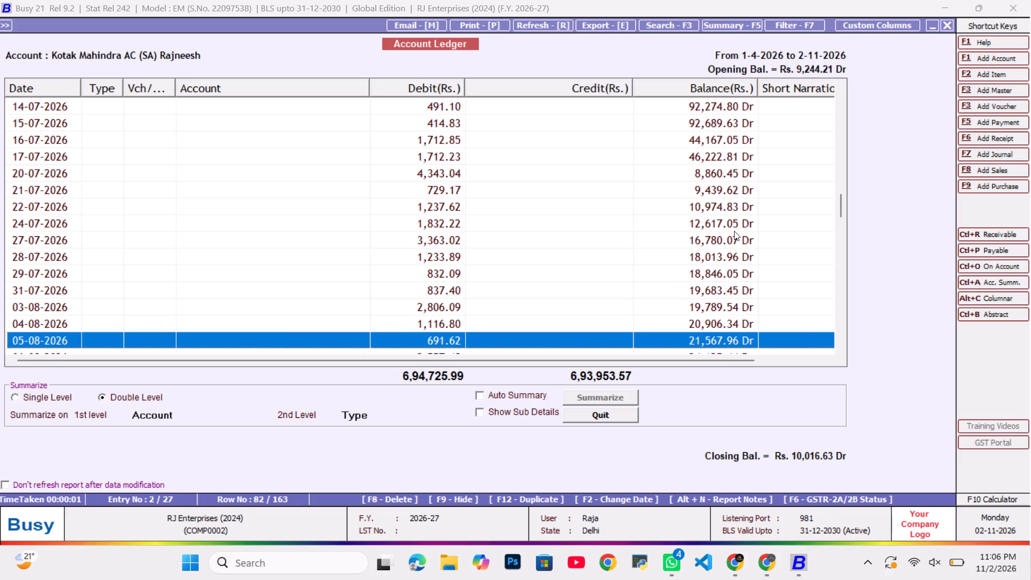
pyautogui.press('Down')
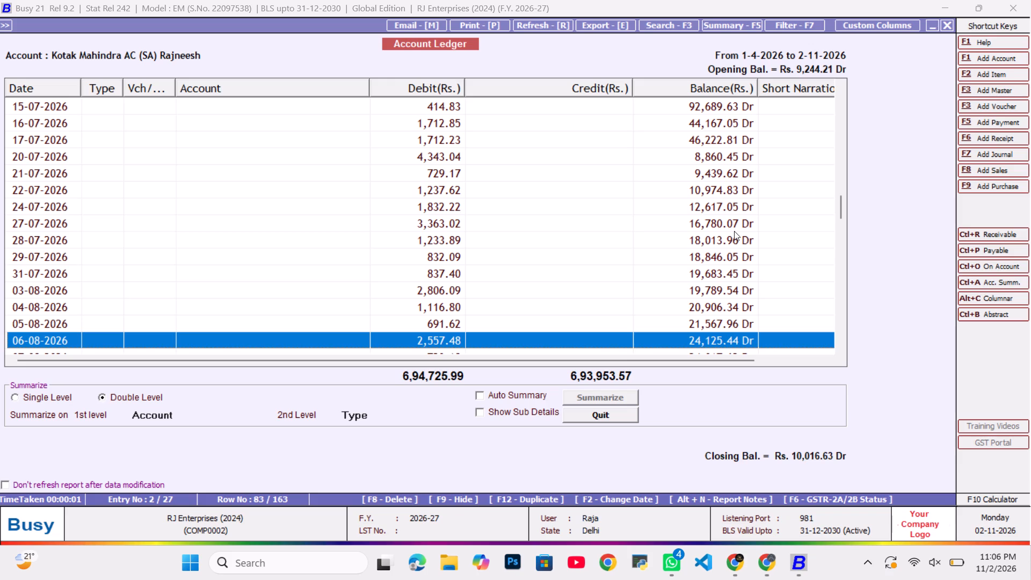
pyautogui.press('Down')
pyautogui.press('Down')
pyautogui.press('Down')
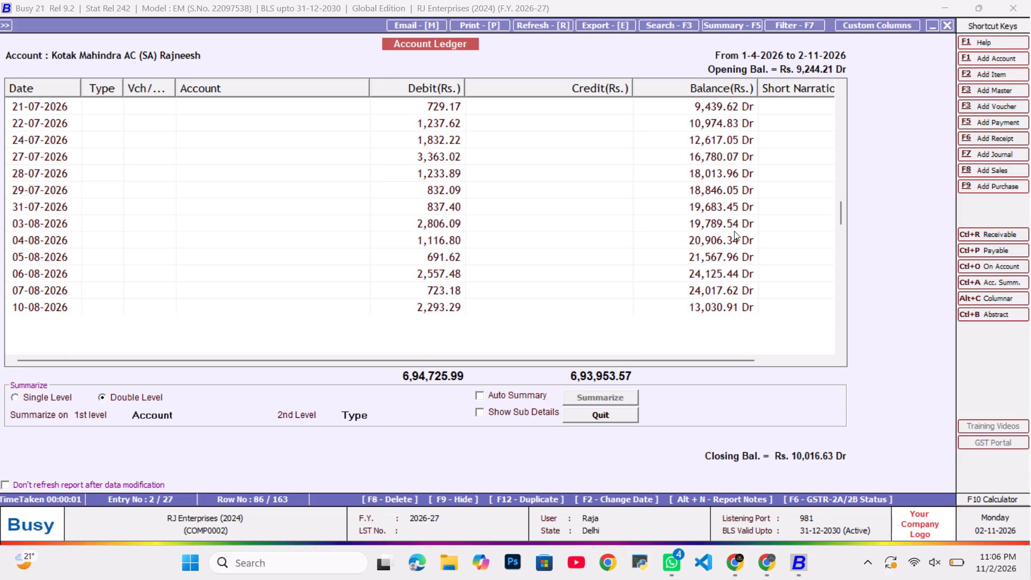
pyautogui.press('Down')
pyautogui.press('Down')
pyautogui.press('Down')
pyautogui.press('Down')
pyautogui.press('Down')
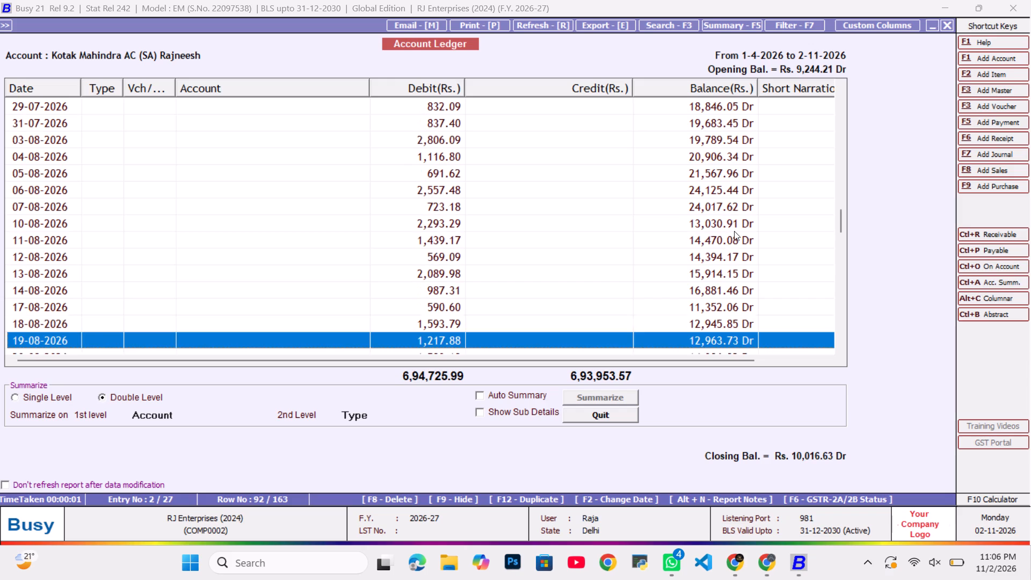
pyautogui.press('Up')
pyautogui.press('Down')
pyautogui.press('Down')
pyautogui.press('Down')
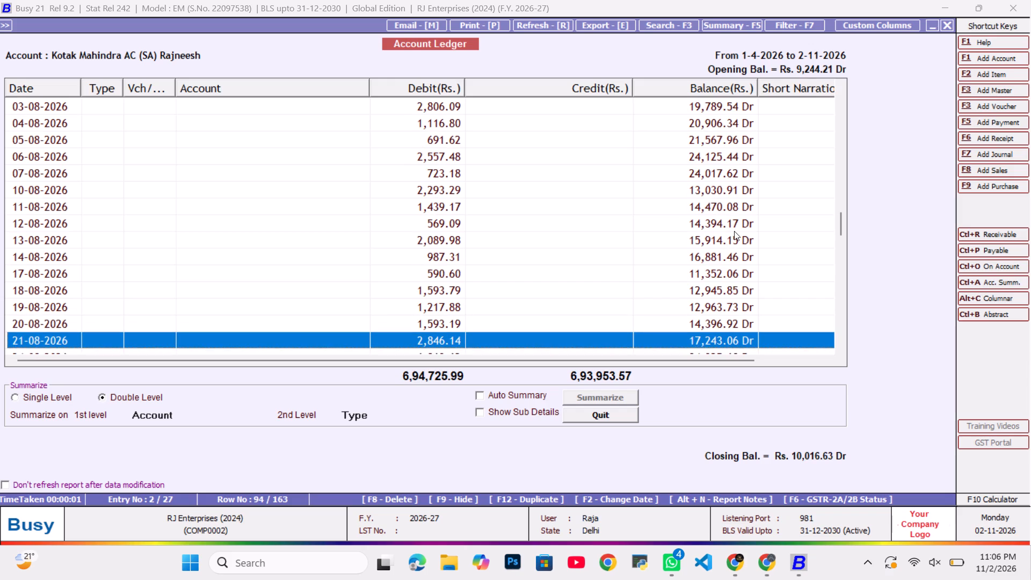
pyautogui.press('Down')
pyautogui.press('Down')
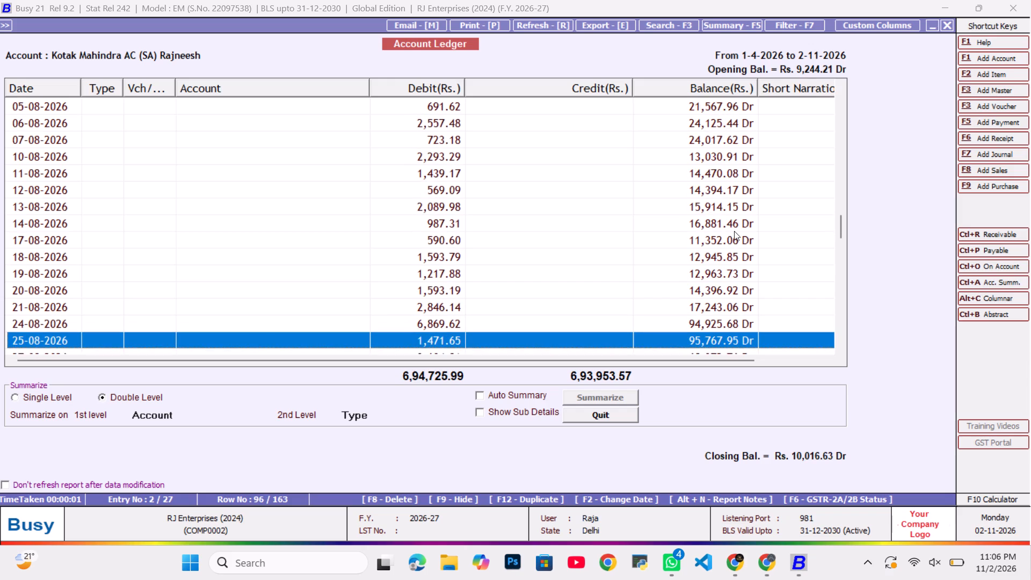
pyautogui.press('Down')
pyautogui.press('Down')
pyautogui.press('Down')
# Examine the September 2026 Meesho A/C receipts, from 01-09-2026 to 30-09-2026.
pyautogui.press('Down')
pyautogui.press('Down')
pyautogui.press('Down')
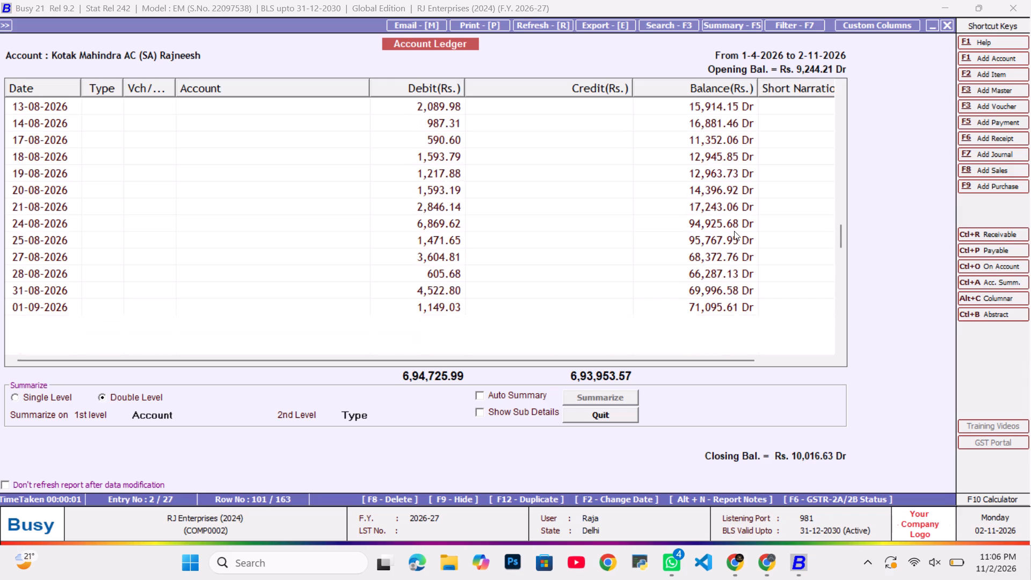
pyautogui.press('Down')
pyautogui.press('Down')
pyautogui.press('Down')
pyautogui.press('Down')
pyautogui.press('Down')
pyautogui.press('Down')
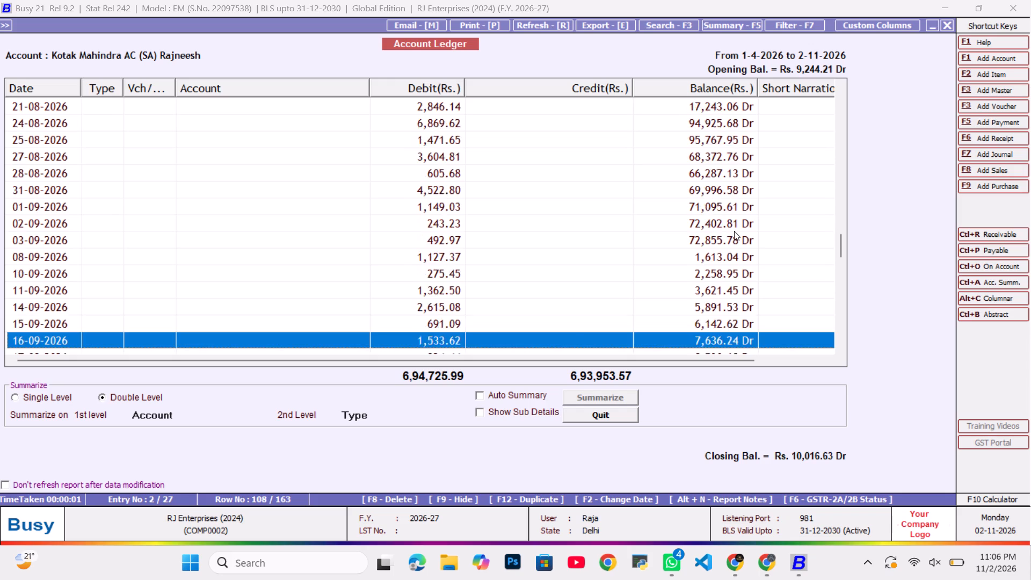
pyautogui.press('Down')
pyautogui.press('Down')
pyautogui.press('Down')
pyautogui.press('Down')
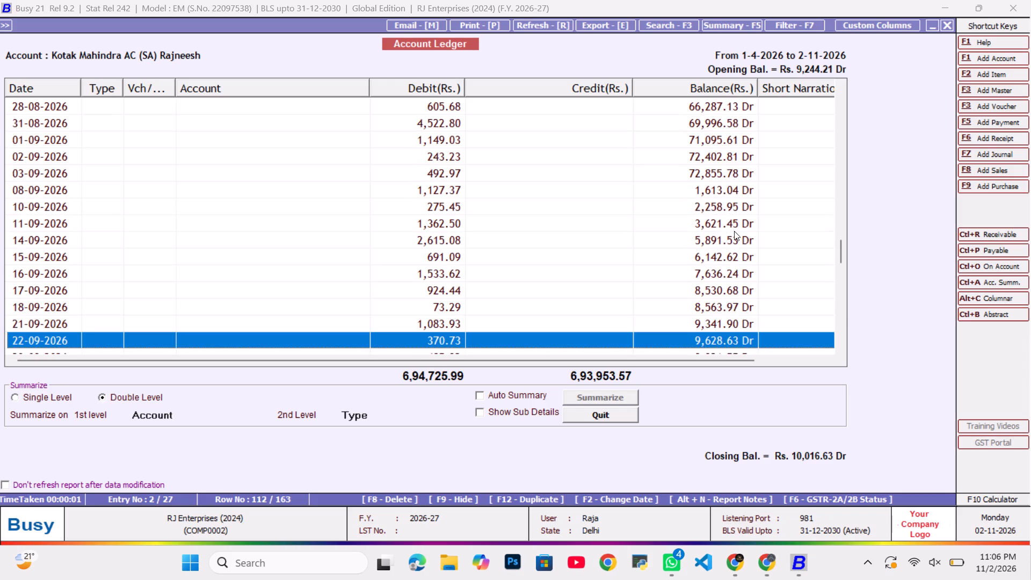
pyautogui.press('Down')
pyautogui.press('Down')
pyautogui.press('Down')
pyautogui.press('Down')
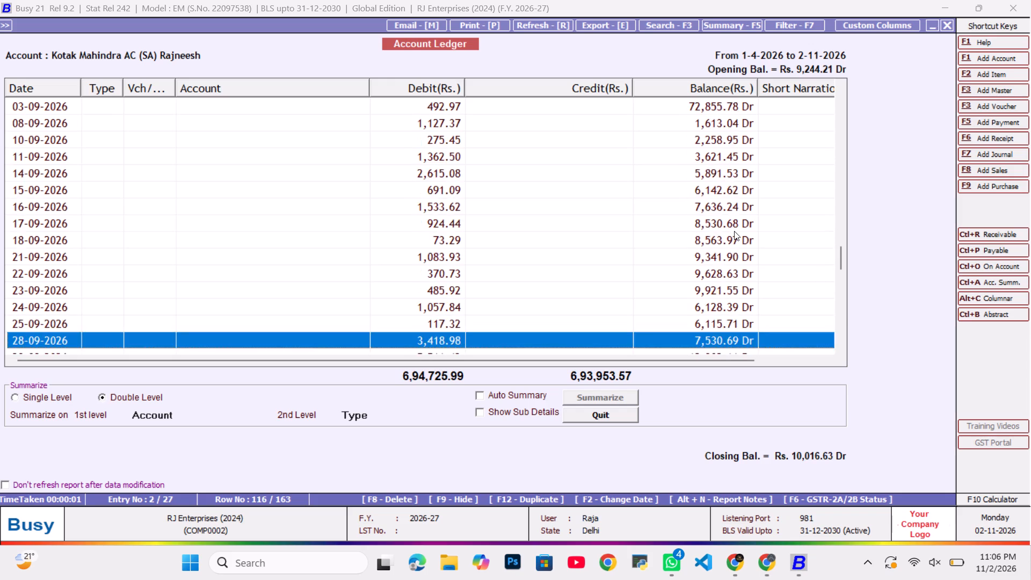
pyautogui.press('Down')
pyautogui.press('Down')
# Examine the October 2026 Meesho A/C receipts from 01-10-2026 to 16-10-2026, returning to the second 15-10-2026 entry.
pyautogui.press('Down')
pyautogui.press('Down')
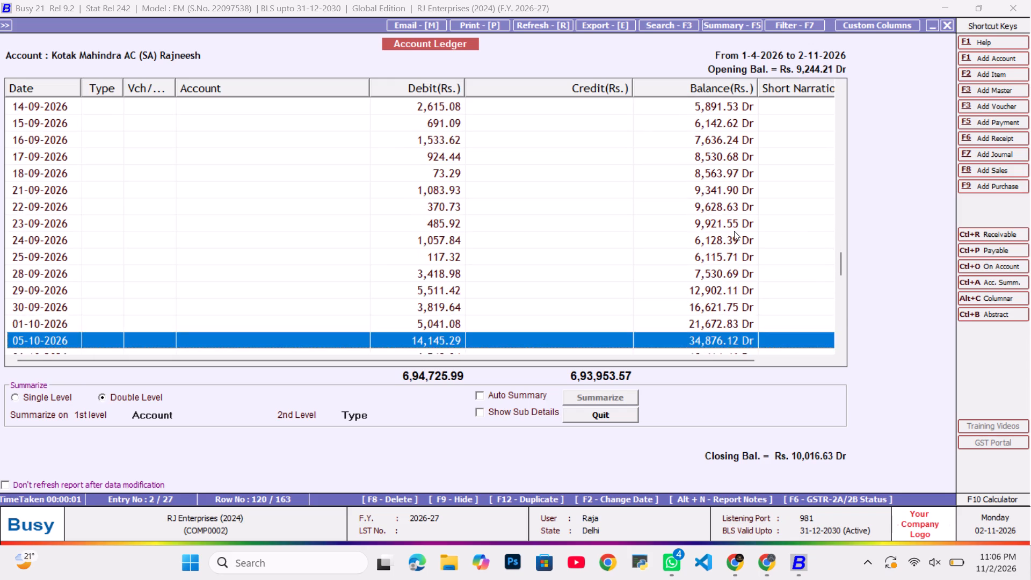
pyautogui.press('Down')
pyautogui.press('Down')
pyautogui.press('Down')
pyautogui.press('Down')
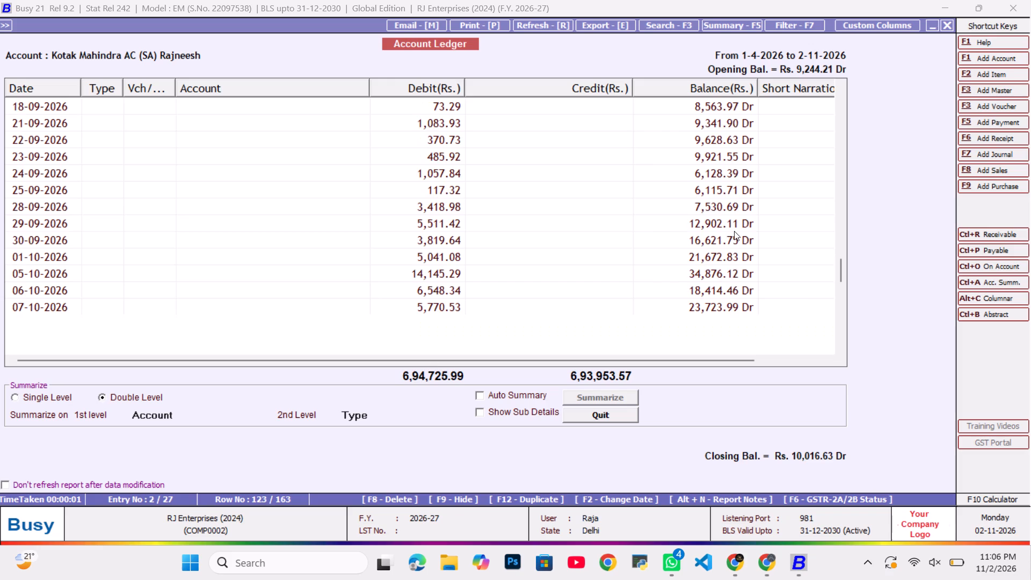
pyautogui.press('Down')
pyautogui.press('Down')
pyautogui.press('Down')
pyautogui.press('Down')
pyautogui.press('Down')
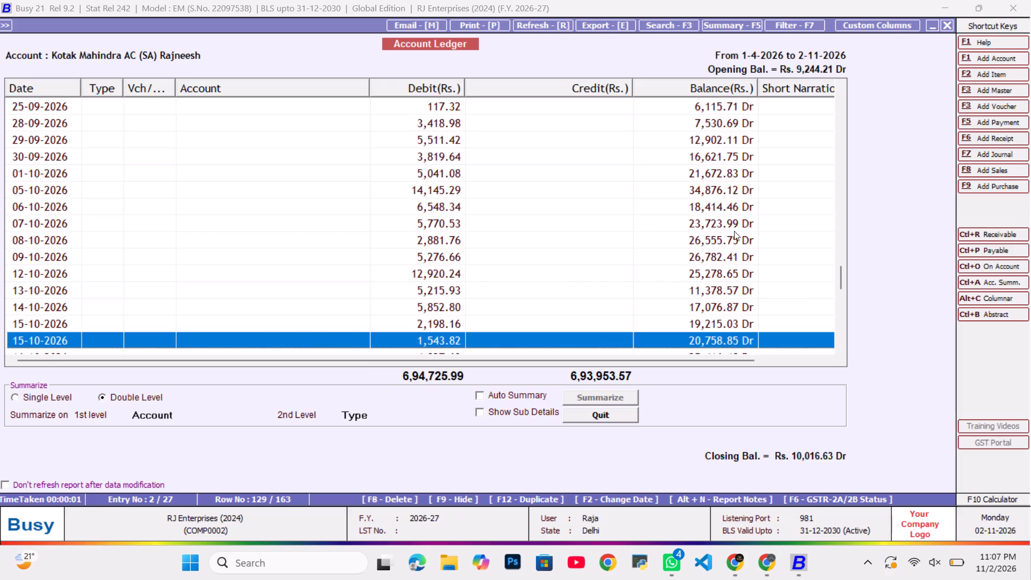
pyautogui.press('Down')
pyautogui.press('Up')
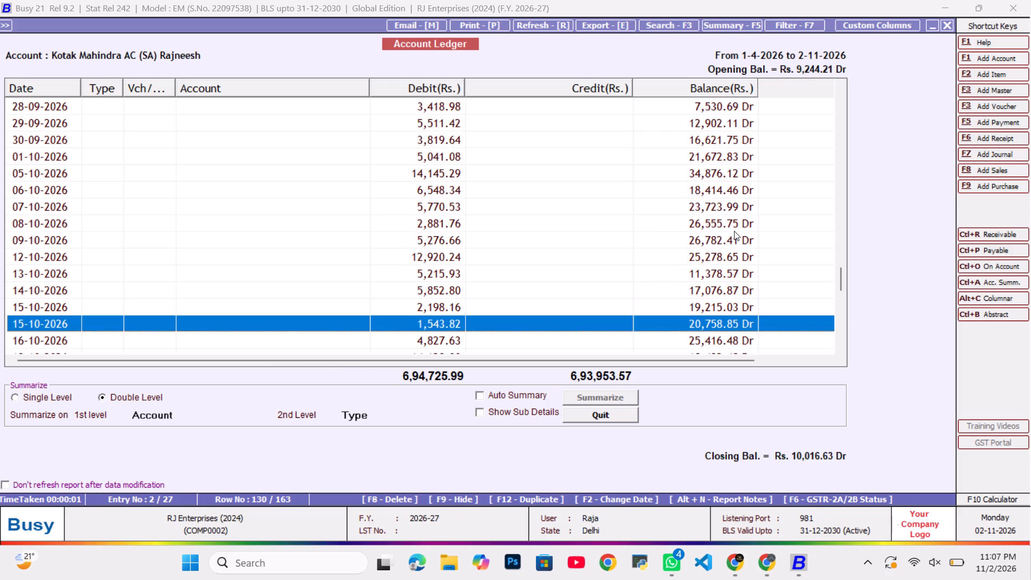
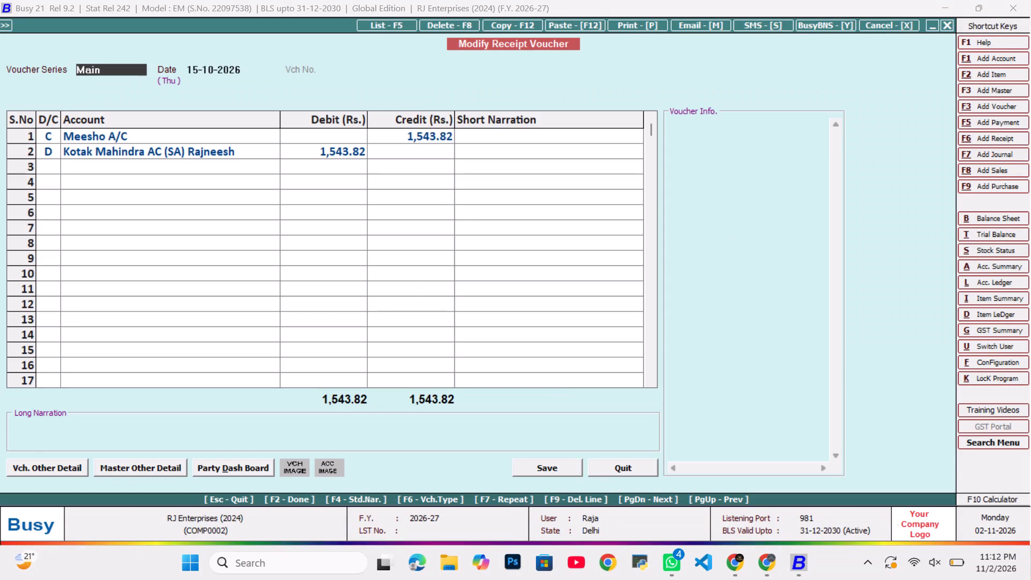
# Set the date of the 1,543.82 Meesho A/C receipt to 27-10-2026 and save the voucher.
pyautogui.press('Return')
pyautogui.press('Tab')
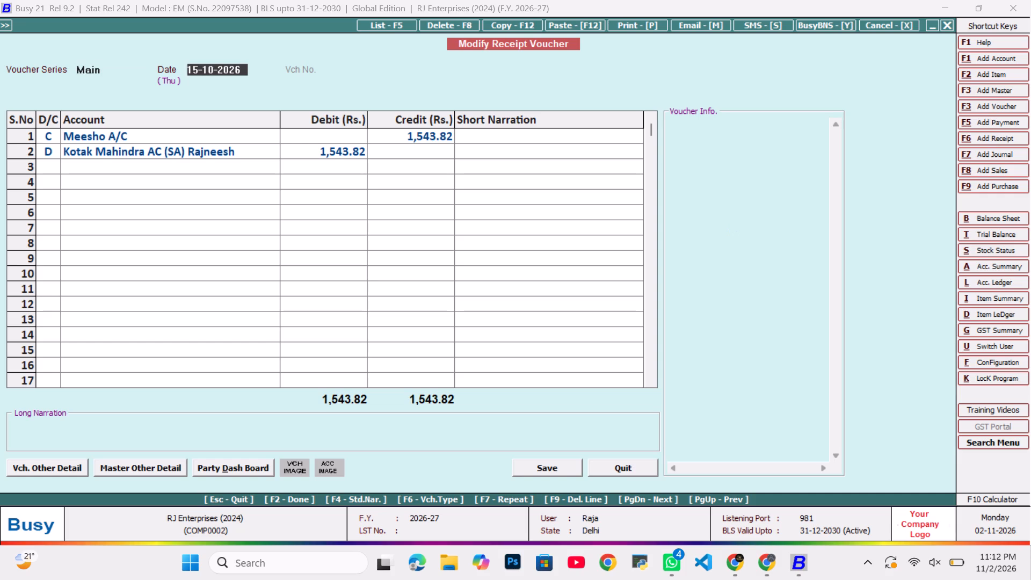
pyautogui.write('27-10')
pyautogui.press('Return')
pyautogui.press('Tab')
pyautogui.press('Return')
pyautogui.press('Return')
pyautogui.press('Return')
pyautogui.press('Return')
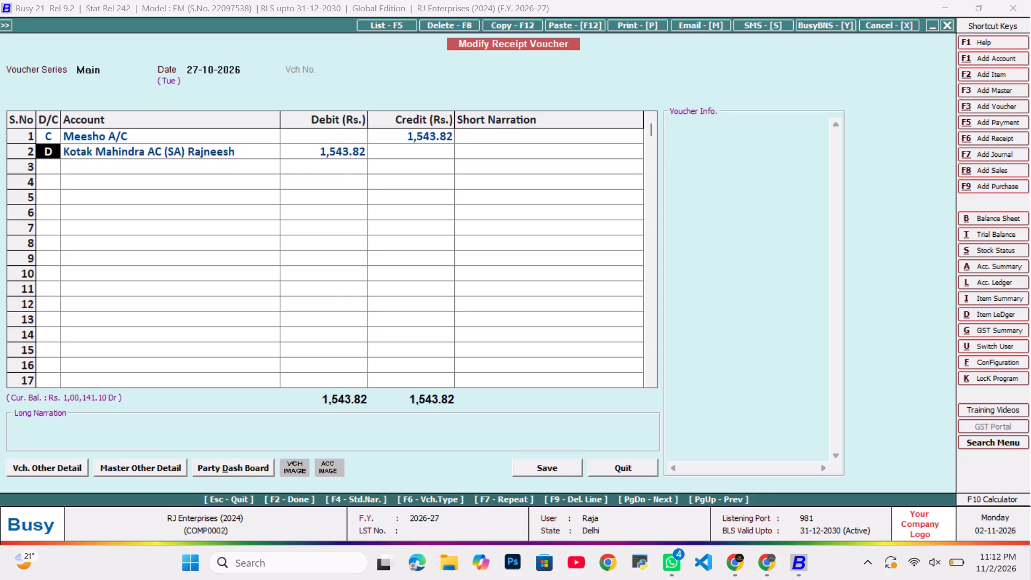
pyautogui.press('Return')
pyautogui.press('Return')
pyautogui.press('Return')
pyautogui.press('Return')
pyautogui.press('Tab')
pyautogui.press('Return')
pyautogui.press('Tab')
pyautogui.press('Tab')
pyautogui.press('Return')
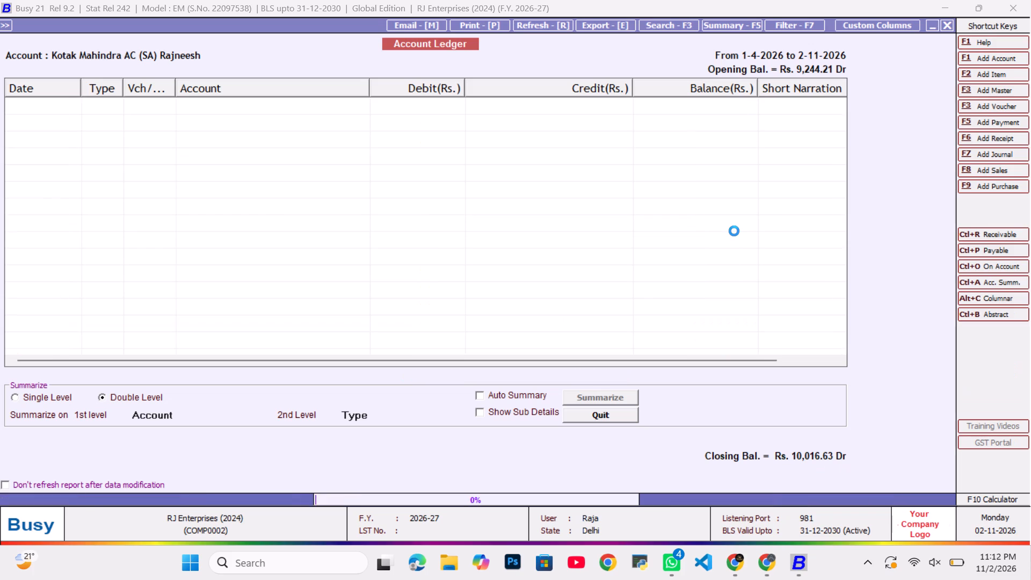
# Return to the full Kotak Mahindra AC (SA) ledger and examine its latest entries, working back from 02-11-2026 towards 30-10-2026.
pyautogui.press('End')
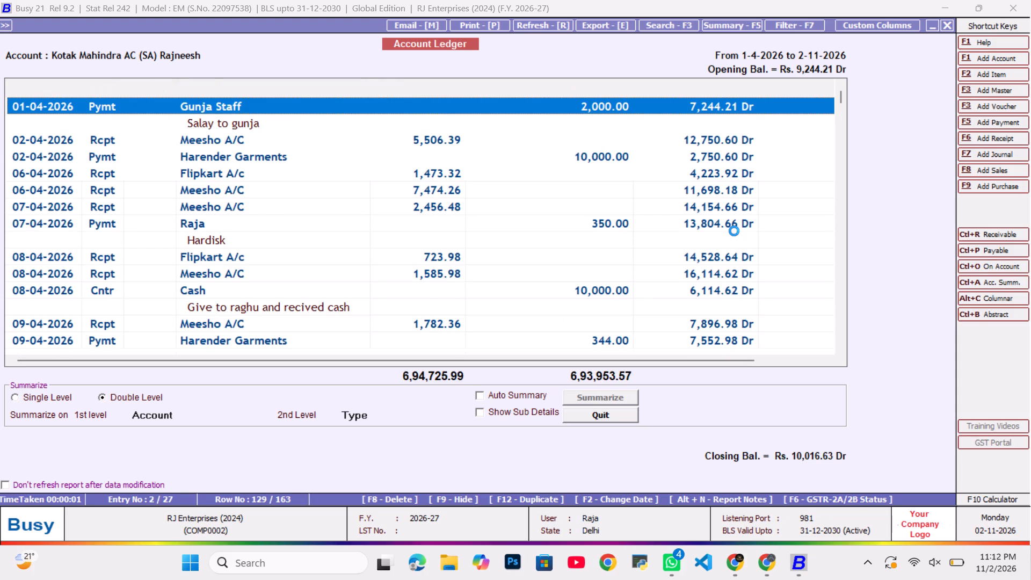
pyautogui.press('End')
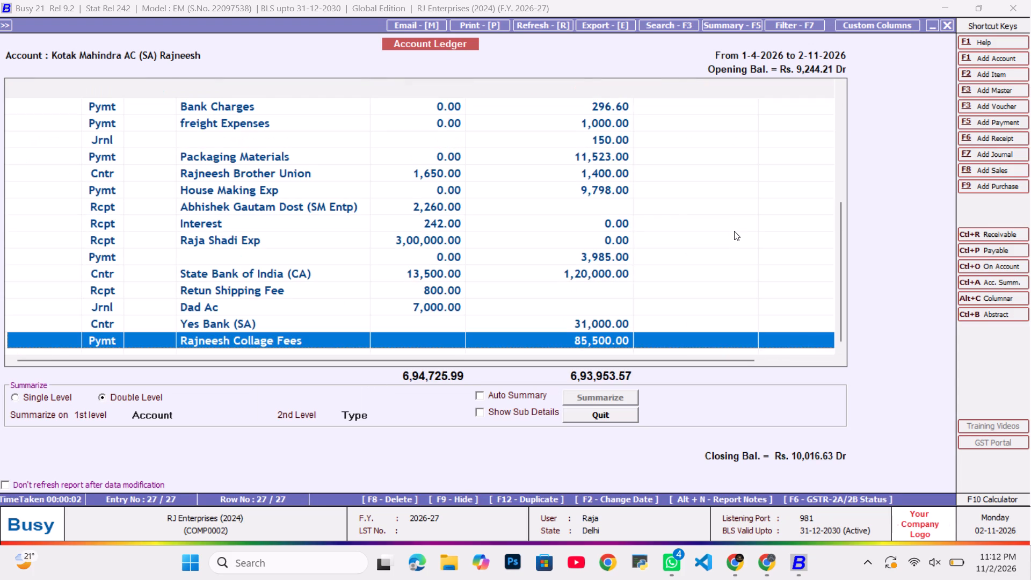
pyautogui.press('Escape')
pyautogui.press('End')
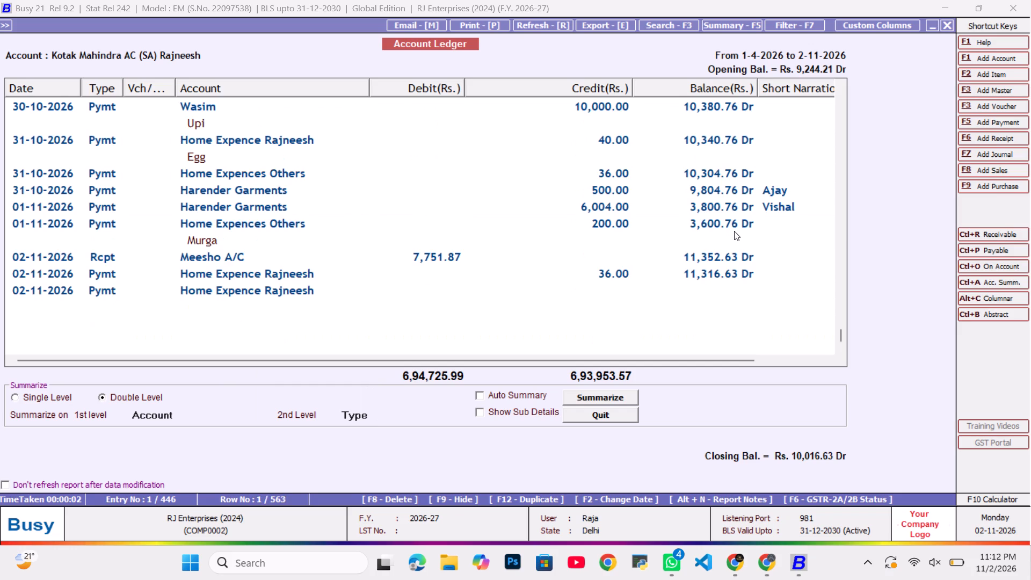
pyautogui.press('Up')
pyautogui.press('Up')
pyautogui.press('Up')
pyautogui.press('Up')
pyautogui.press('Up')
pyautogui.press('Up')
pyautogui.press('Up')
pyautogui.press('Up')
pyautogui.press('Up')
pyautogui.press('Up')
pyautogui.press('Up')
pyautogui.press('Up')
pyautogui.press('Up')
pyautogui.press('Up')
pyautogui.press('Up')
pyautogui.press('Up')
pyautogui.press('Up')
pyautogui.press('Up')
pyautogui.press('Up')
pyautogui.press('Up')
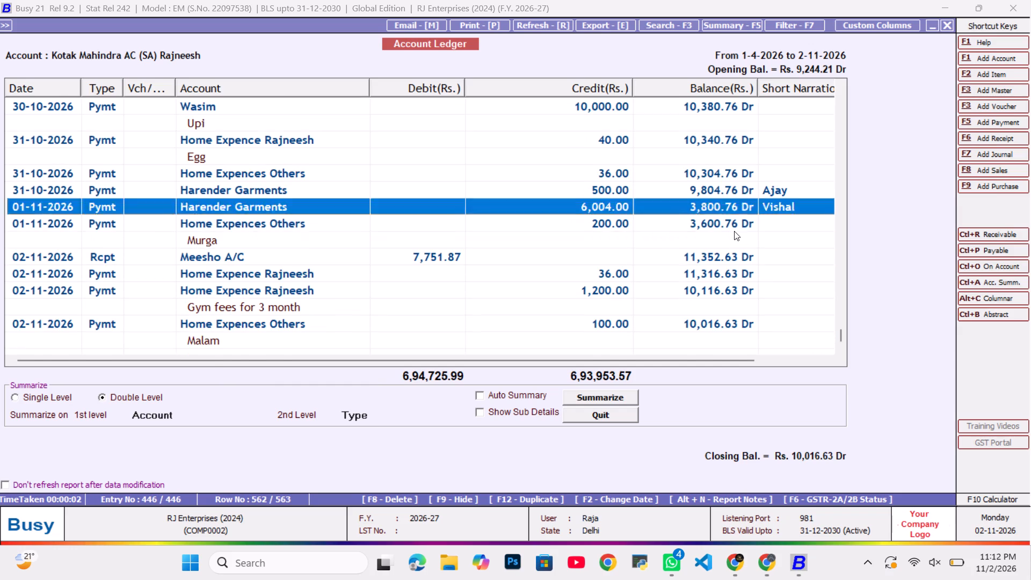
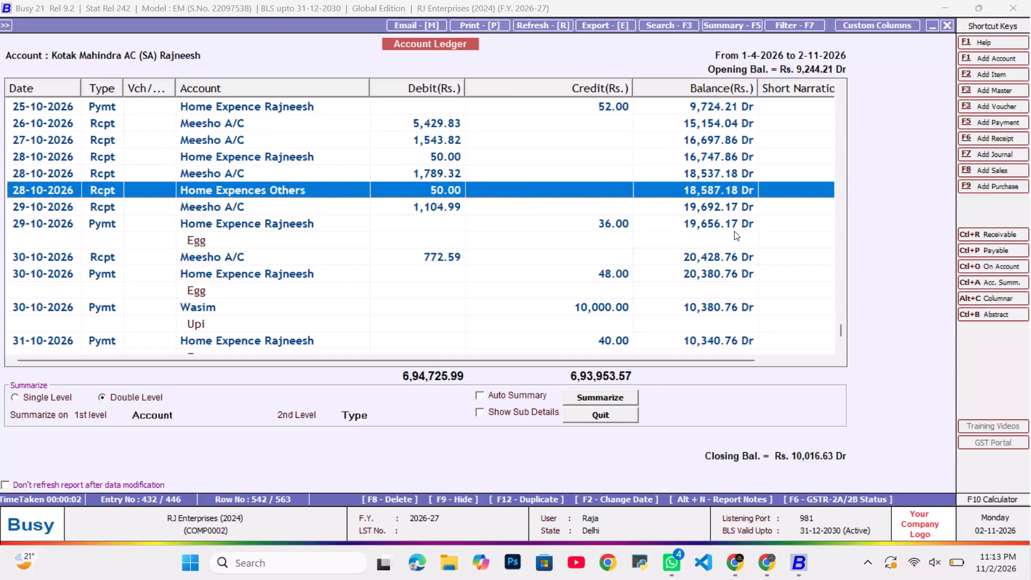
# Go back to 19-10-2026 in the Kotak Mahindra AC (SA) ledger and examine the entries one by one up to 28-10-2026.
pyautogui.press('Up')
pyautogui.press('Up')
pyautogui.press('Up')
pyautogui.press('Up')
pyautogui.press('Up')
pyautogui.press('Up')
pyautogui.press('Up')
pyautogui.press('Up')
pyautogui.press('Up')
pyautogui.press('Up')
pyautogui.press('Up')
pyautogui.press('Up')
pyautogui.press('Up')
pyautogui.press('Up')
pyautogui.press('Up')
pyautogui.press('Up')
pyautogui.press('Up')
pyautogui.press('Up')
pyautogui.press('Up')
pyautogui.press('Up')
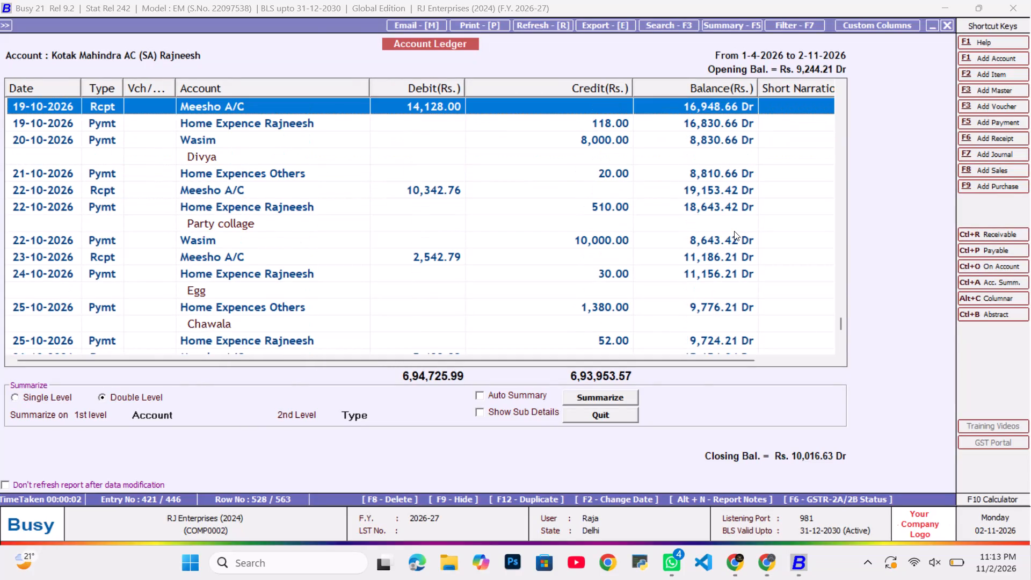
pyautogui.press('Down')
pyautogui.press('Down')
pyautogui.press('Down')
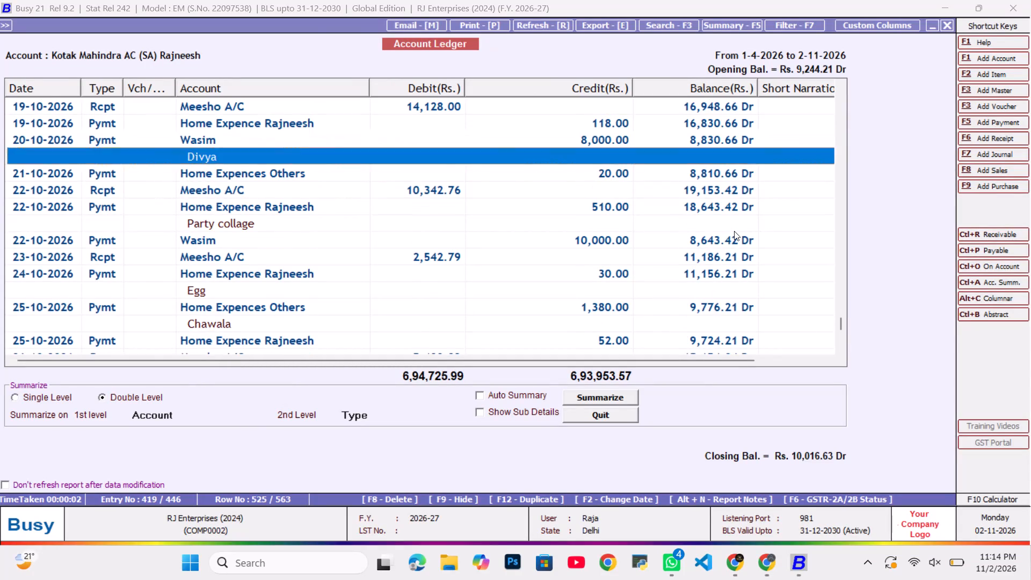
pyautogui.press('Down')
pyautogui.press('Down')
pyautogui.press('Down')
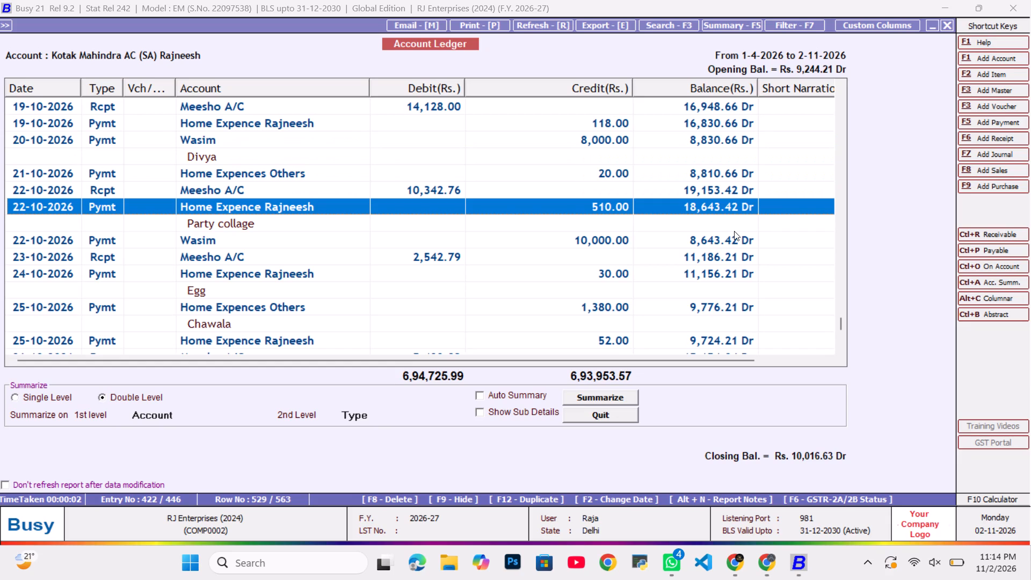
pyautogui.press('Up')
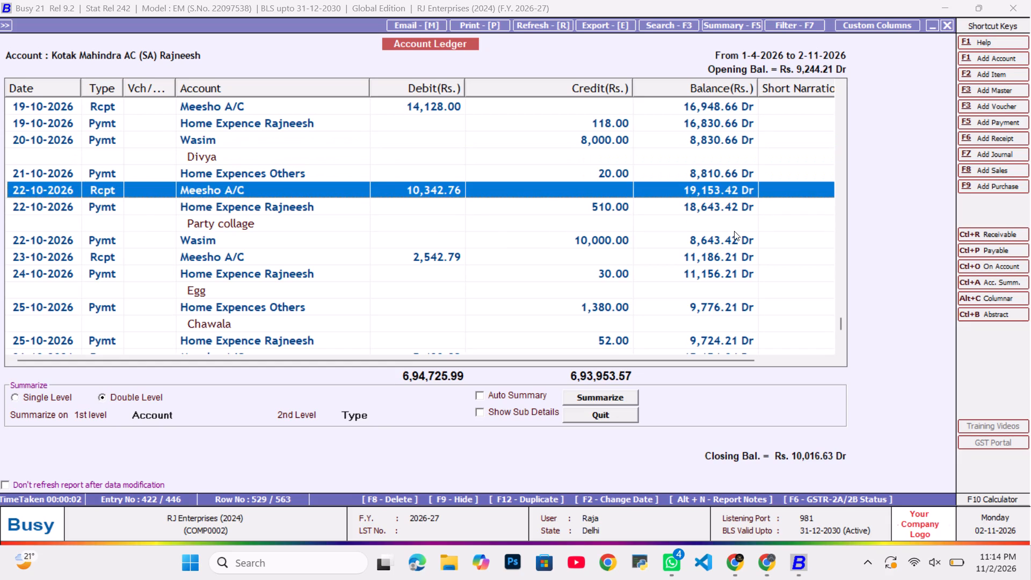
pyautogui.press('Up')
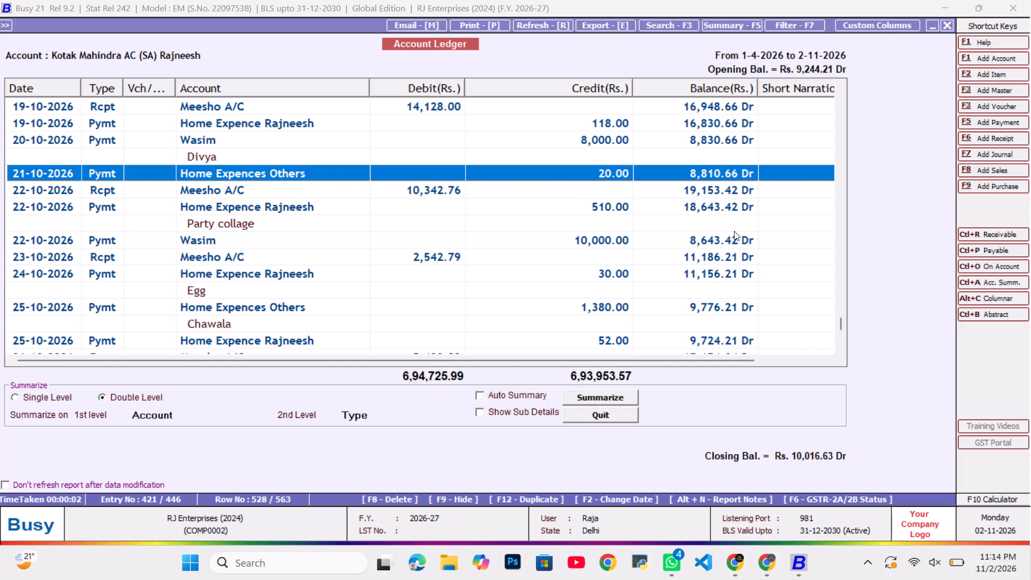
pyautogui.press('Down')
pyautogui.press('Down')
pyautogui.press('Down')
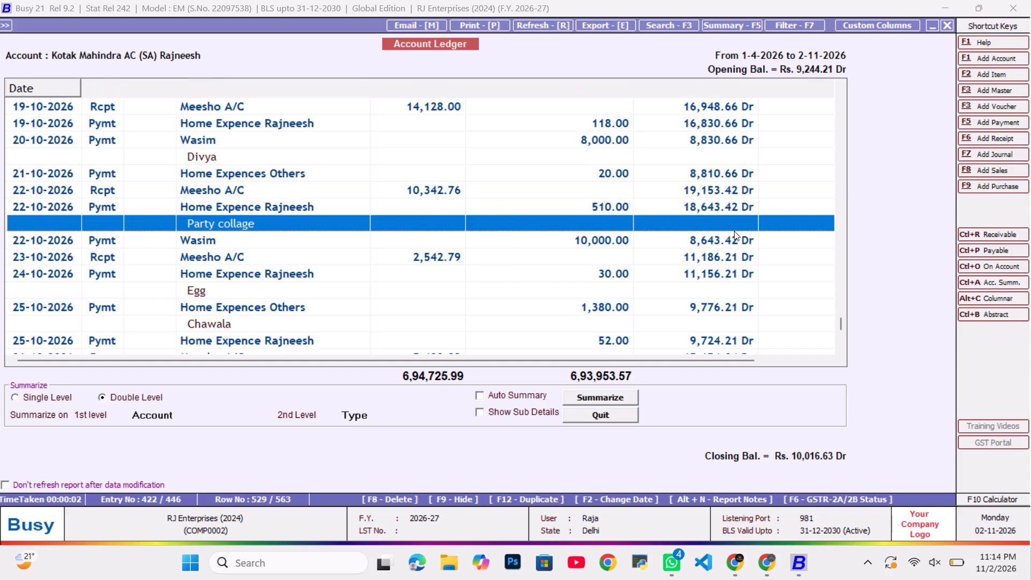
pyautogui.press('Down')
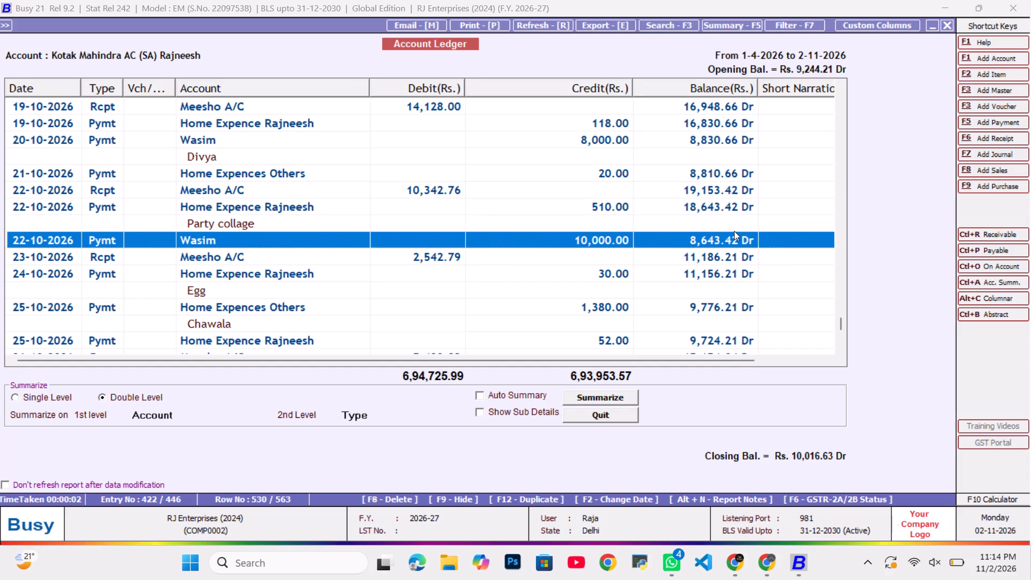
pyautogui.press('Down')
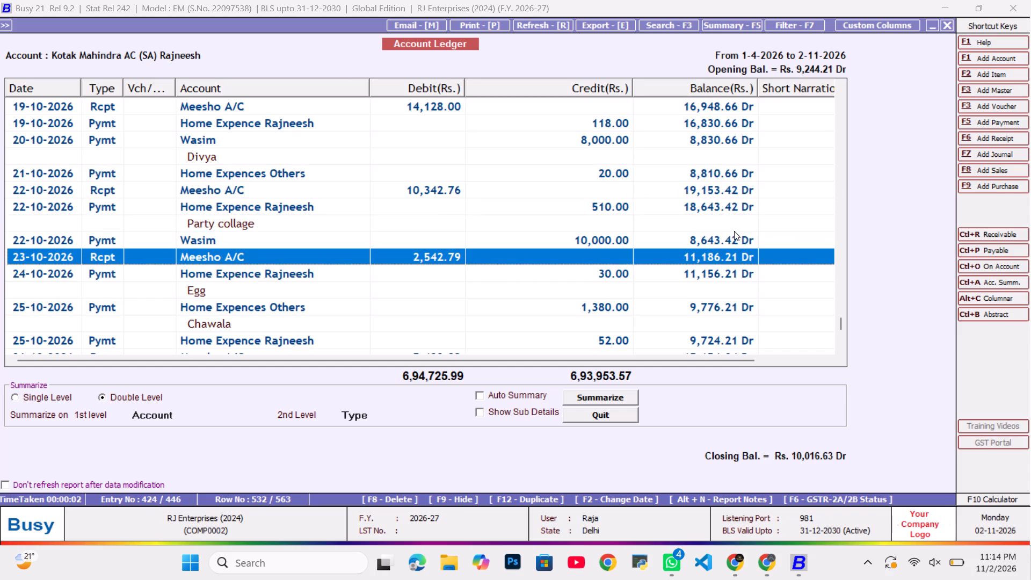
pyautogui.press('Down')
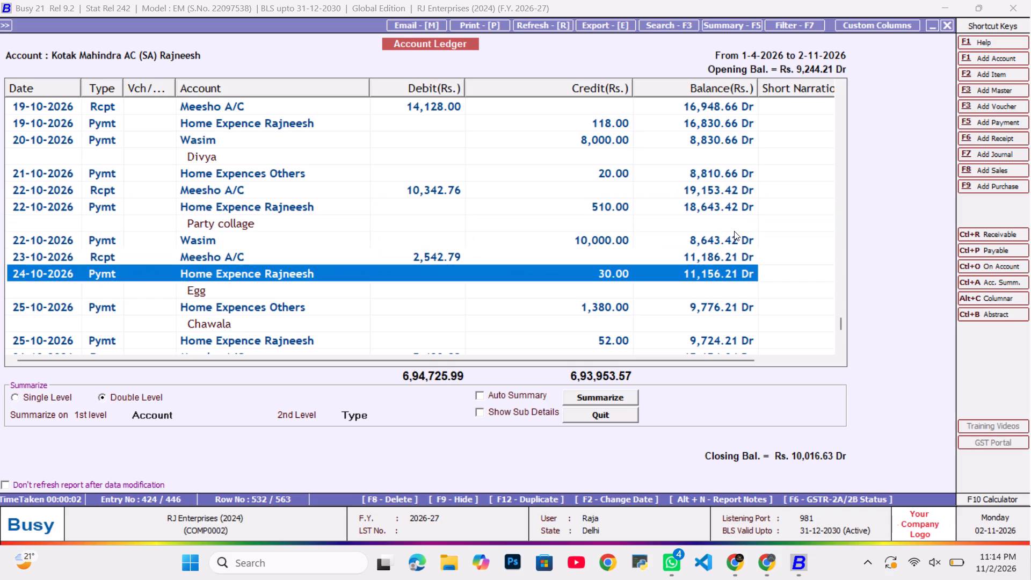
pyautogui.press('Down')
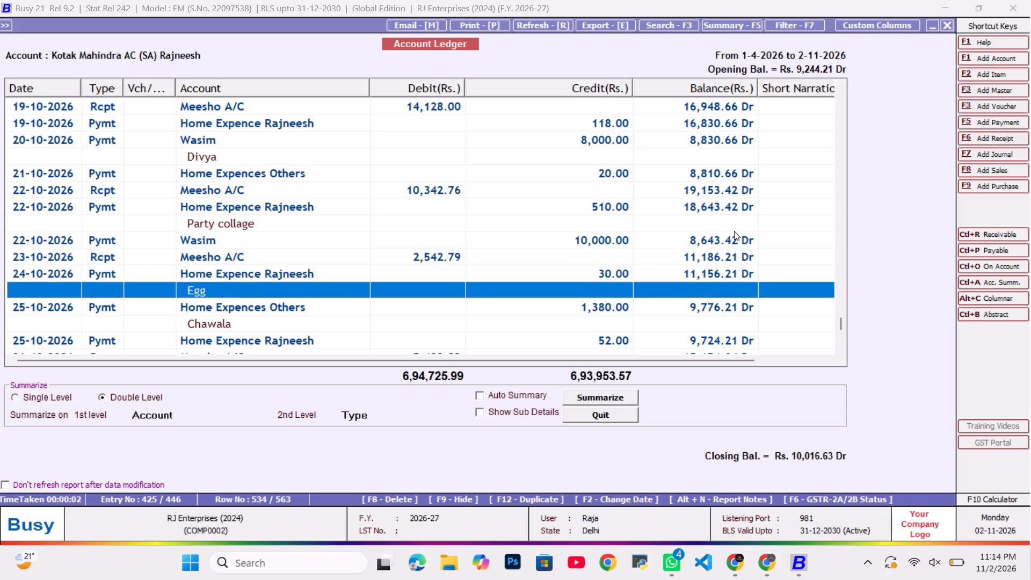
pyautogui.press('Down')
pyautogui.press('Down')
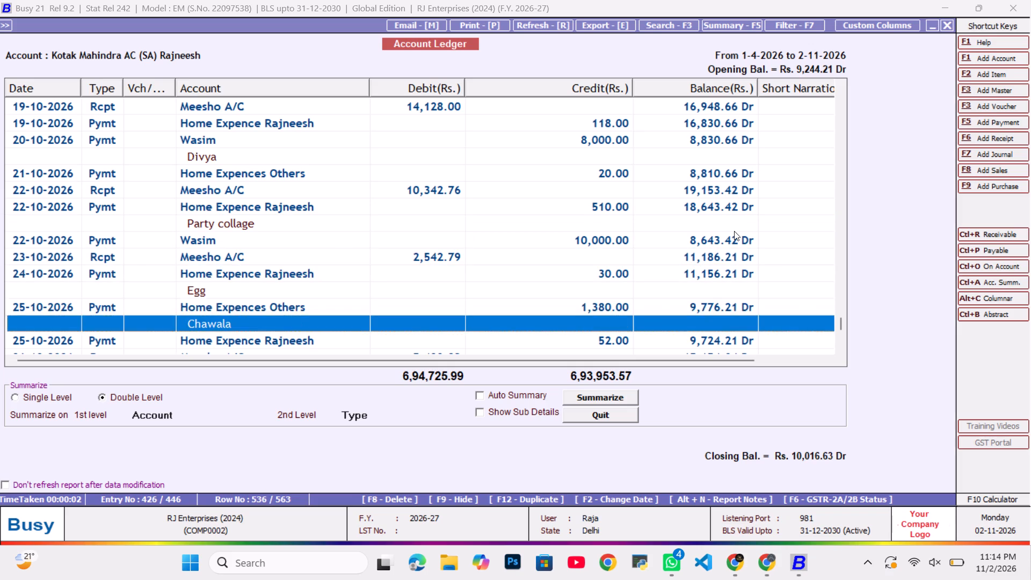
pyautogui.press('Down')
pyautogui.press('Down')
pyautogui.press('Up')
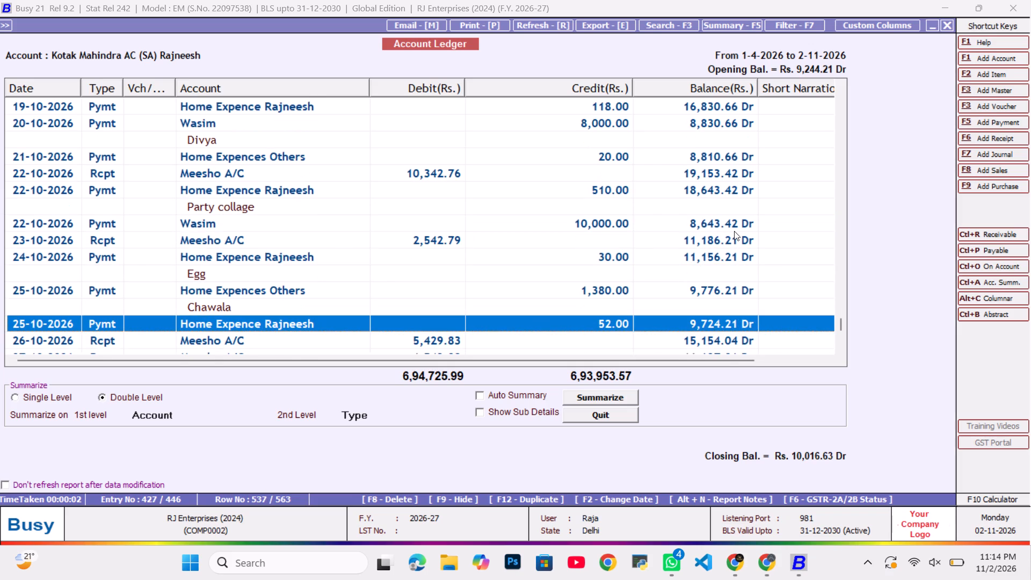
pyautogui.press('Down')
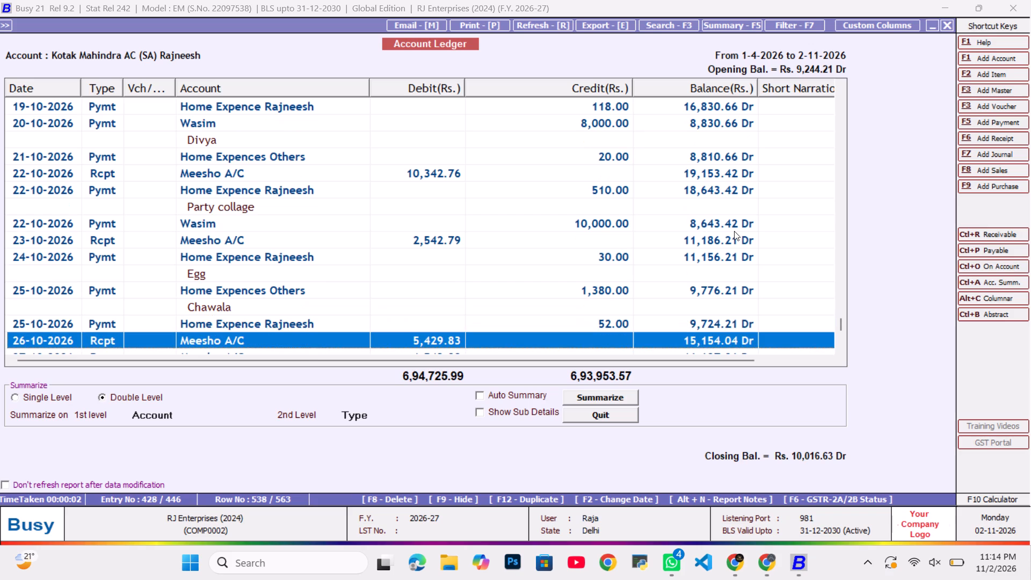
pyautogui.press('Down')
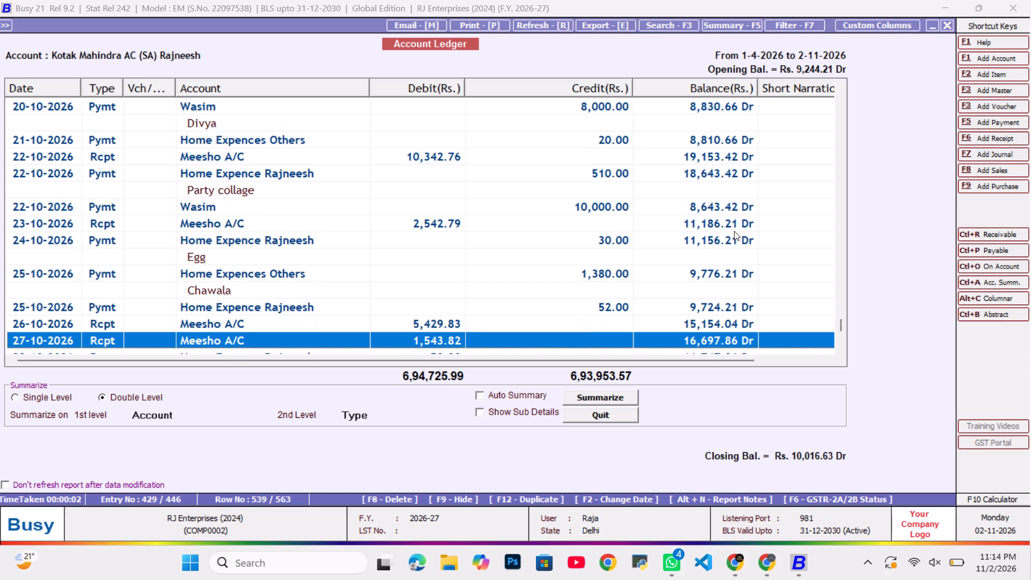
pyautogui.press('Down')
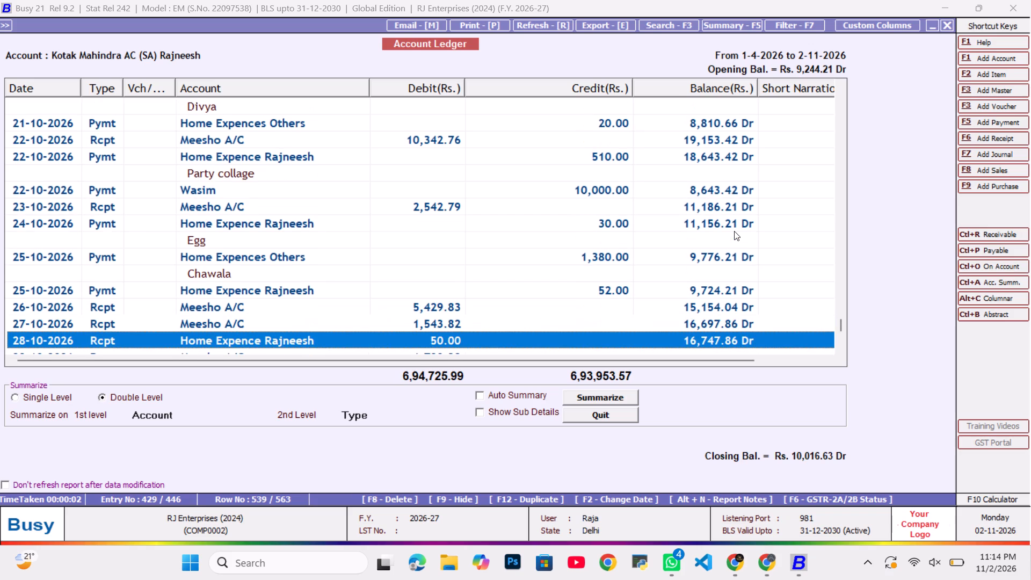
pyautogui.press('Down')
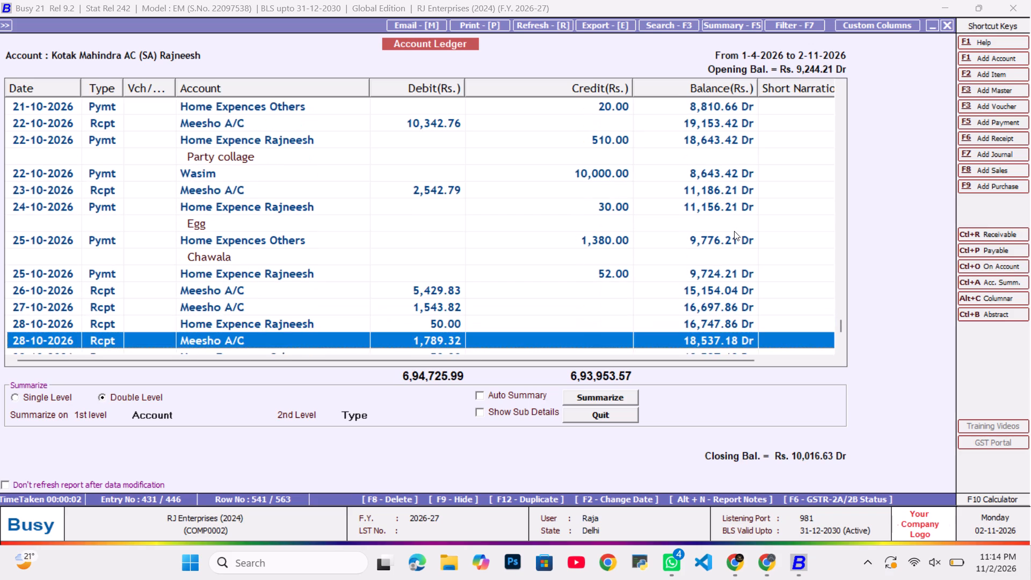
# Open the 50.00 Home Expence Rajneesh receipt dated 28-10-2026 for modification.
pyautogui.press('Up')
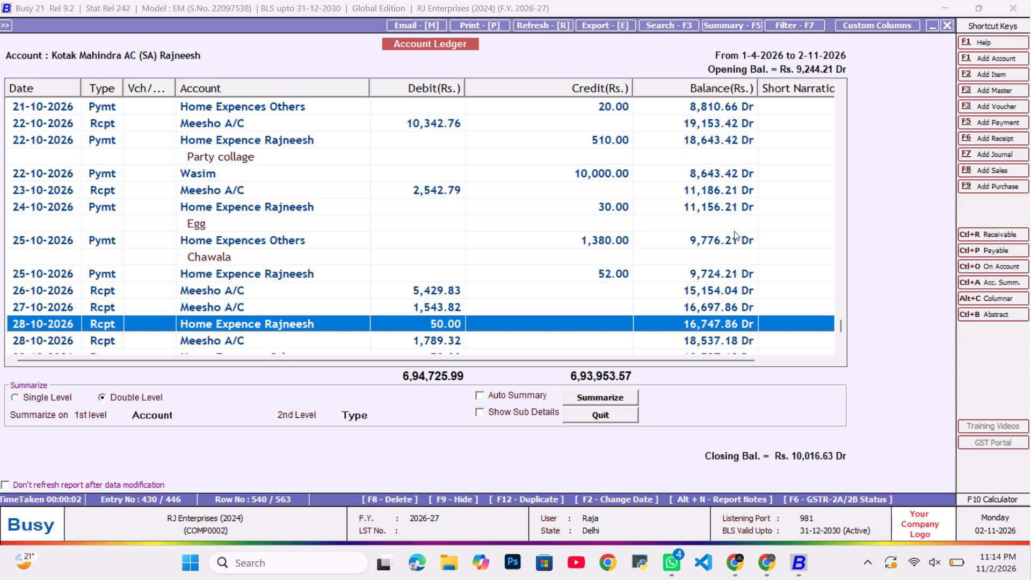
pyautogui.press('Return')
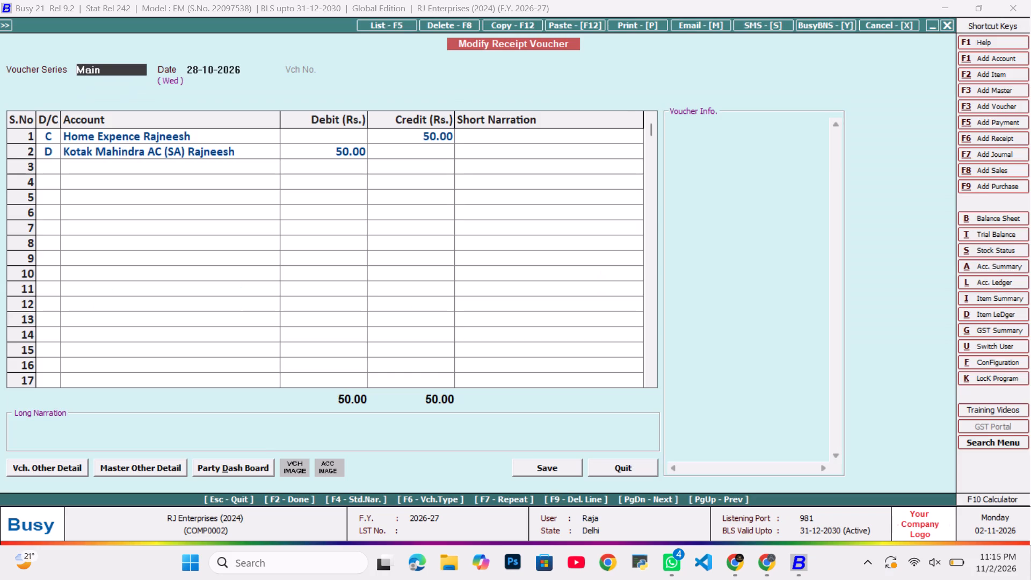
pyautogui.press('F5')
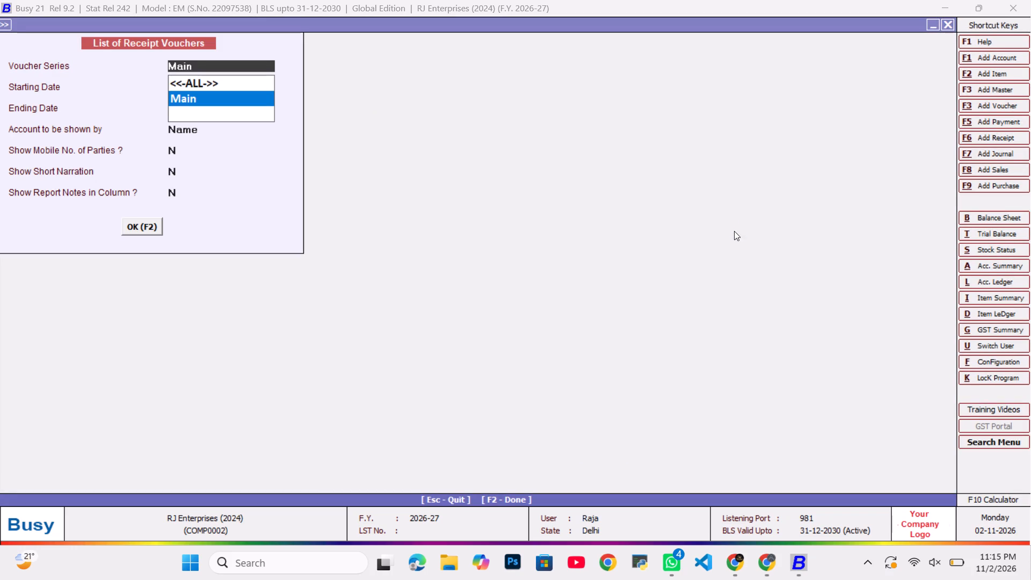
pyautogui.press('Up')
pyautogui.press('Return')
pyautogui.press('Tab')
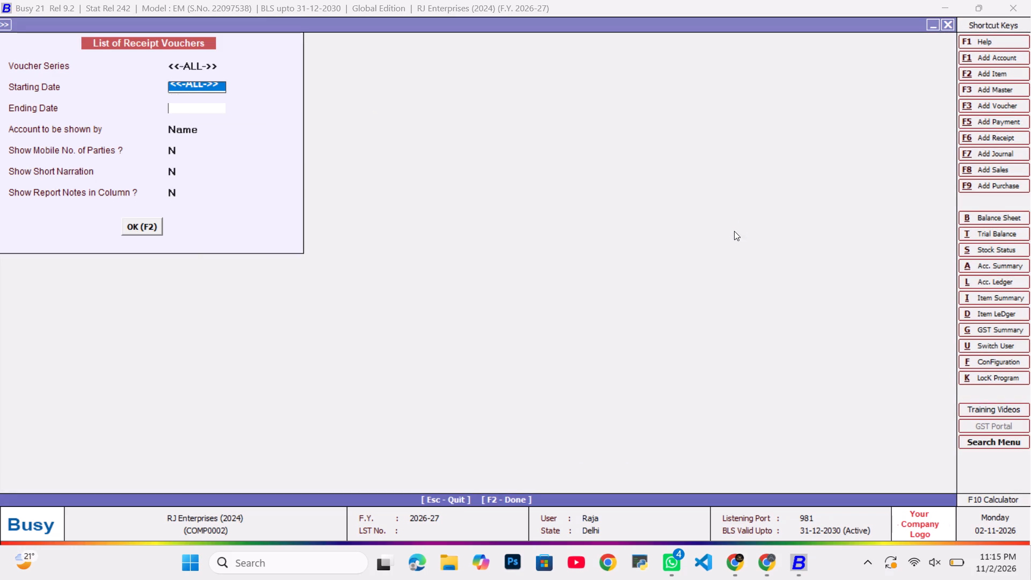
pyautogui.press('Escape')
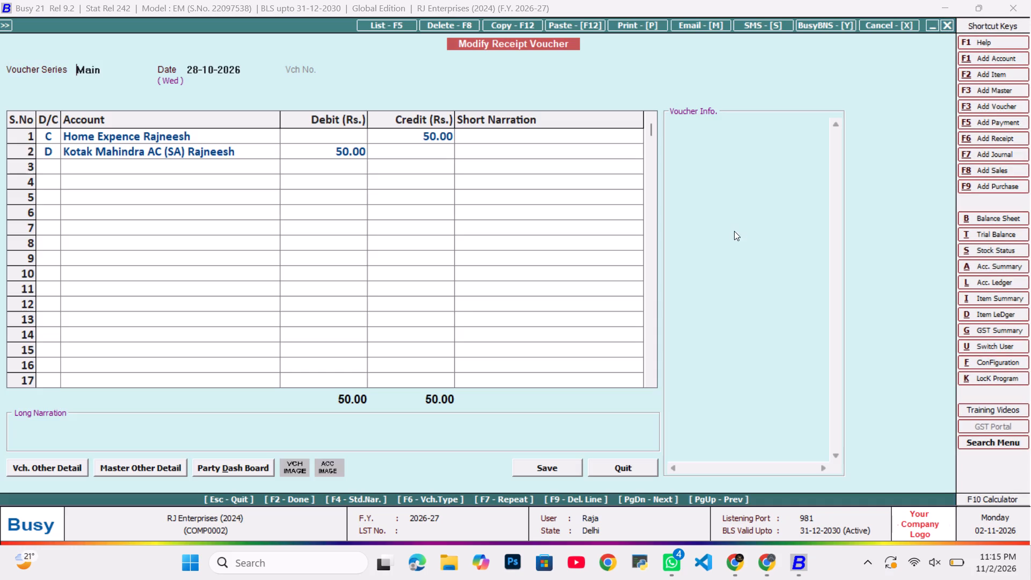
# Convert the open 50.00 Home Expence Rajneesh voucher from a receipt to a payment, keeping its date and amounts, and save it.
pyautogui.press('F6')
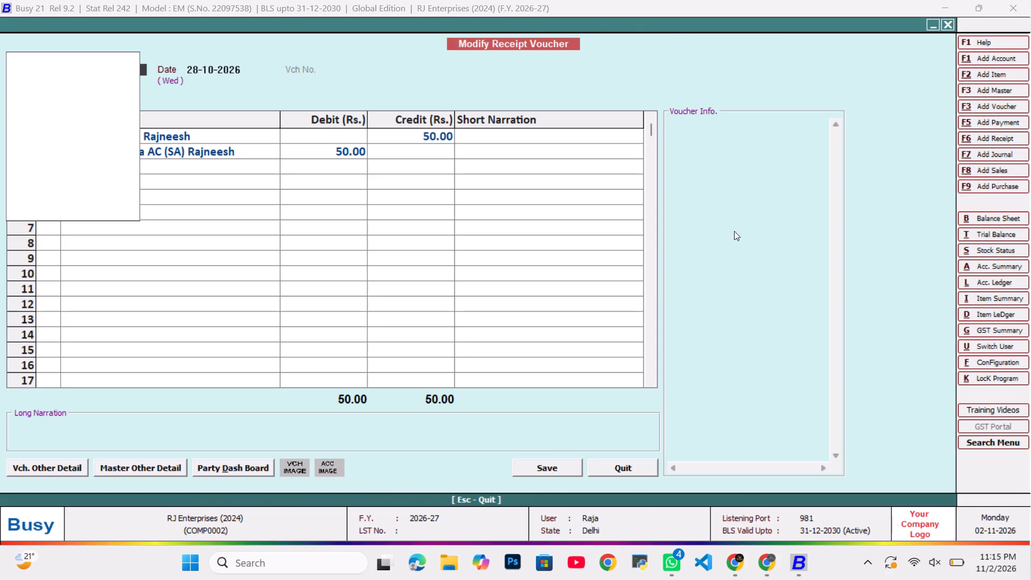
pyautogui.press('Return')
pyautogui.press('Return')
pyautogui.press('Tab')
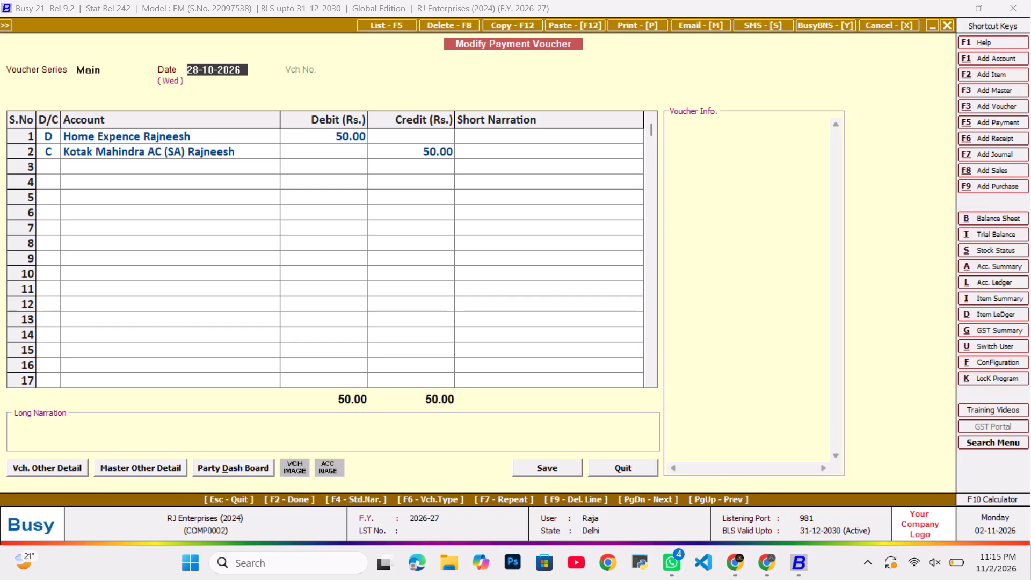
pyautogui.press('Return')
pyautogui.press('Tab')
pyautogui.press('Return')
pyautogui.press('Return')
pyautogui.press('Return')
pyautogui.press('Return')
pyautogui.press('Return')
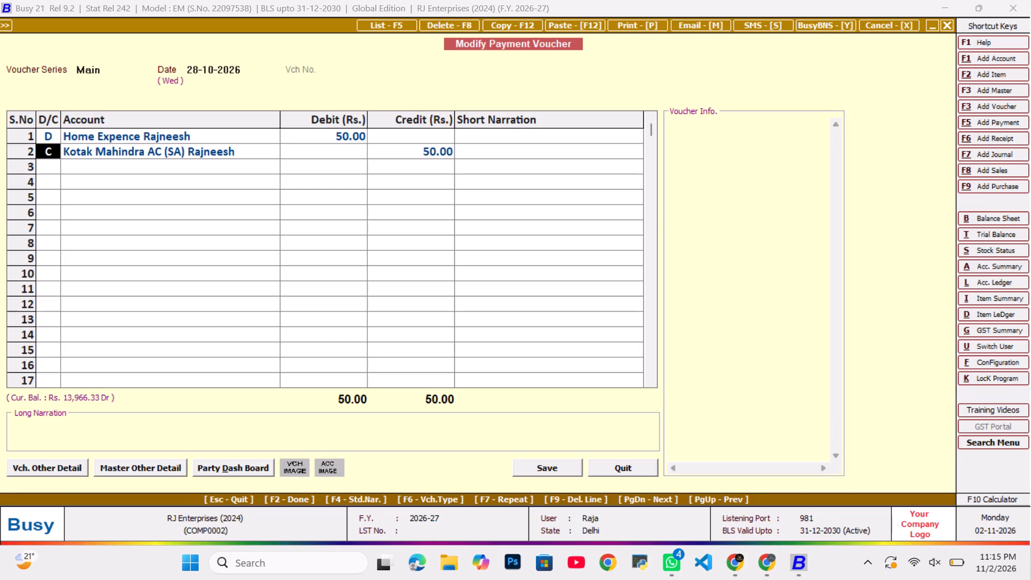
pyautogui.press('Return')
pyautogui.press('Return')
pyautogui.press('Return')
pyautogui.press('Tab')
pyautogui.press('Return')
pyautogui.press('Tab')
pyautogui.press('Tab')
pyautogui.press('Return')
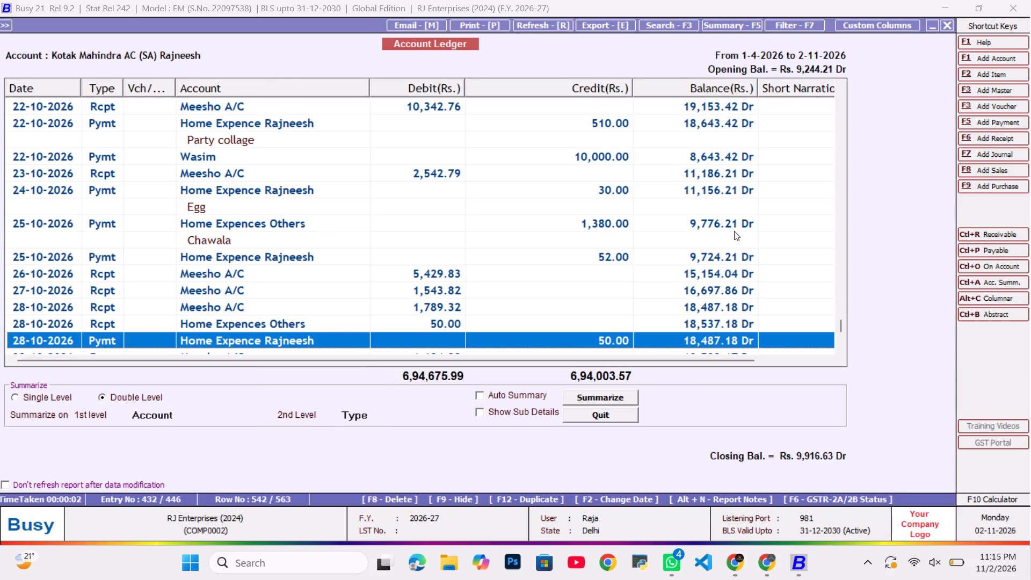
# Delete the 50.00 Home Expences Others receipt voucher dated 28-10-2026.
pyautogui.press('Down')
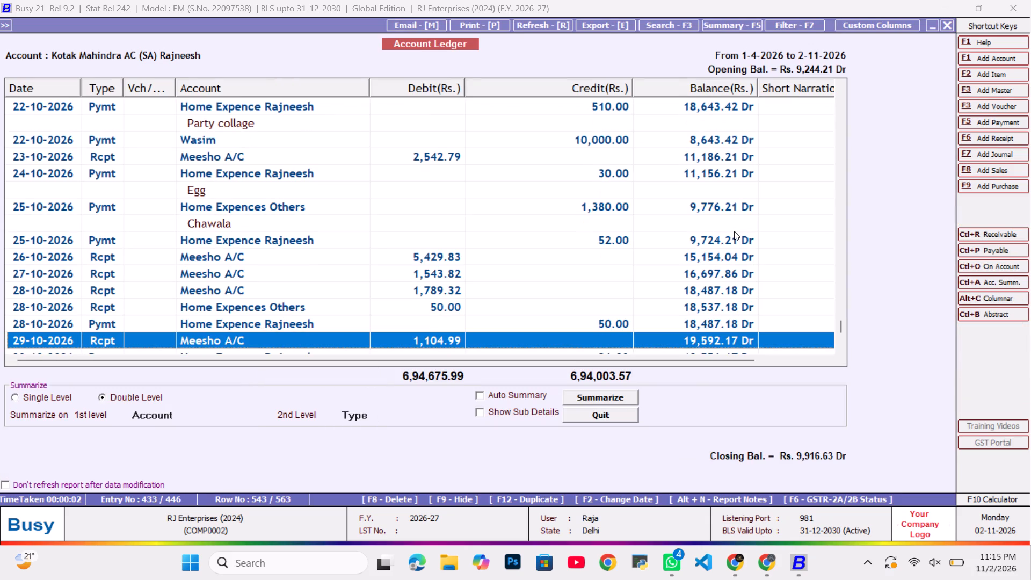
pyautogui.press('Up')
pyautogui.press('Up')
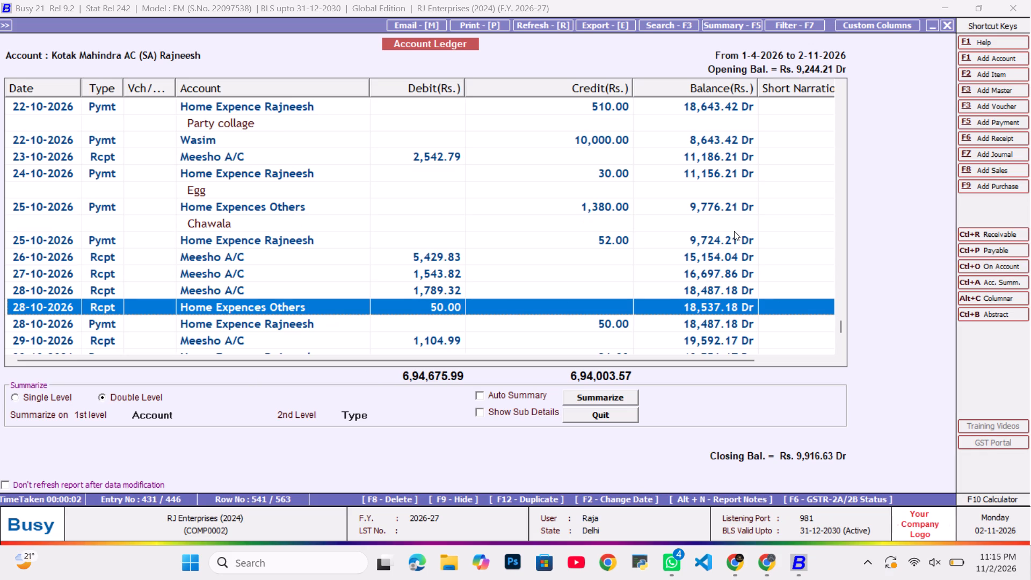
pyautogui.press('Return')
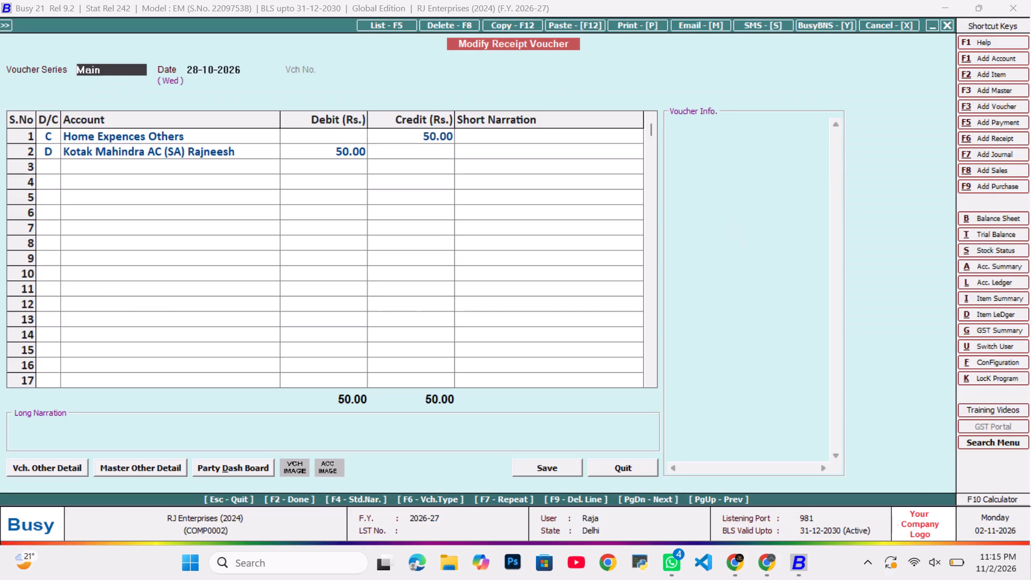
pyautogui.hotkey('alt', 'd')
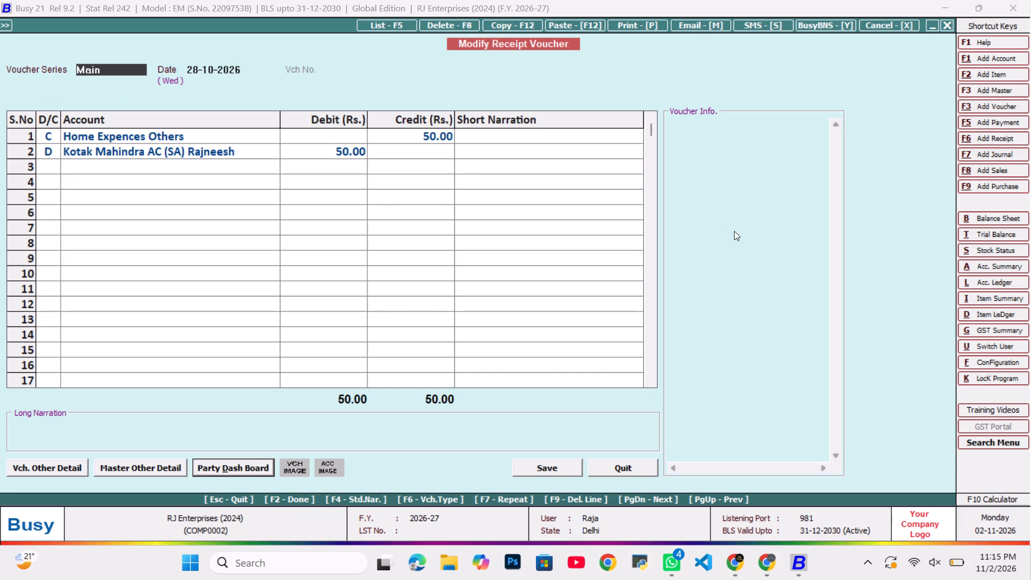
pyautogui.press('Return')
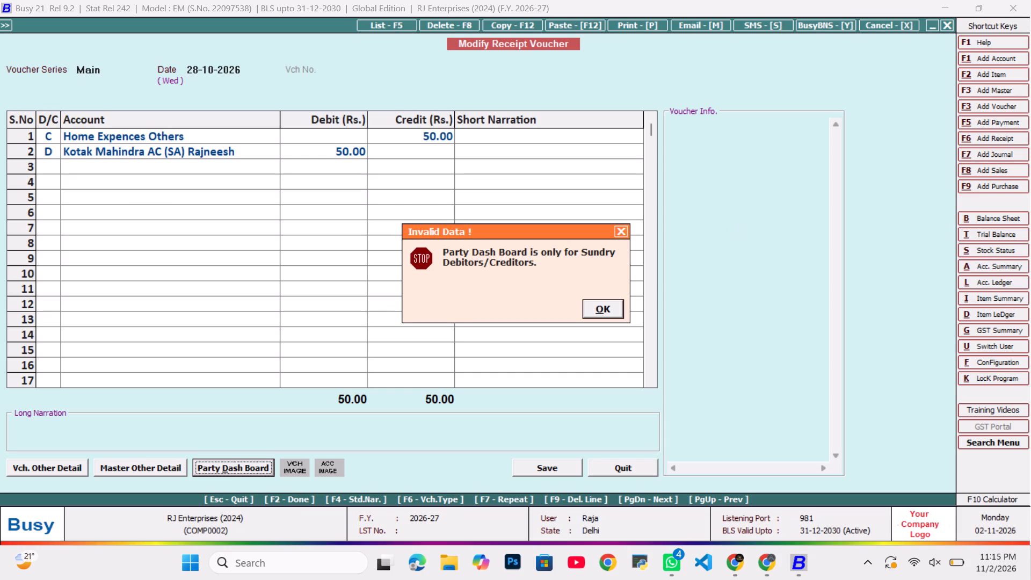
pyautogui.press('F8')
pyautogui.press('Return')
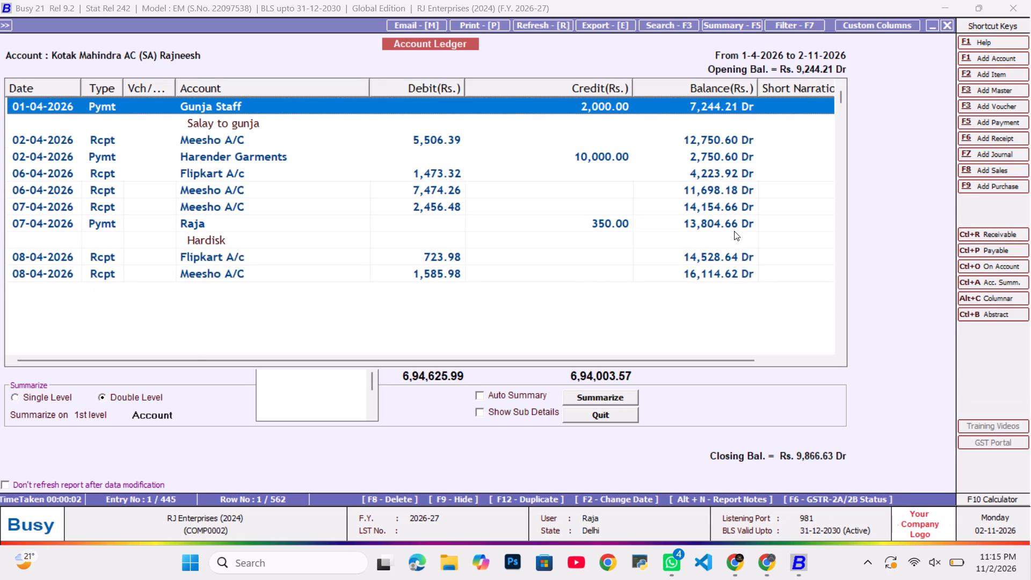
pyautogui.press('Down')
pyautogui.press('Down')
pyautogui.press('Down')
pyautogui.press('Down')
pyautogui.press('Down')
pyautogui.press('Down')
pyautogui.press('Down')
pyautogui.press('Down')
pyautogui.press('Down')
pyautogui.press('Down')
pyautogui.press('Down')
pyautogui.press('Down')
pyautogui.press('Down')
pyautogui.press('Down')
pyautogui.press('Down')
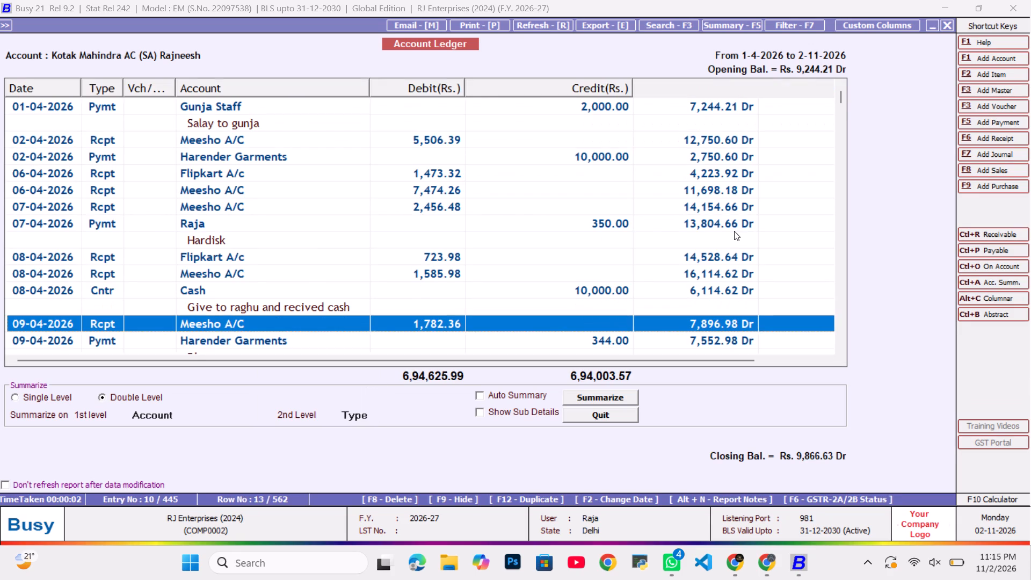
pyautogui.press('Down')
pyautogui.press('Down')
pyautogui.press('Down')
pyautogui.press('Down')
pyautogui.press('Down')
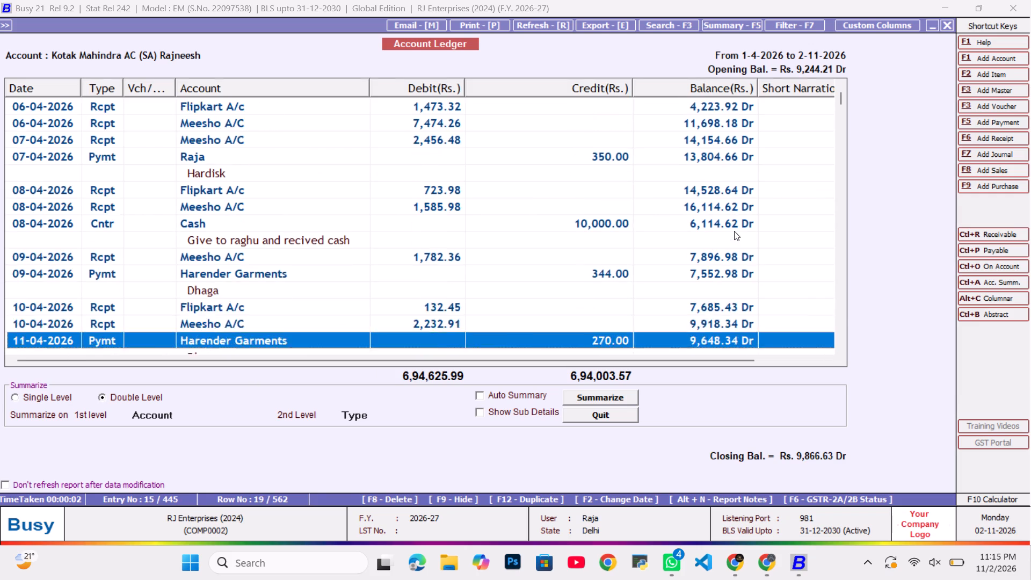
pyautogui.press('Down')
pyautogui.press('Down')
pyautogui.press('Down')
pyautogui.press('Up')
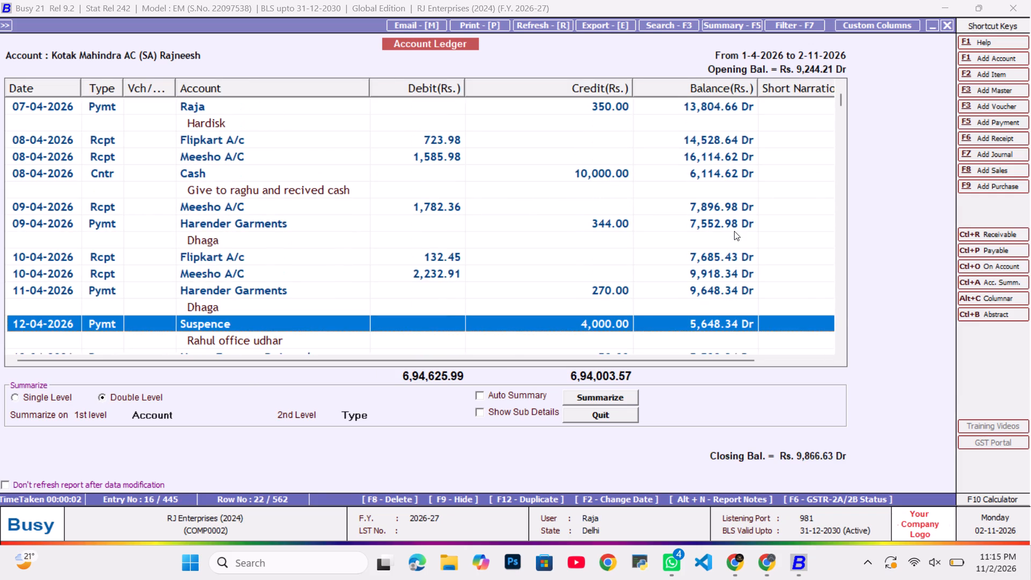
# Examine the latest entries in the Kotak Mahindra AC (SA) ledger, working back to those around 28-10-2026.
pyautogui.press('End')
pyautogui.press('Up')
pyautogui.press('Up')
pyautogui.press('Up')
pyautogui.press('Up')
pyautogui.press('Up')
pyautogui.press('Up')
pyautogui.press('Up')
pyautogui.press('Up')
pyautogui.press('Up')
pyautogui.press('Up')
pyautogui.press('Up')
pyautogui.press('Up')
pyautogui.press('Up')
pyautogui.press('Up')
pyautogui.press('Up')
pyautogui.press('Up')
pyautogui.press('Up')
pyautogui.press('Up')
pyautogui.press('Up')
pyautogui.press('Up')
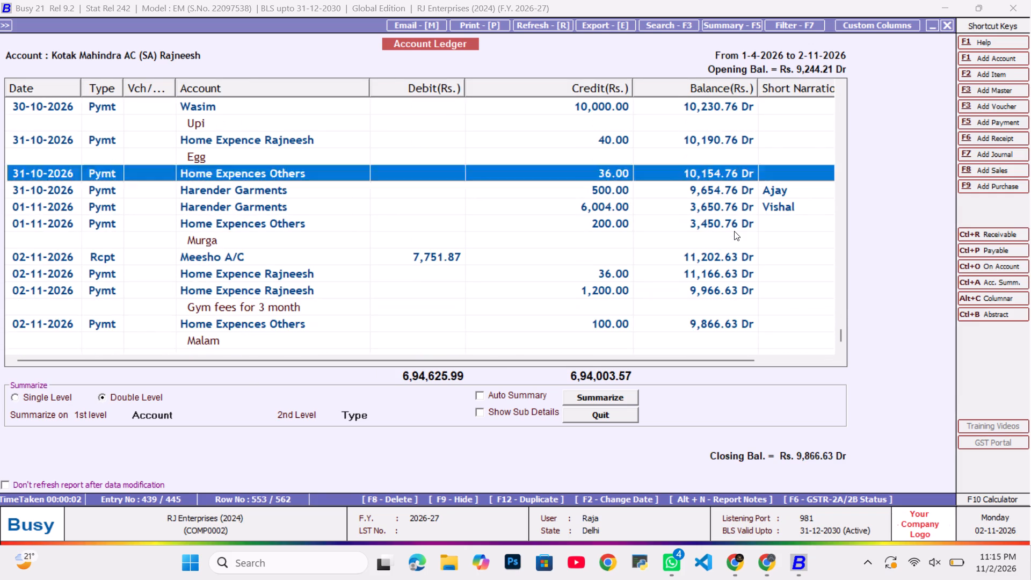
pyautogui.press('Down')
pyautogui.press('Down')
pyautogui.press('Down')
pyautogui.press('Down')
pyautogui.press('Down')
pyautogui.press('Down')
pyautogui.press('Down')
pyautogui.press('Down')
pyautogui.press('Down')
pyautogui.press('Down')
pyautogui.press('Down')
pyautogui.press('Down')
pyautogui.press('Down')
pyautogui.press('Down')
pyautogui.press('Down')
pyautogui.press('Down')
pyautogui.press('Down')
pyautogui.press('Down')
pyautogui.press('Down')
pyautogui.press('Down')
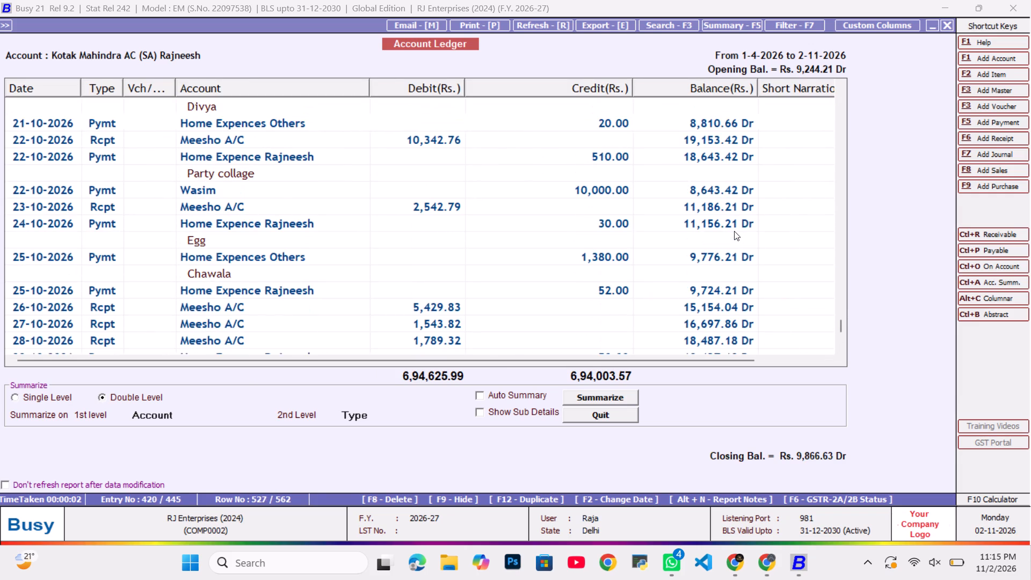
pyautogui.press('Down')
pyautogui.press('Up')
pyautogui.press('Up')
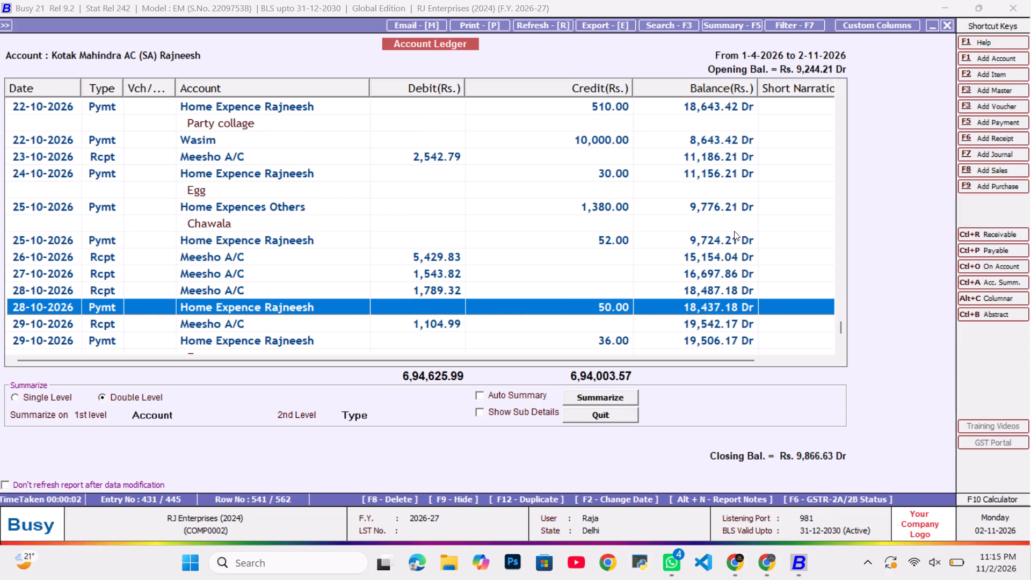
# Set the amount of the Meesho A/C receipt dated 28-10-2026 to 1,489.32 and save the voucher.
pyautogui.press('Up')
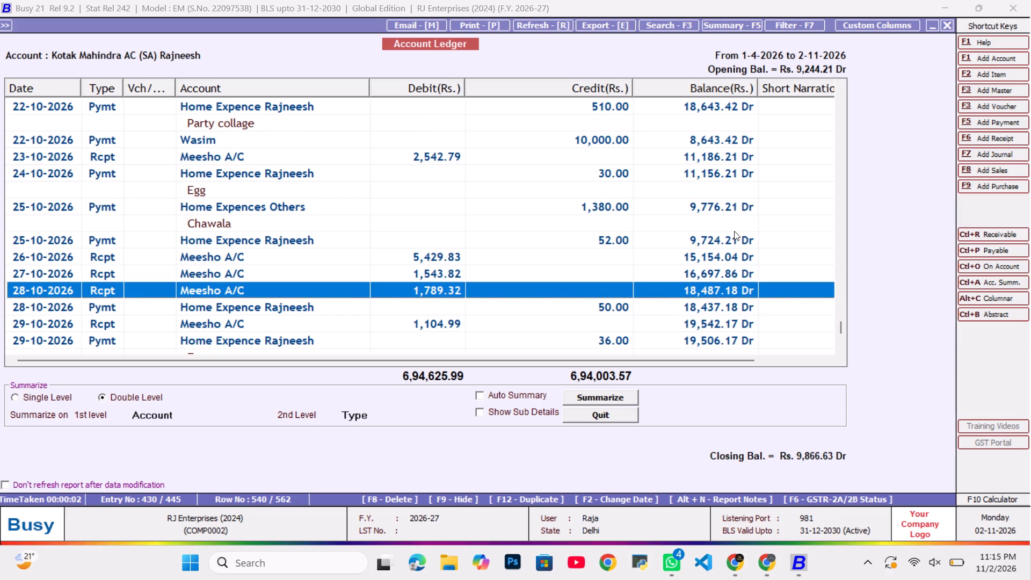
pyautogui.press('Return')
pyautogui.press('Return')
pyautogui.press('Tab')
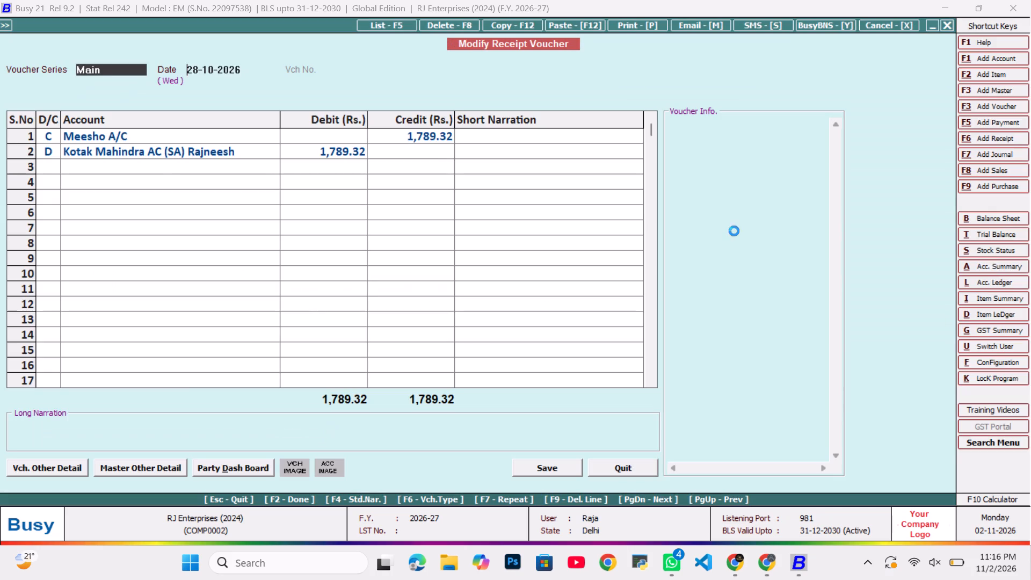
pyautogui.press('Return')
pyautogui.press('Tab')
pyautogui.press('Return')
pyautogui.press('Return')
pyautogui.press('1')
pyautogui.press('1')
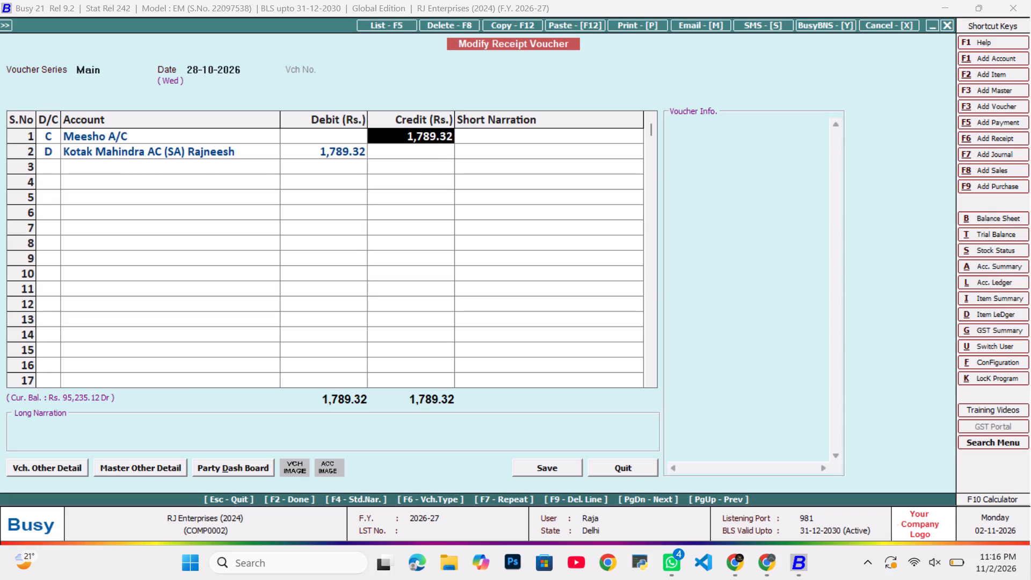
pyautogui.press('4')
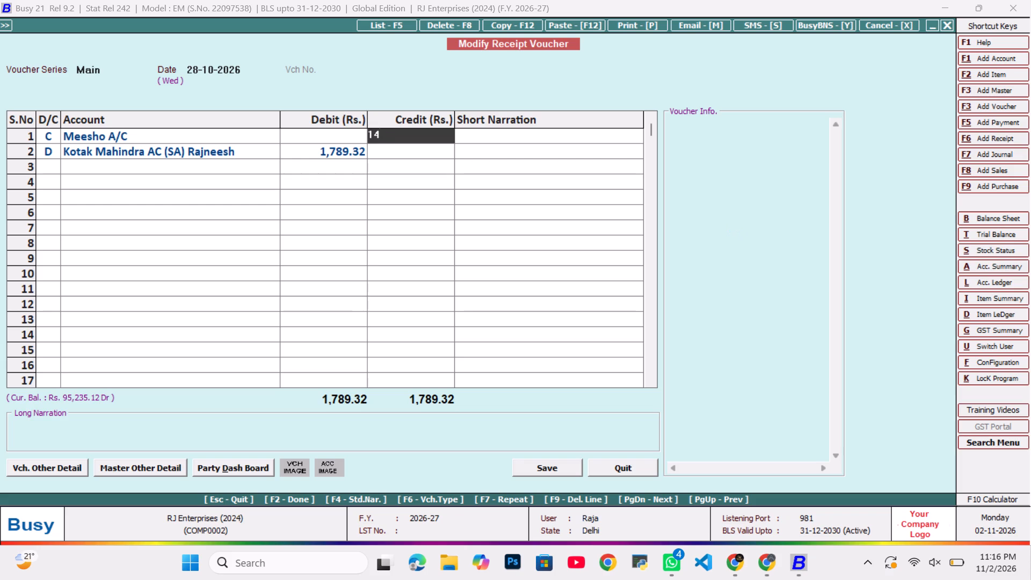
pyautogui.write('89.')
pyautogui.write('32')
pyautogui.press('Return')
pyautogui.press('Return')
pyautogui.press('Return')
pyautogui.press('Return')
pyautogui.press('Return')
pyautogui.press('Return')
pyautogui.press('Tab')
pyautogui.press('Return')
pyautogui.press('Tab')
pyautogui.press('Tab')
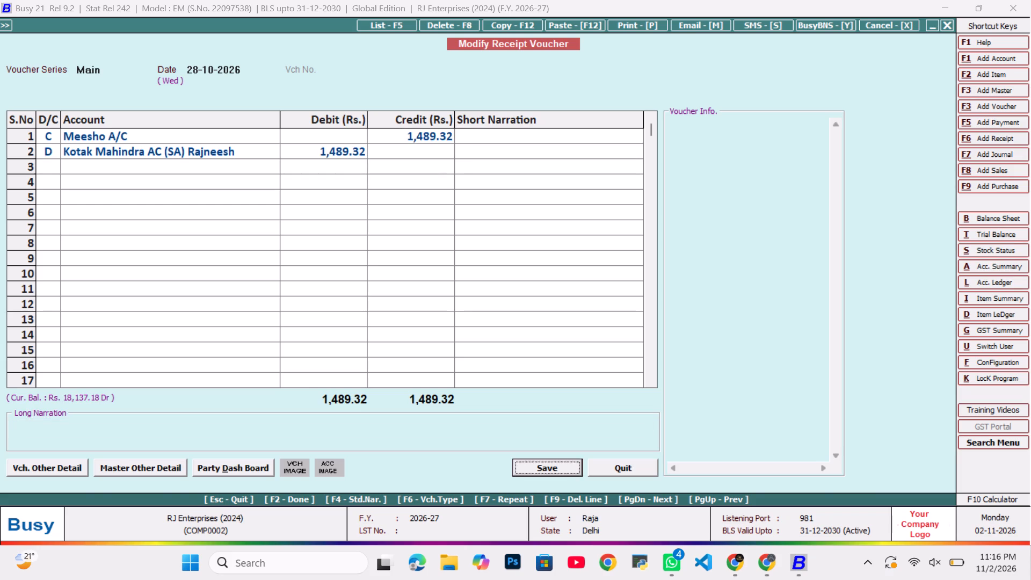
pyautogui.press('Return')
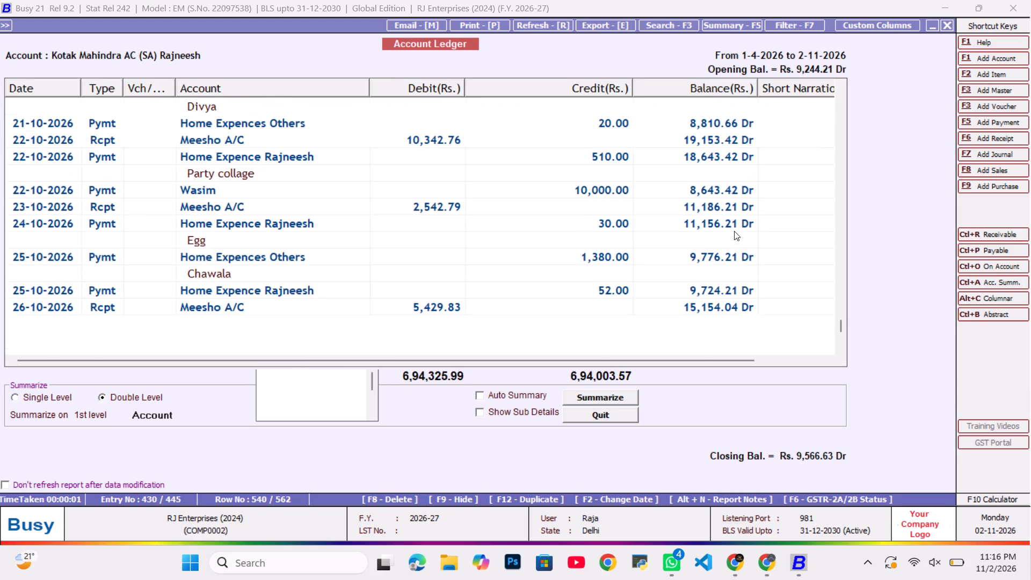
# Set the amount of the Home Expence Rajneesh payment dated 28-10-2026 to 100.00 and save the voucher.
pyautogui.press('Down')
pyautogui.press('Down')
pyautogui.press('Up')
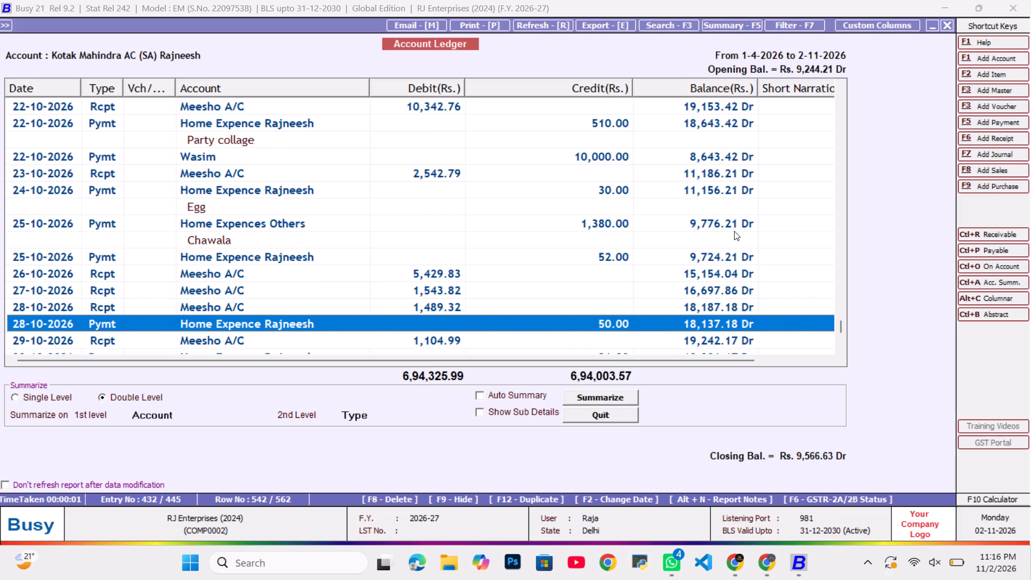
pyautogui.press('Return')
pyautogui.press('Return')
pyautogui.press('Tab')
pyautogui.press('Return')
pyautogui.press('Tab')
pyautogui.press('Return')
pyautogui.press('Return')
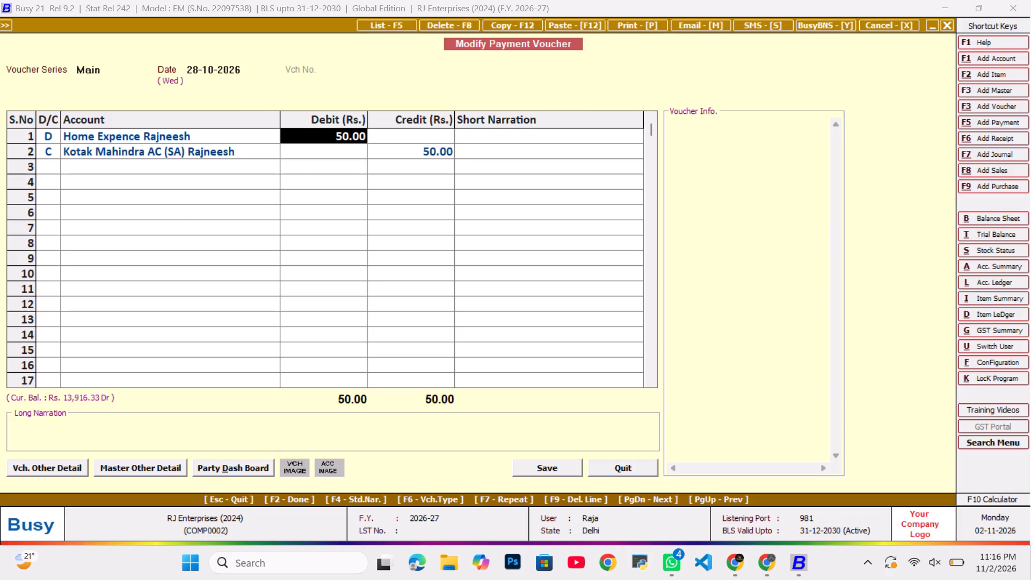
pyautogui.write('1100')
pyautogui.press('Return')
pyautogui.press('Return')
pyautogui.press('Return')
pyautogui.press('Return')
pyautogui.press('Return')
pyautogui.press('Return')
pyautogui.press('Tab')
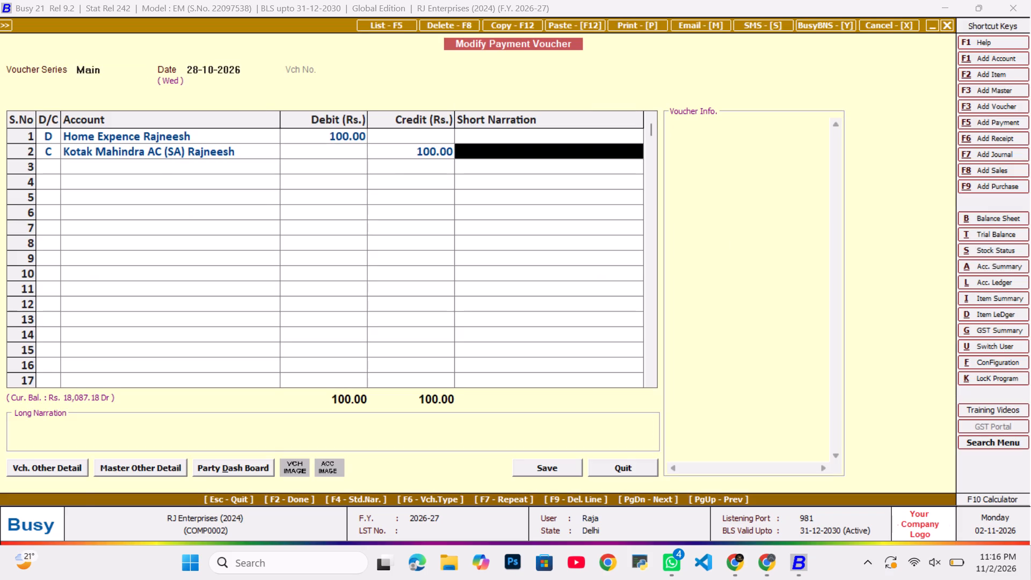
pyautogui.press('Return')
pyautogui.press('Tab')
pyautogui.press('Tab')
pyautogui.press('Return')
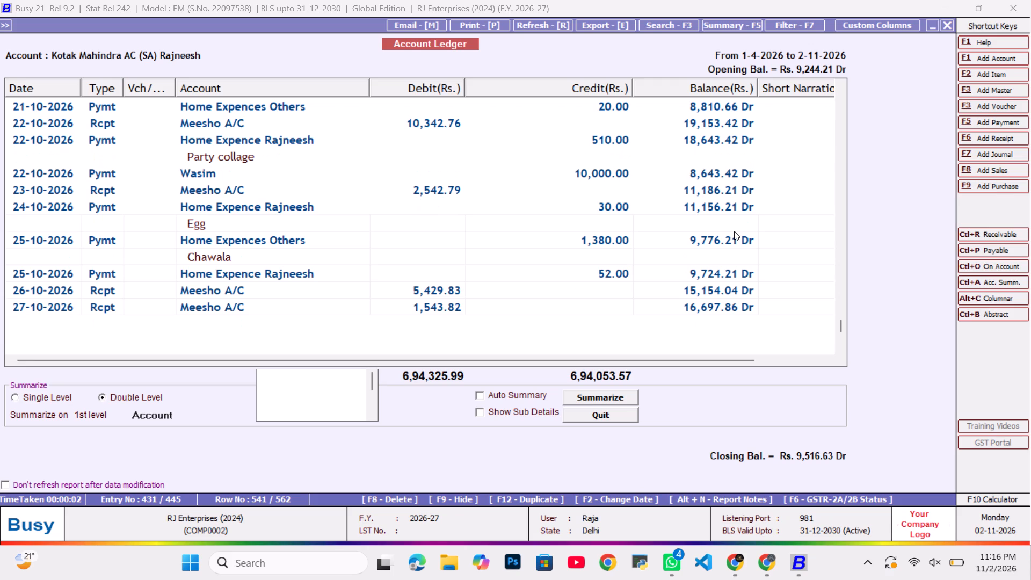
# Set the amount of the Home Expence Rajneesh payment dated 28-10-2026 to 99.00 and save the voucher.
pyautogui.press('Return')
pyautogui.press('Return')
pyautogui.press('Tab')
pyautogui.press('Return')
pyautogui.press('Tab')
pyautogui.press('Return')
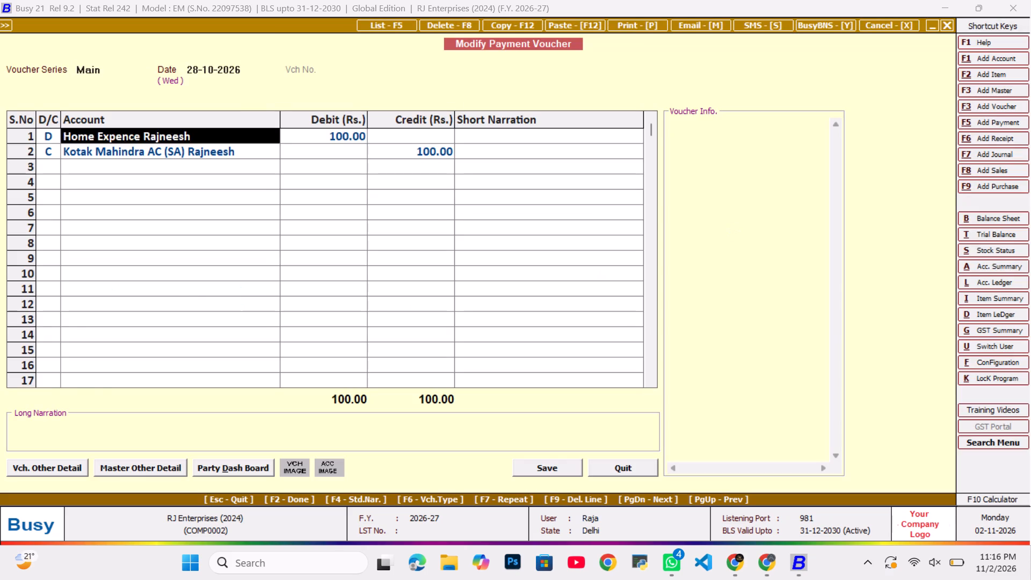
pyautogui.press('Return')
pyautogui.write('999')
pyautogui.press('Return')
pyautogui.press('Return')
pyautogui.press('Return')
pyautogui.press('Return')
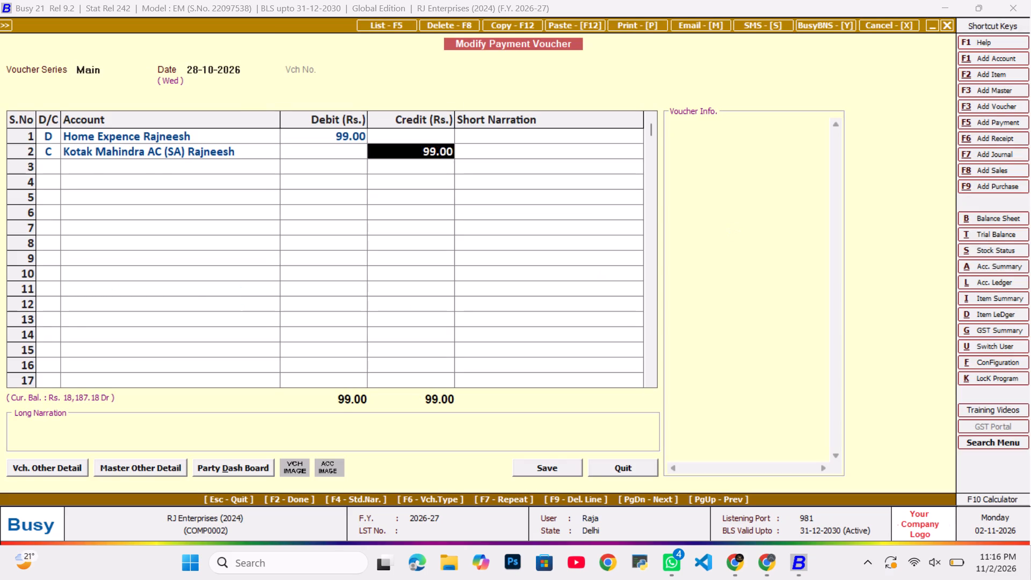
pyautogui.press('Return')
pyautogui.press('Return')
pyautogui.press('Tab')
pyautogui.press('Return')
pyautogui.press('Tab')
pyautogui.press('Tab')
pyautogui.press('Return')
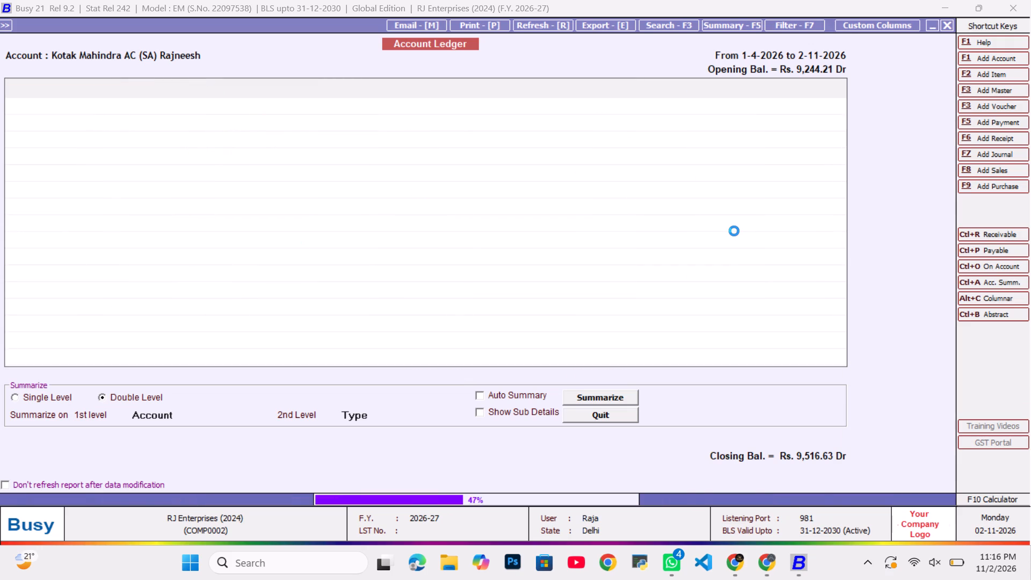
# Check the end of the Kotak Mahindra ledger, back out of the account reports, and regenerate the Balance Sheet for 02-11-2026.
pyautogui.press('End')
pyautogui.press('Escape')
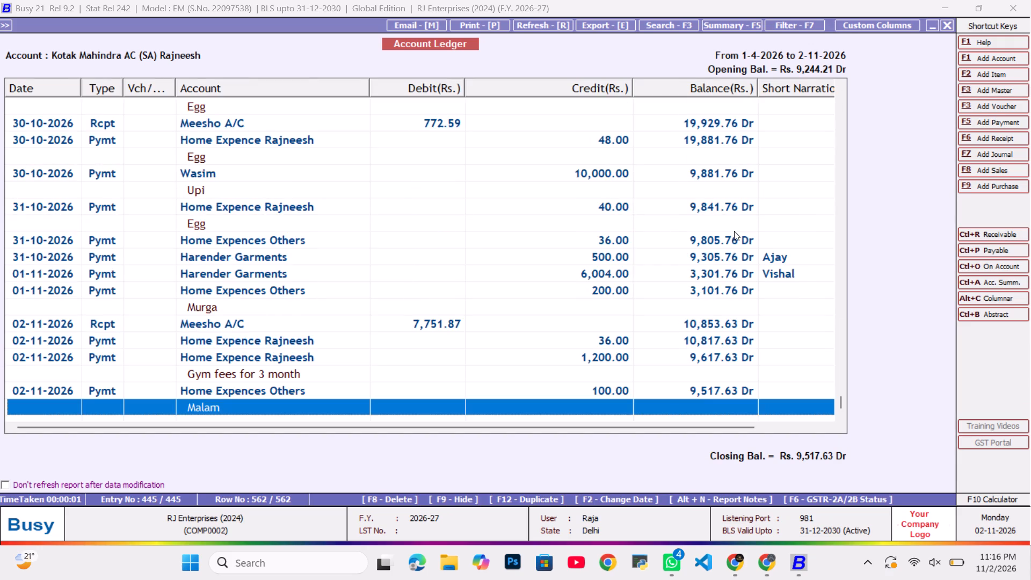
pyautogui.press('Escape')
pyautogui.press('Escape')
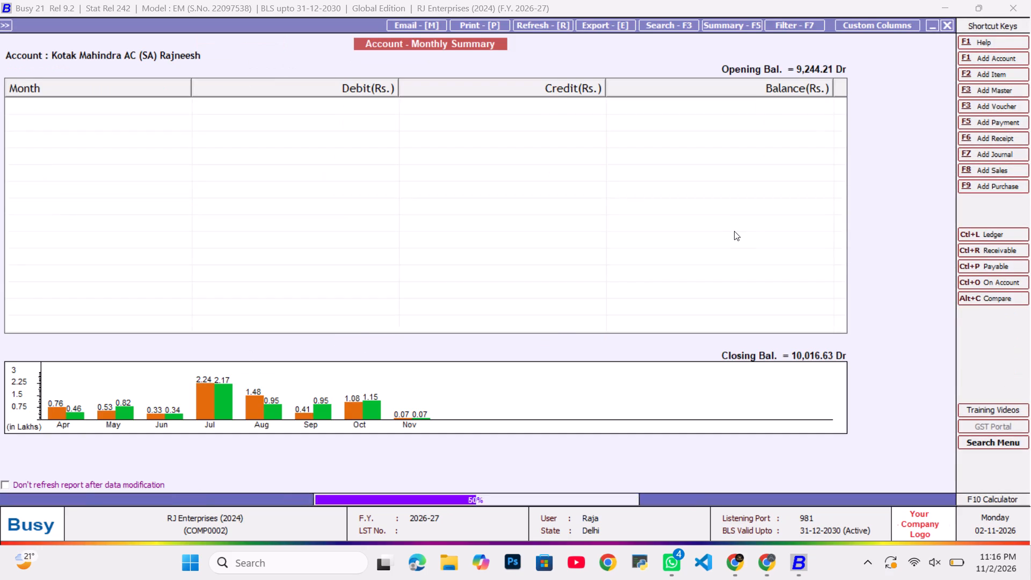
pyautogui.press('Escape')
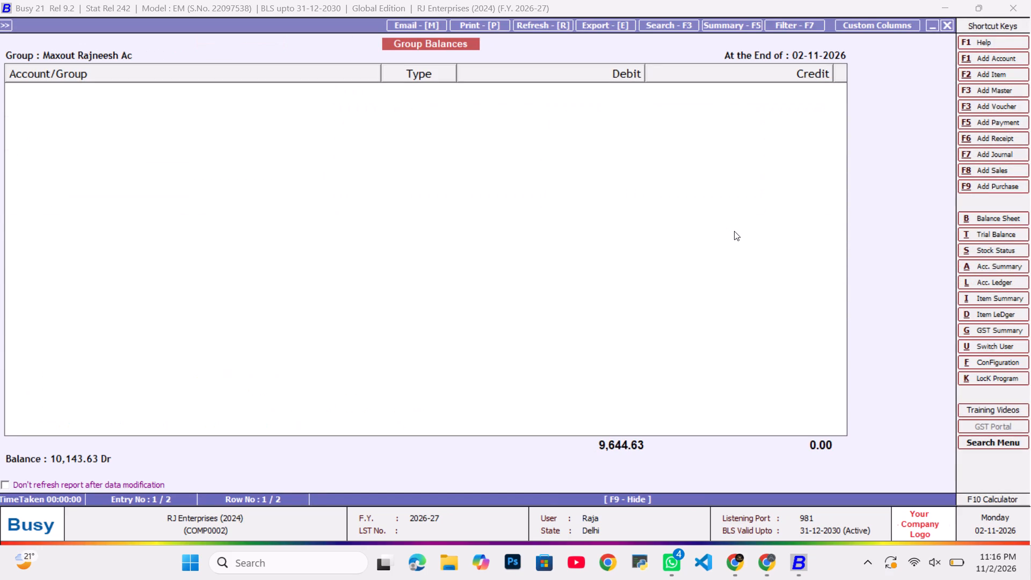
pyautogui.press('Escape')
pyautogui.press('Escape')
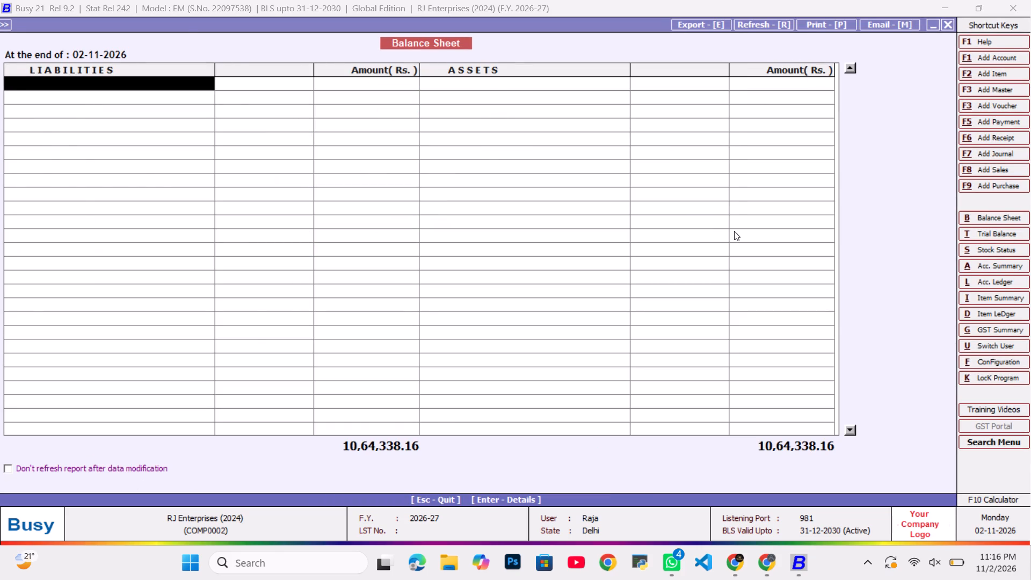
pyautogui.press('Escape')
pyautogui.press('F2')
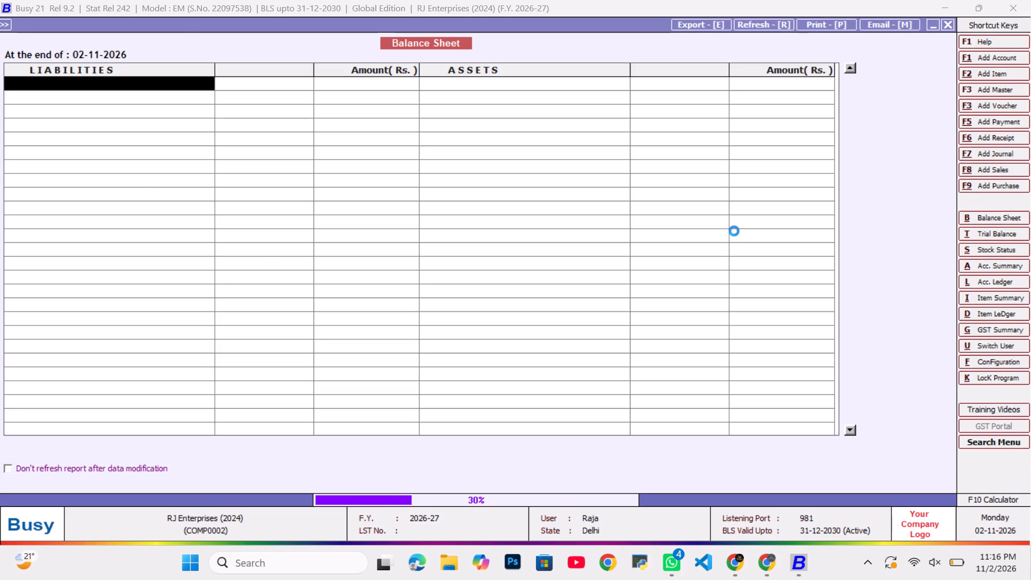
pyautogui.hotkey('alt', 'l')
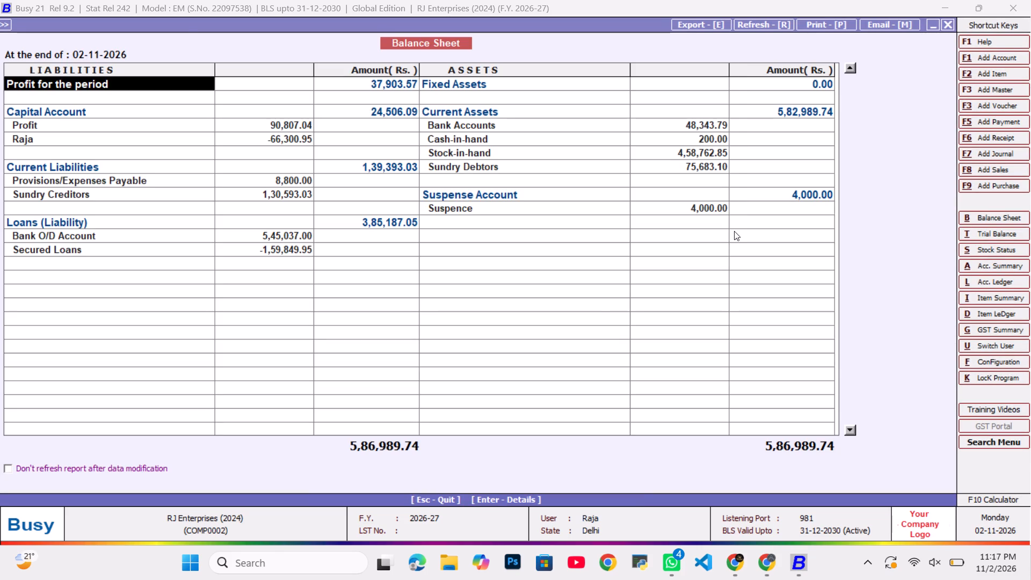
pyautogui.write('mo')
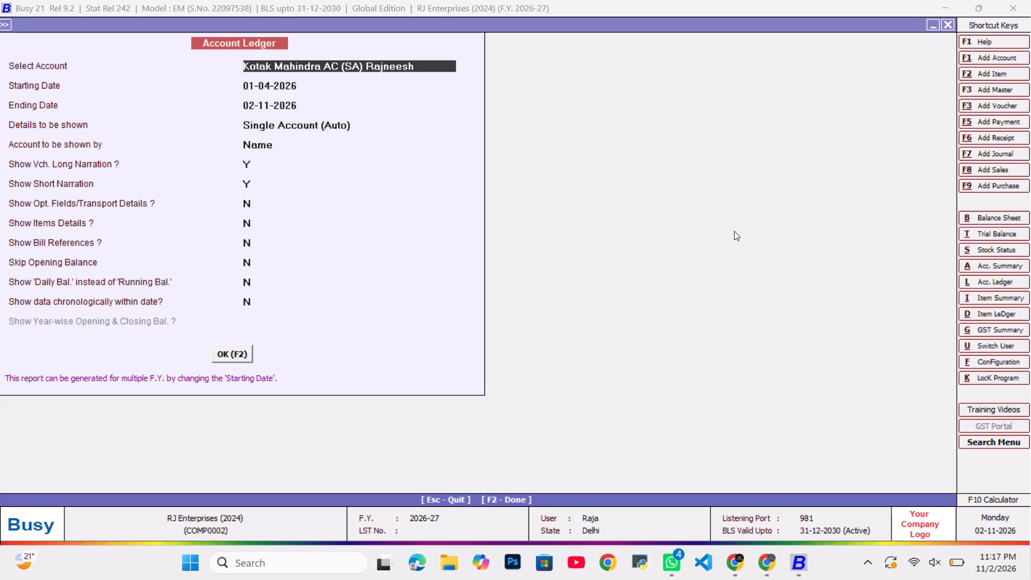
pyautogui.write('mo')
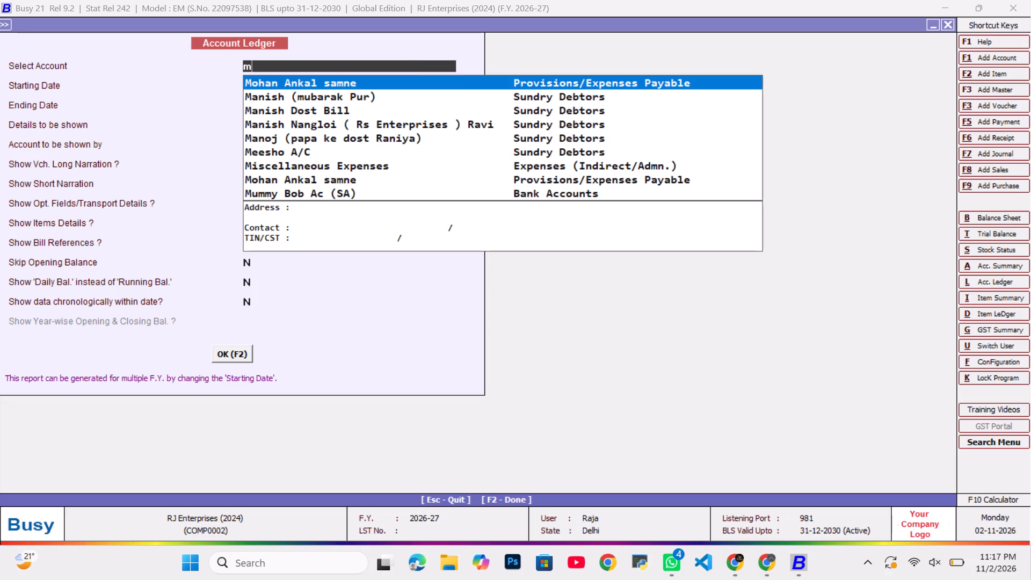
pyautogui.write('han')
pyautogui.press('Return')
pyautogui.press('Tab')
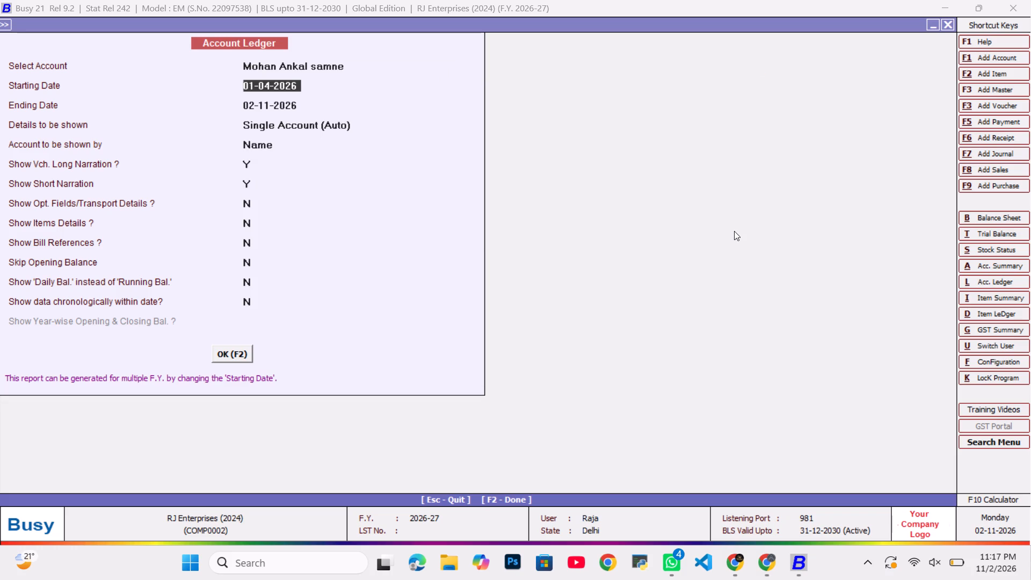
pyautogui.press('F2')
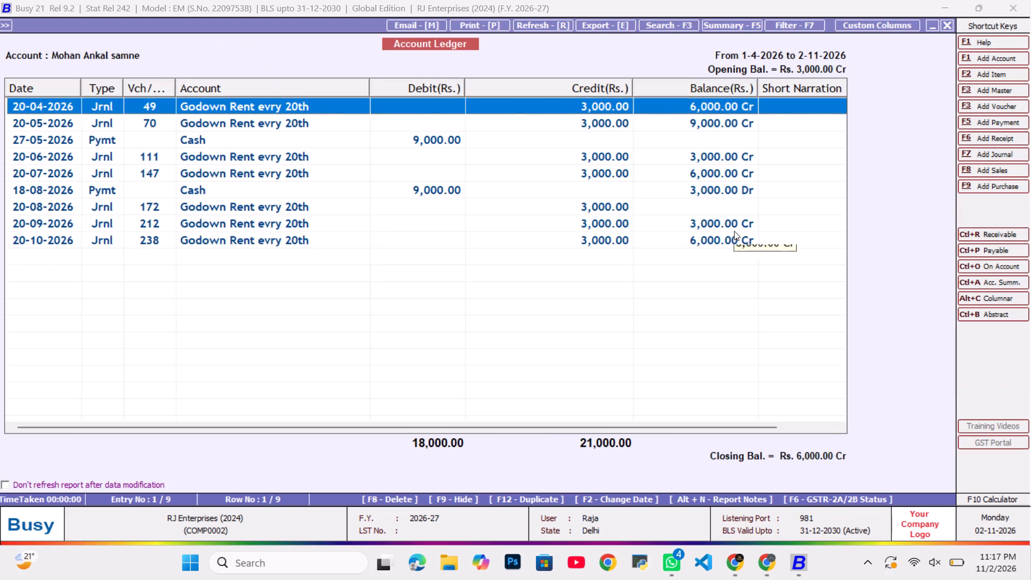
pyautogui.press('End')
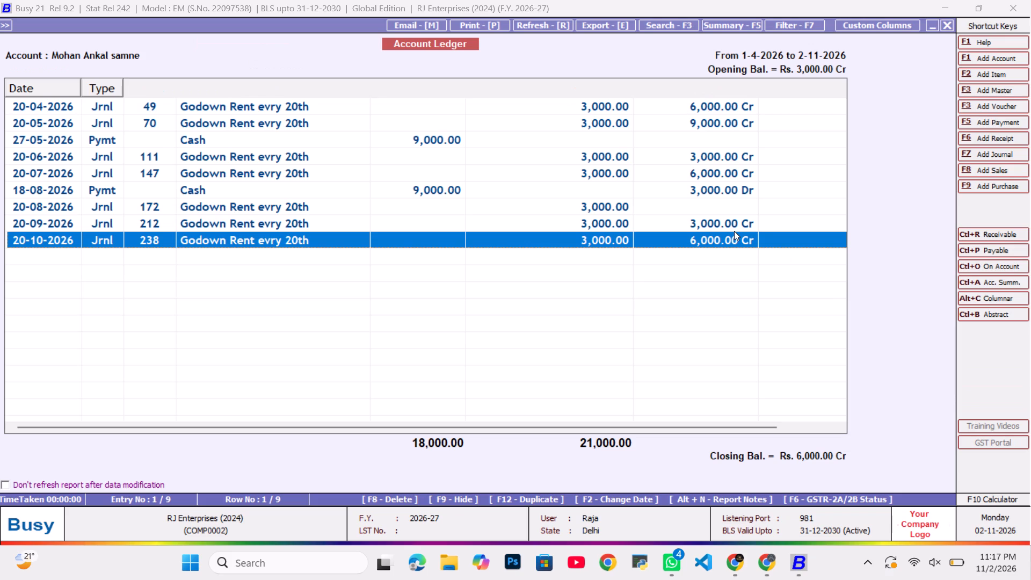
pyautogui.press('Escape')
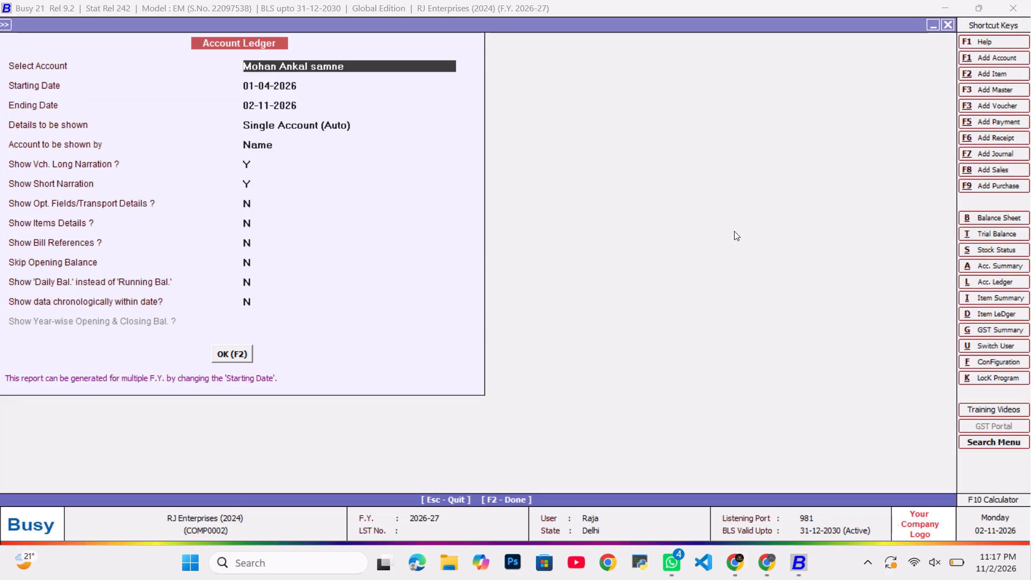
# View the Gunja Staff account ledger from 01-04-2026 to 02-11-2026, checking its latest entries, and leave the ledger report.
pyautogui.write('gunj')
pyautogui.press('Return')
pyautogui.press('Tab')
pyautogui.press('F2')
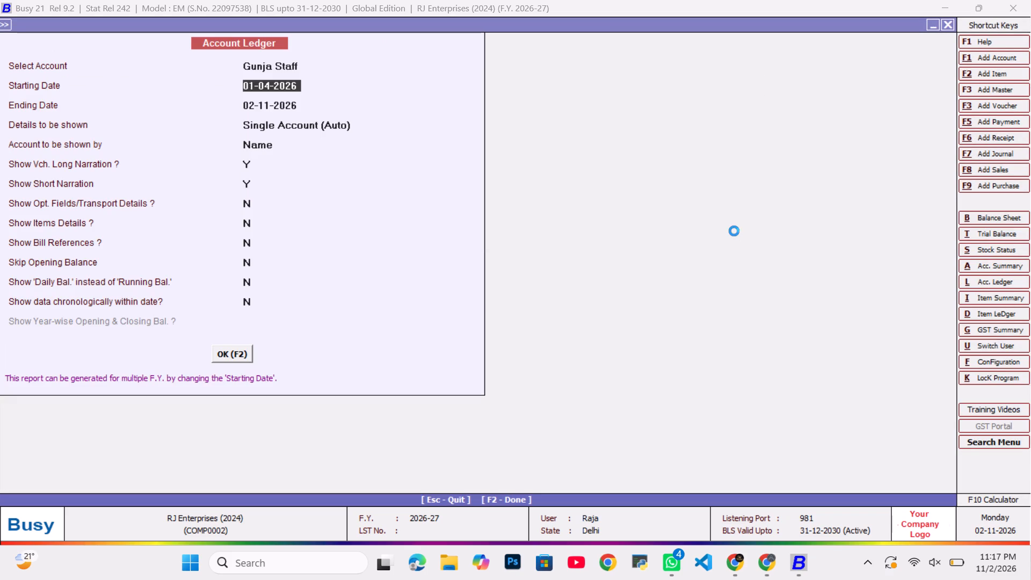
pyautogui.press('End')
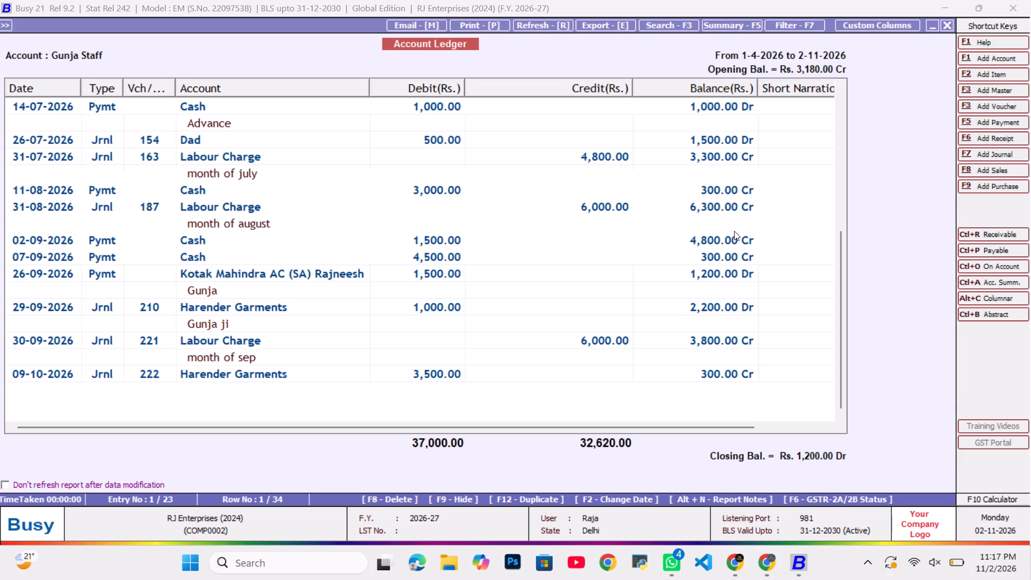
pyautogui.press('Escape')
pyautogui.press('Escape')
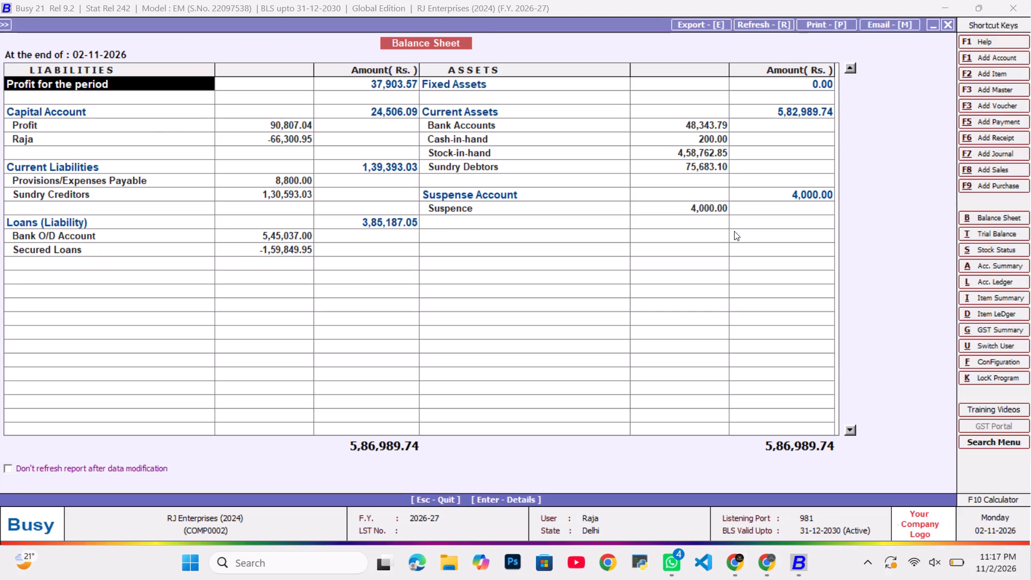
# Leave the Balance Sheet and close the RJ Enterprises (2024) company.
pyautogui.press('Escape')
pyautogui.press('Escape')
pyautogui.press('Escape')
pyautogui.press('Escape')
pyautogui.press('Escape')
pyautogui.press('Escape')
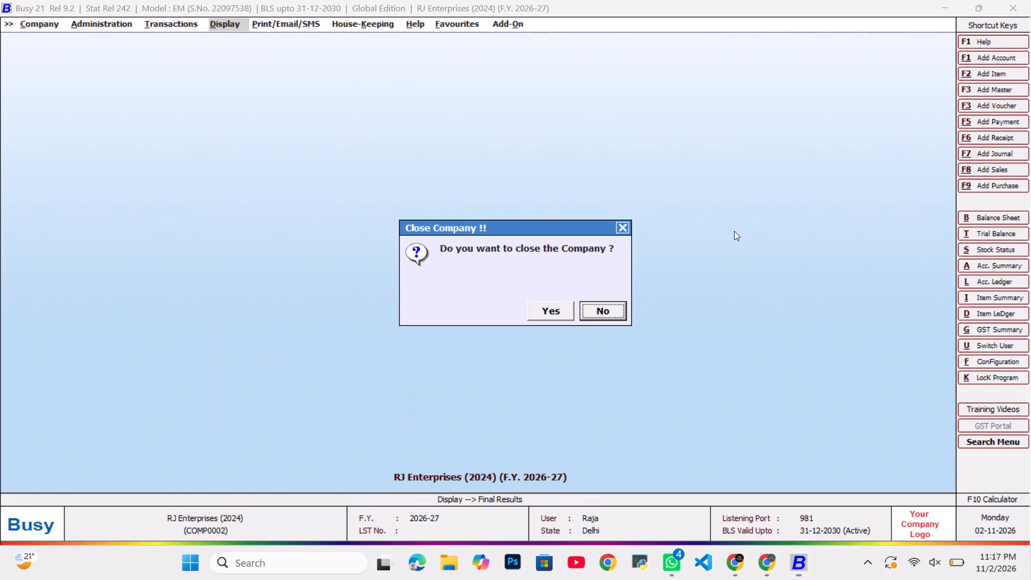
pyautogui.press('Left')
pyautogui.press('Return')
# Exit the Busy accounting software.
pyautogui.press('Escape')
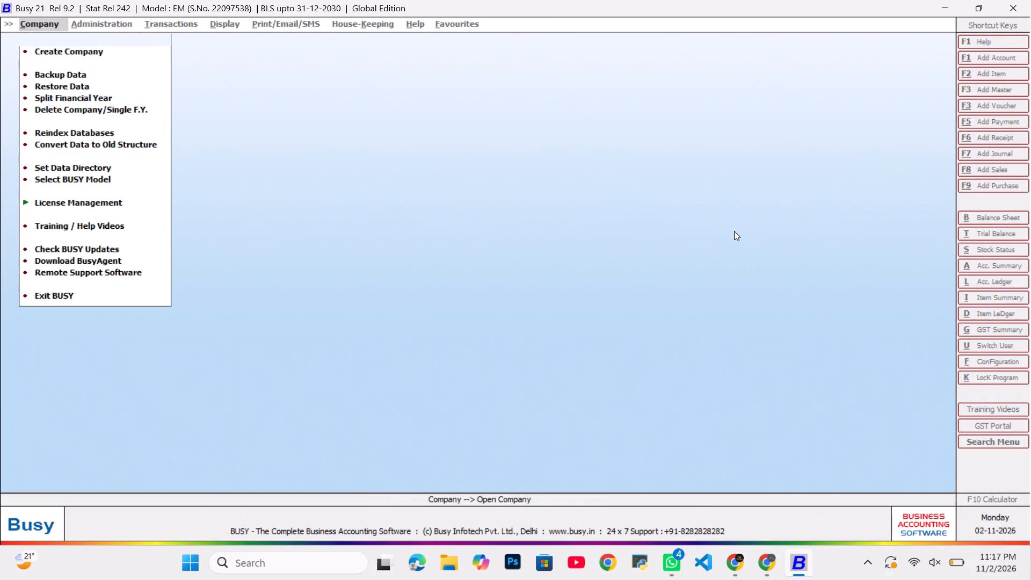
pyautogui.press('Escape')
pyautogui.press('Left')
pyautogui.press('Return')
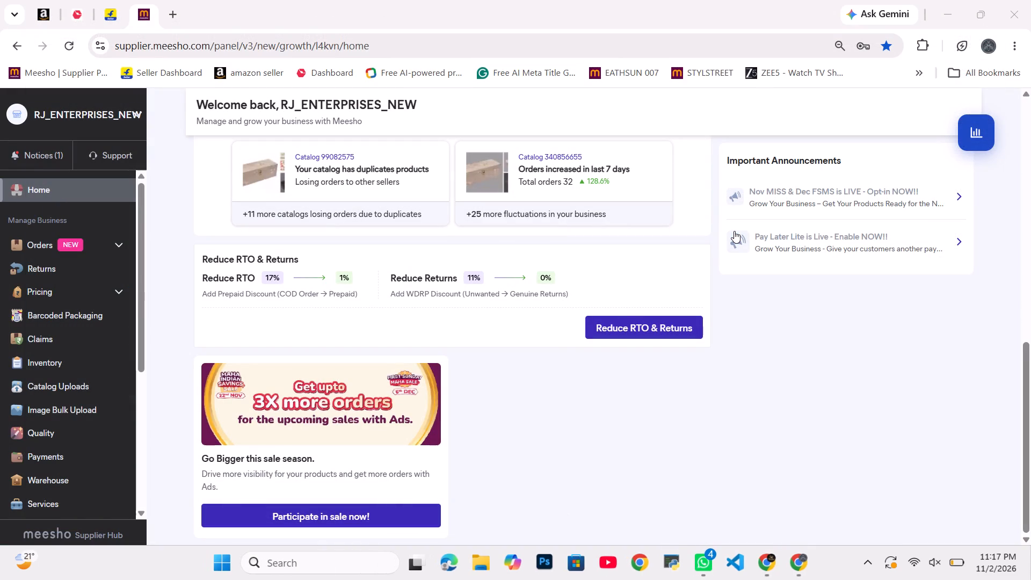
# In Meesho Supplier Hub in the browser, open the pending orders.
pyautogui.click(34, 237)
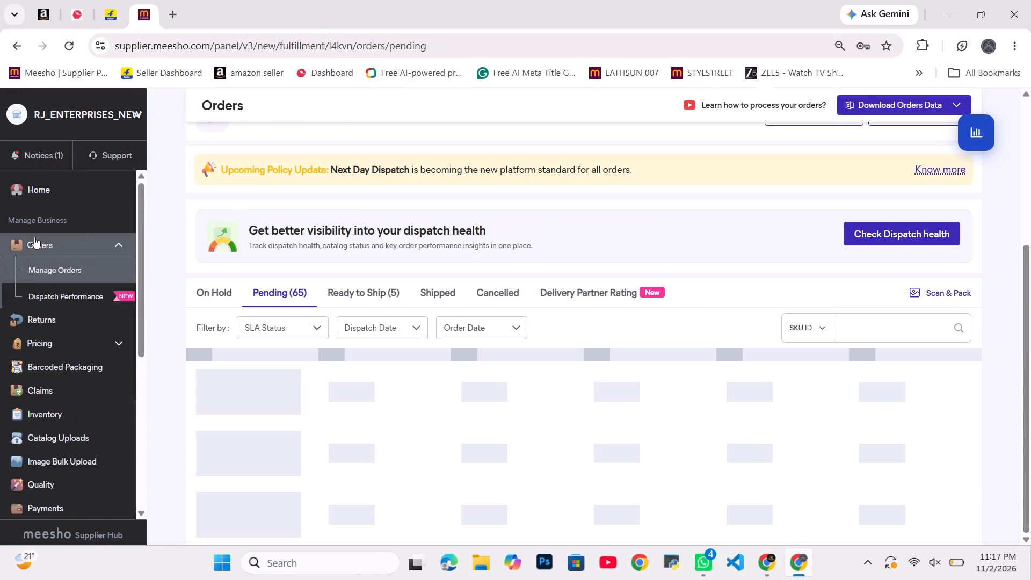